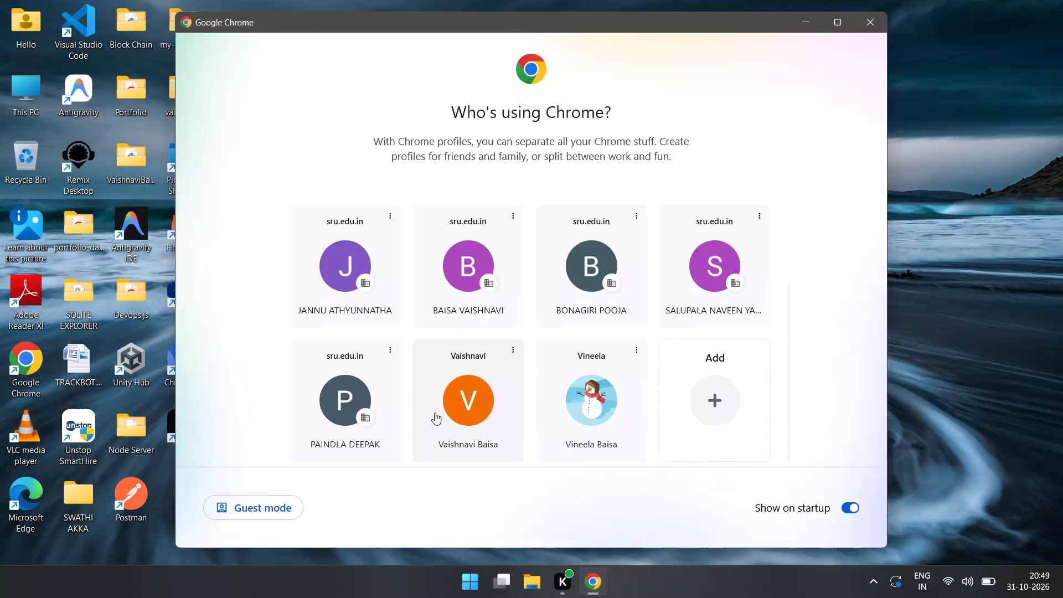
Open the browser with the personal profile that has the orange V avatar.
double_click(493, 439)
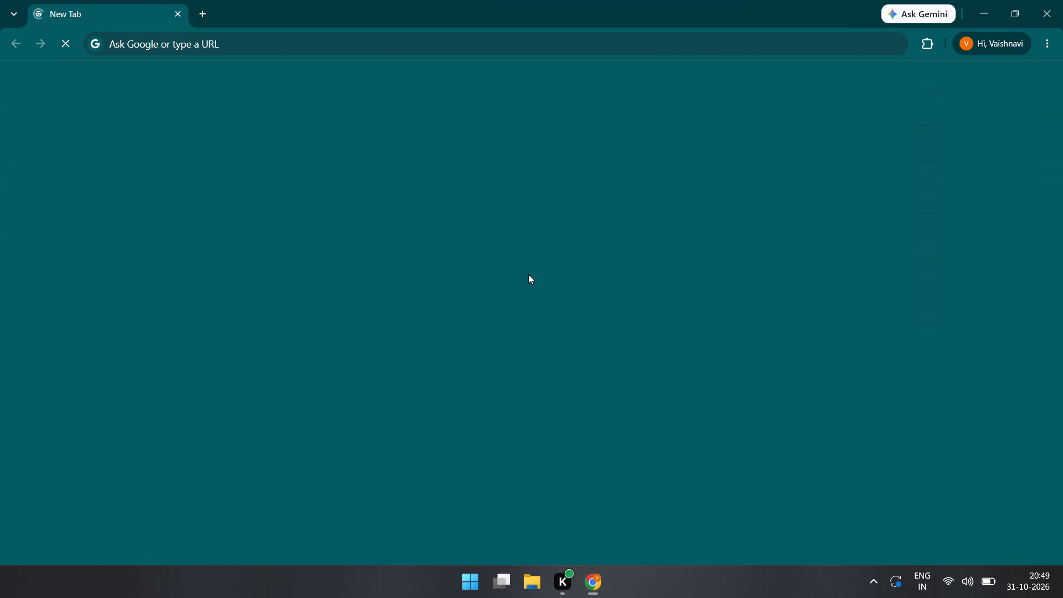
Search Google for Canva and open the Canva India website from the results.
click(527, 267)
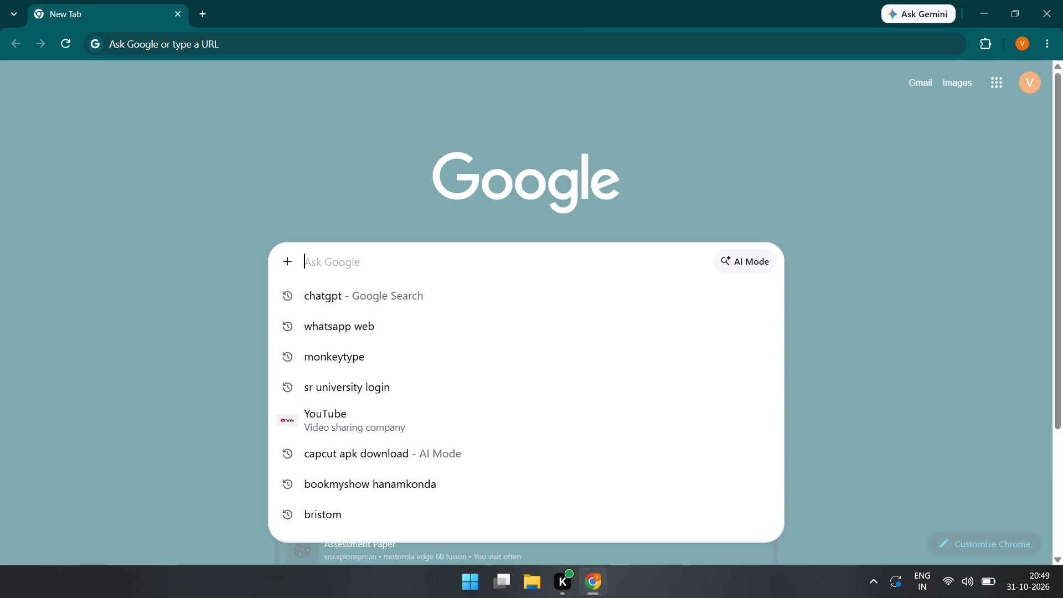
text(can)
key(space)
key(BackSpace)
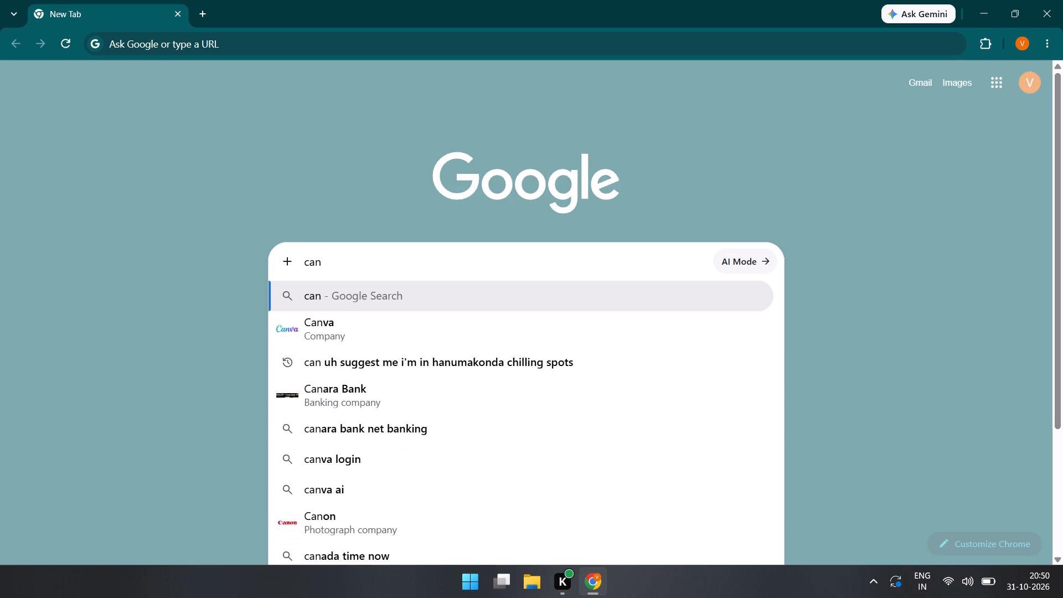
click(477, 329)
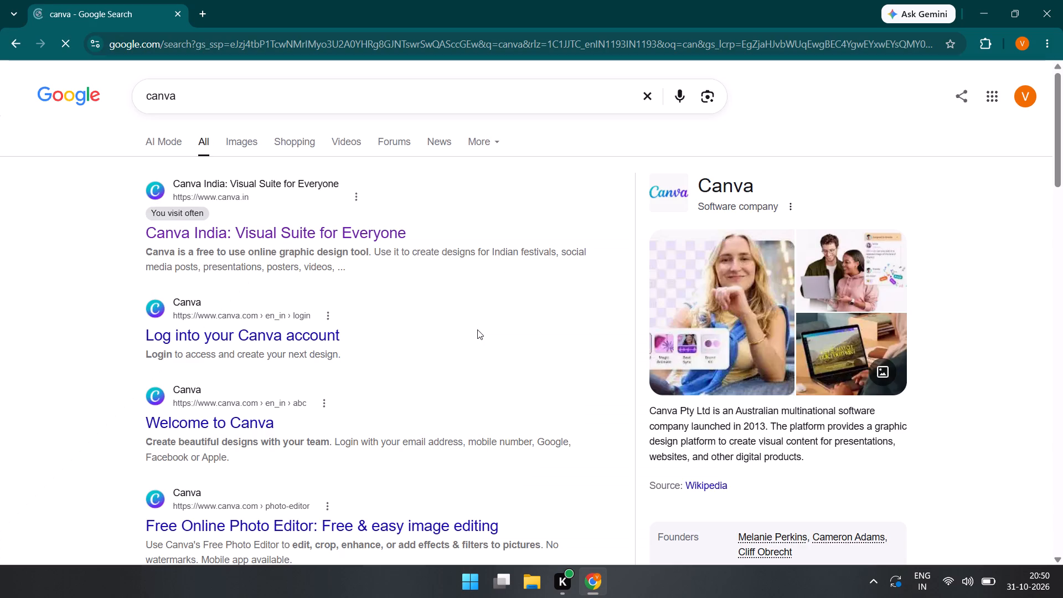
click(379, 235)
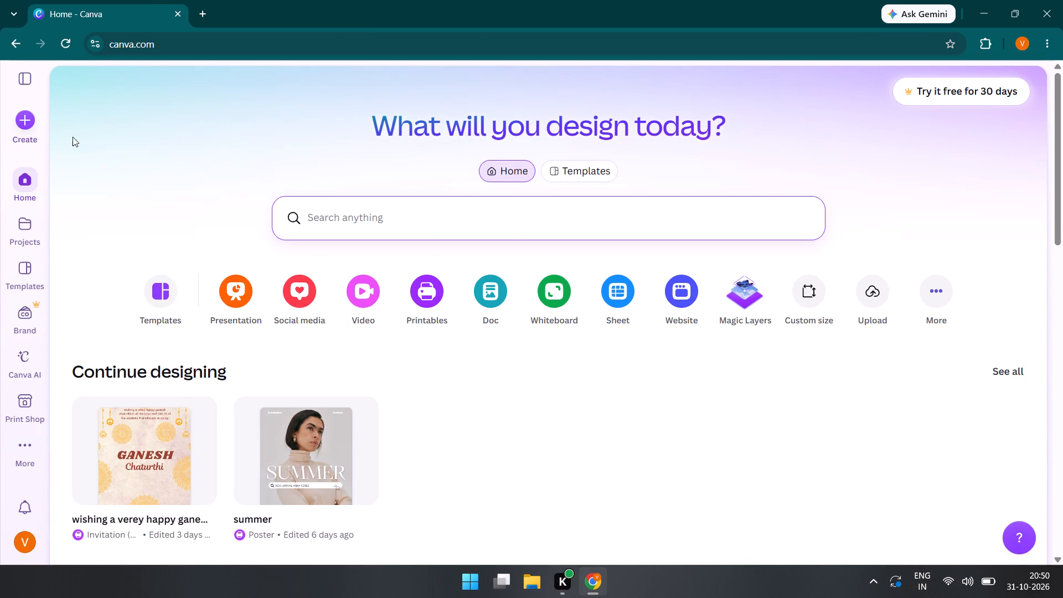
Create a new blank Presentation (16:9) design.
click(30, 121)
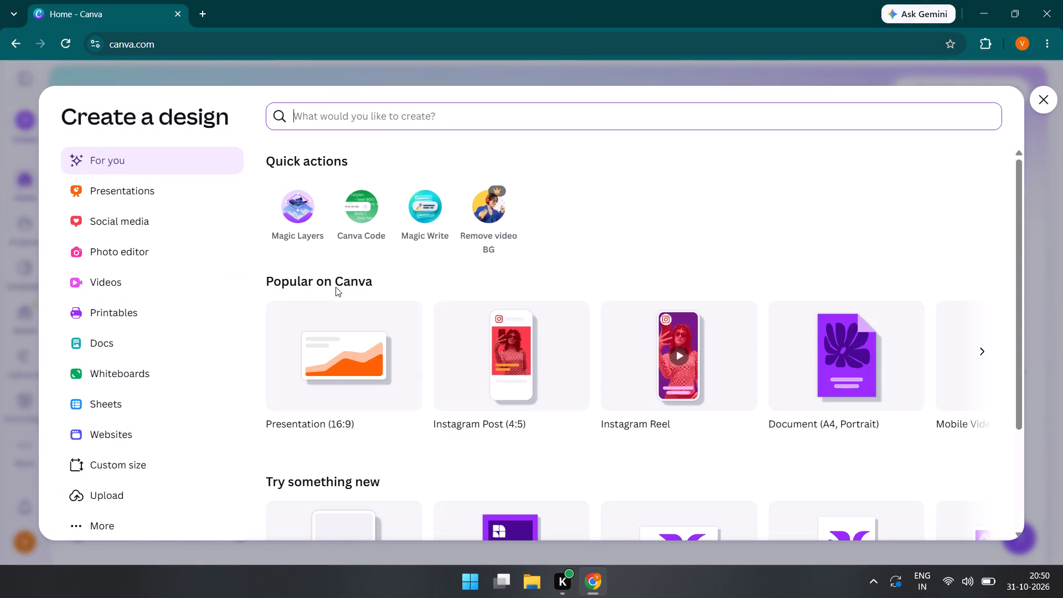
click(334, 389)
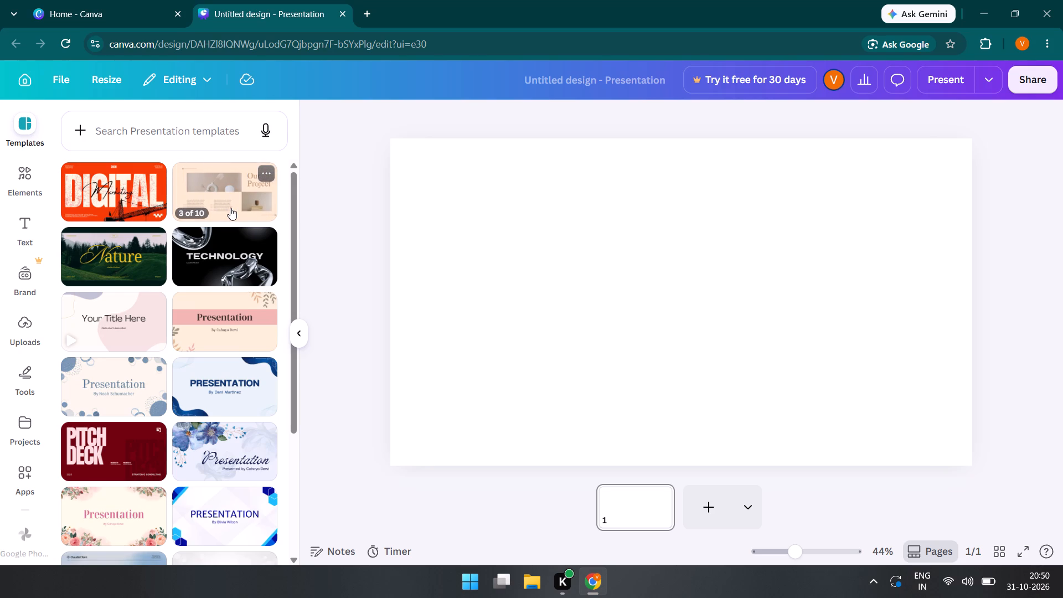
Browse the presentation templates and place the orange and black Digital Marketing template's cover on the blank page.
scroll(99, 424, down, 1)
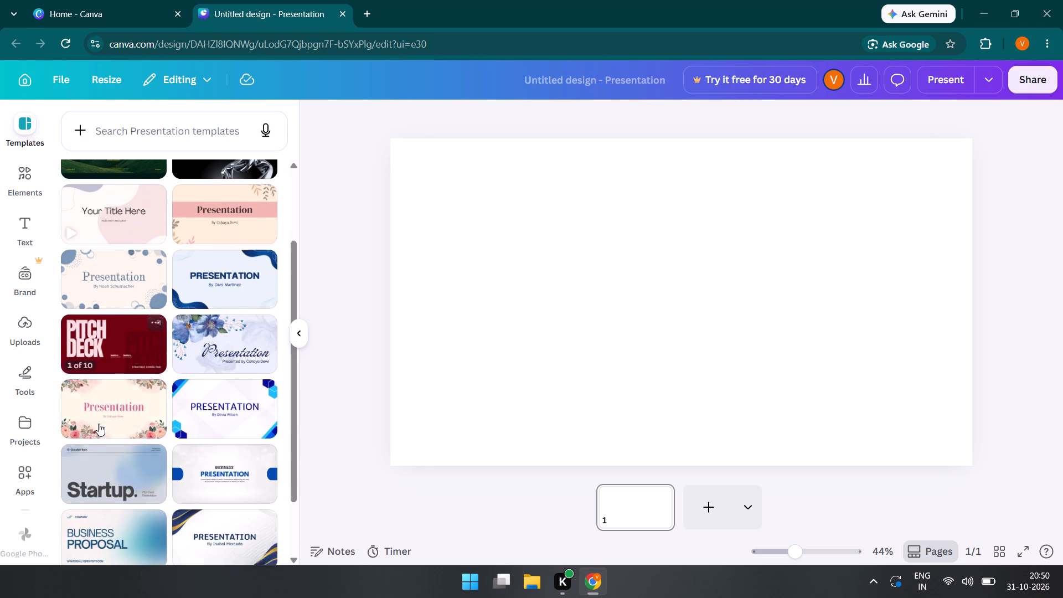
scroll(99, 424, down, 4)
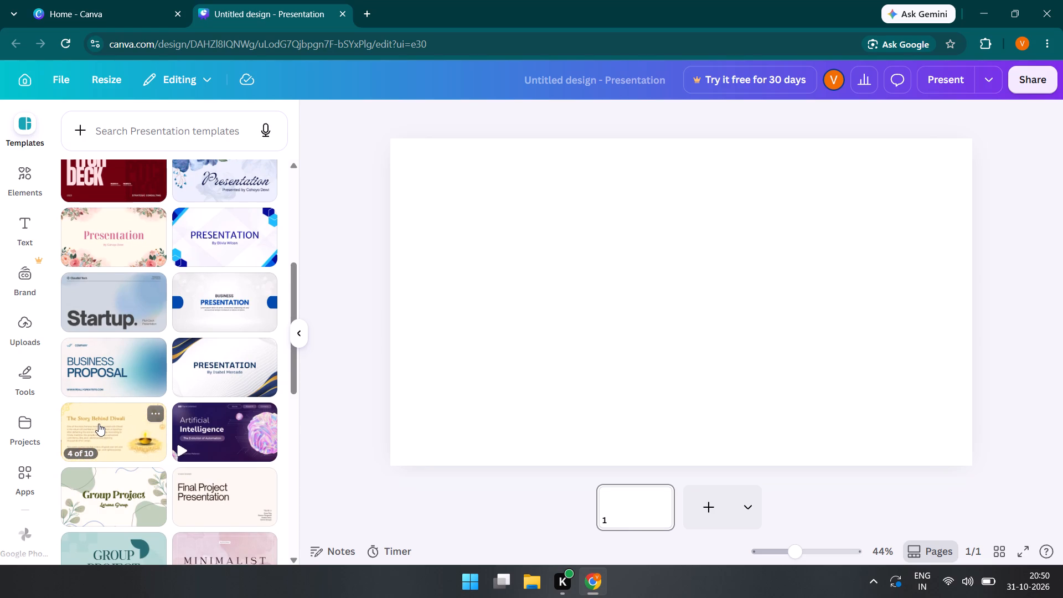
scroll(108, 341, up, 6)
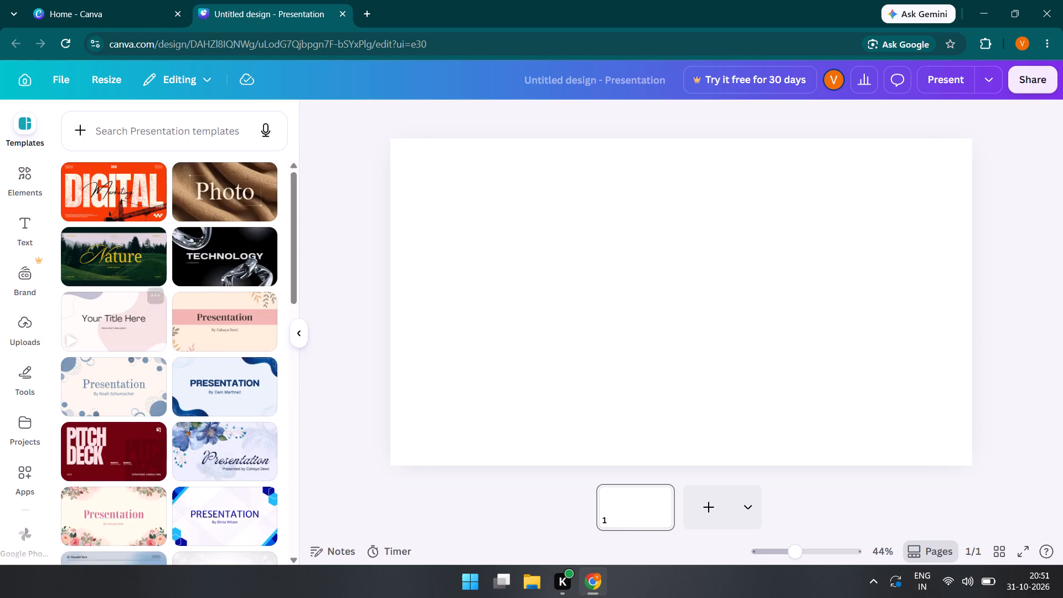
drag(150, 190, 496, 200)
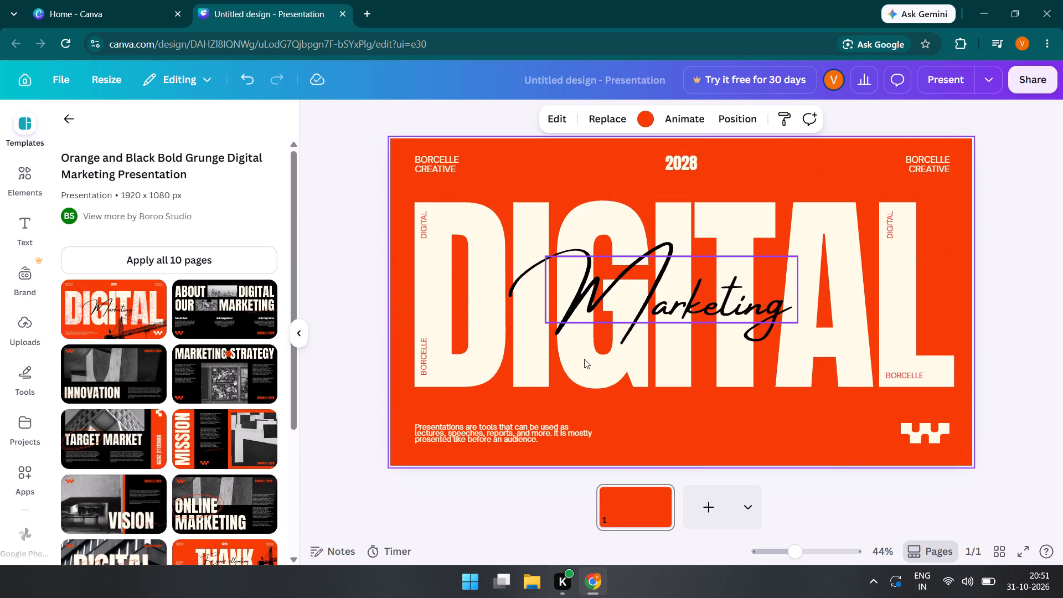
Rewrite the cover's handwritten script text as "Marketing&Strategy".
click(584, 359)
click(689, 271)
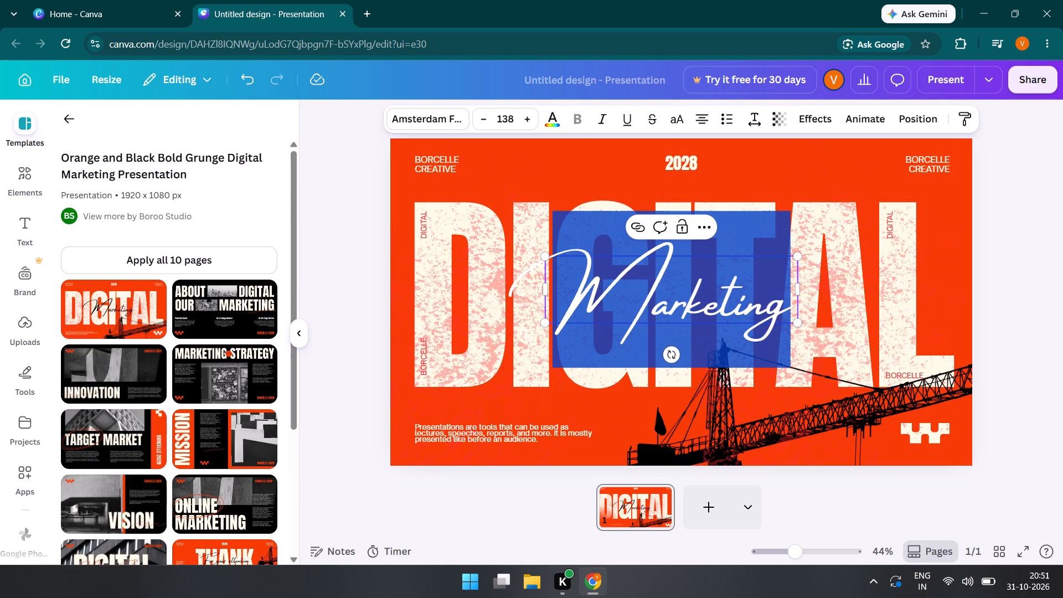
key(BackSpace)
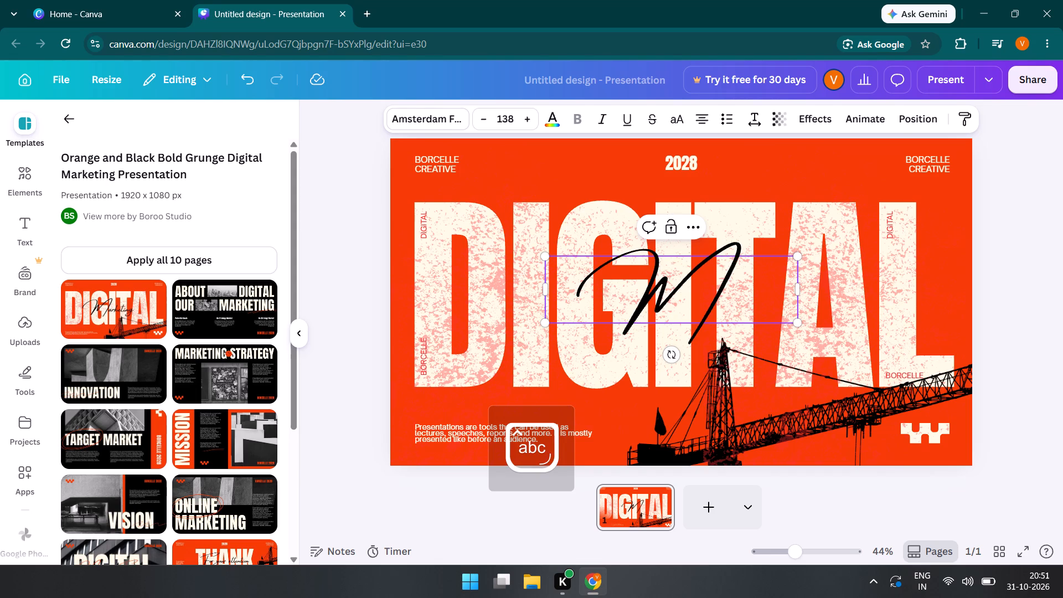
key(a)
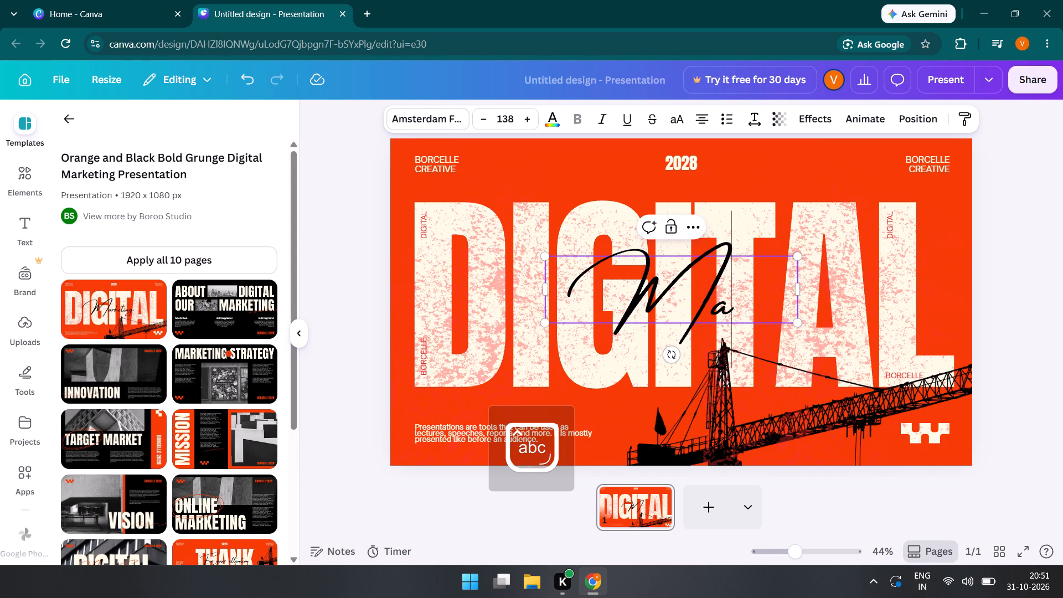
key(r)
text(keting)
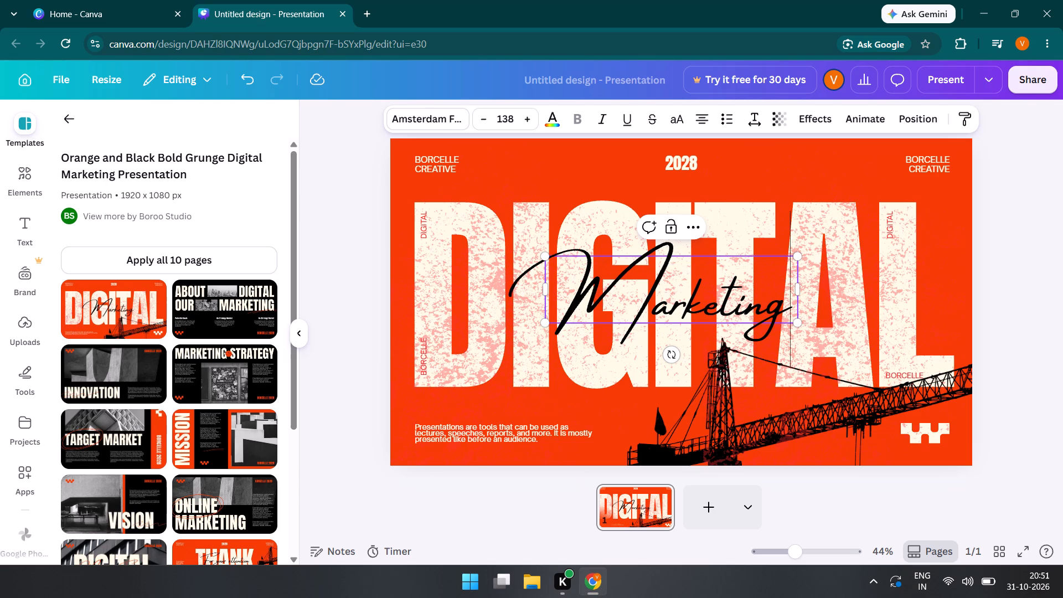
key(shift+ampersand)
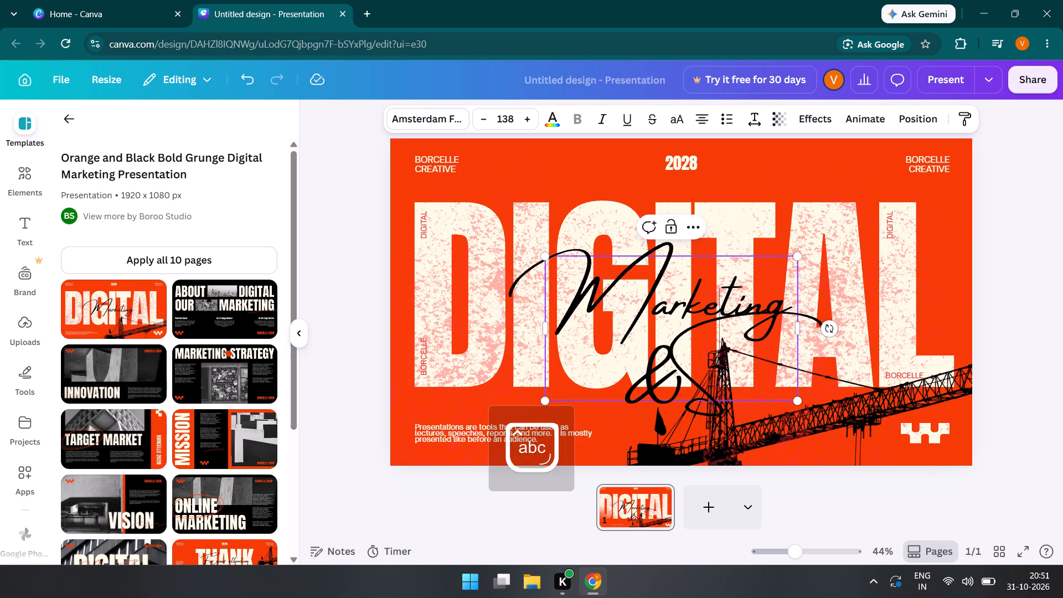
text(tra)
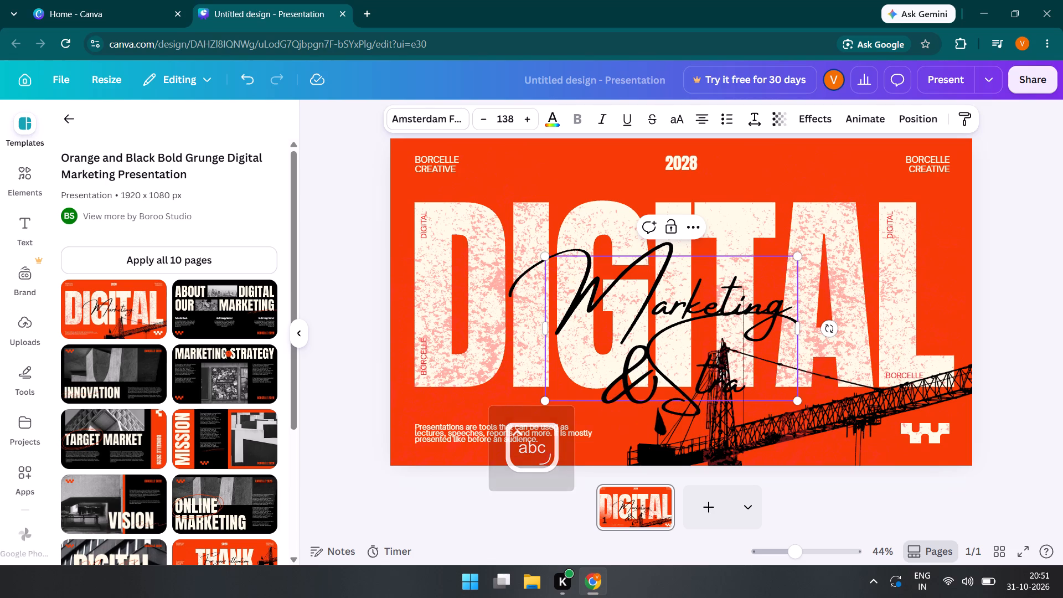
text(tegy)
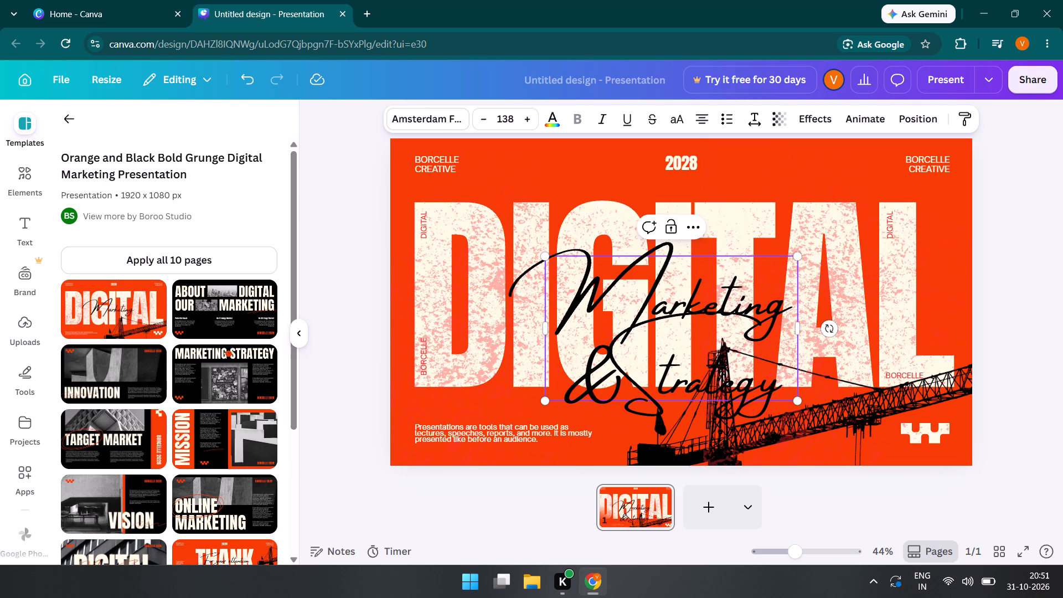
click(900, 306)
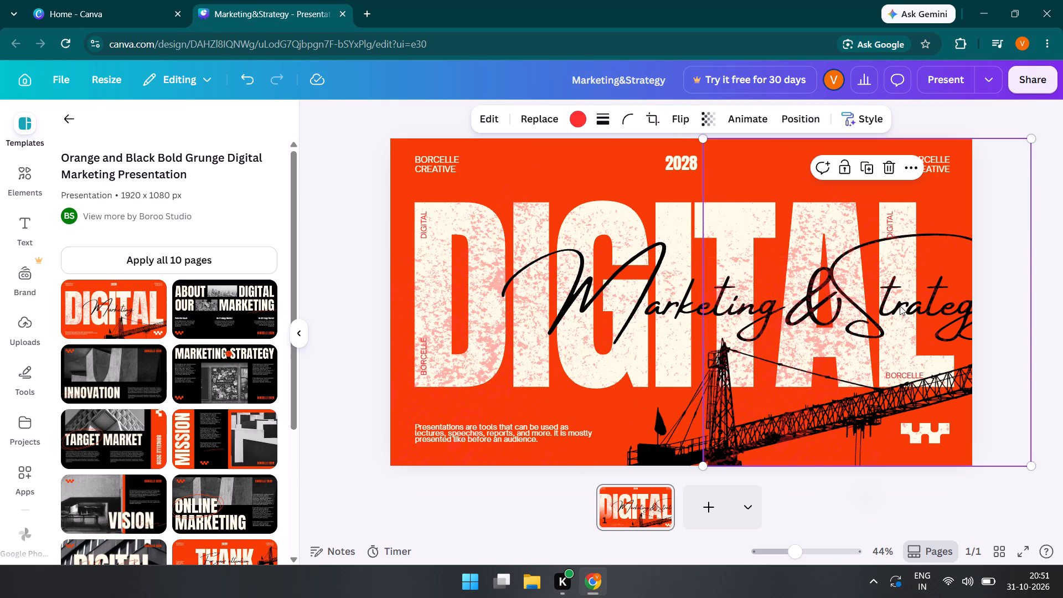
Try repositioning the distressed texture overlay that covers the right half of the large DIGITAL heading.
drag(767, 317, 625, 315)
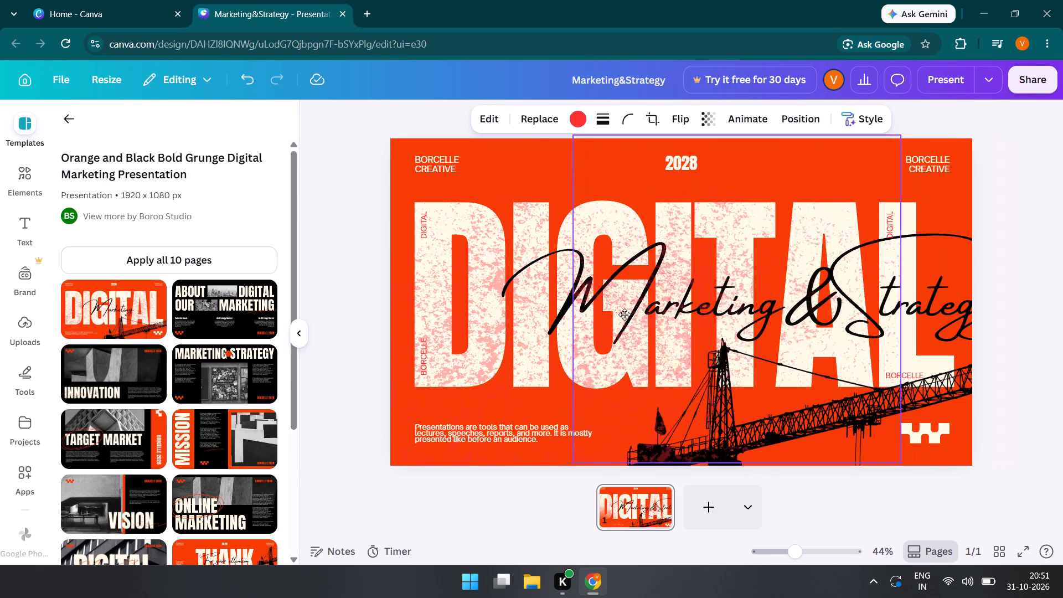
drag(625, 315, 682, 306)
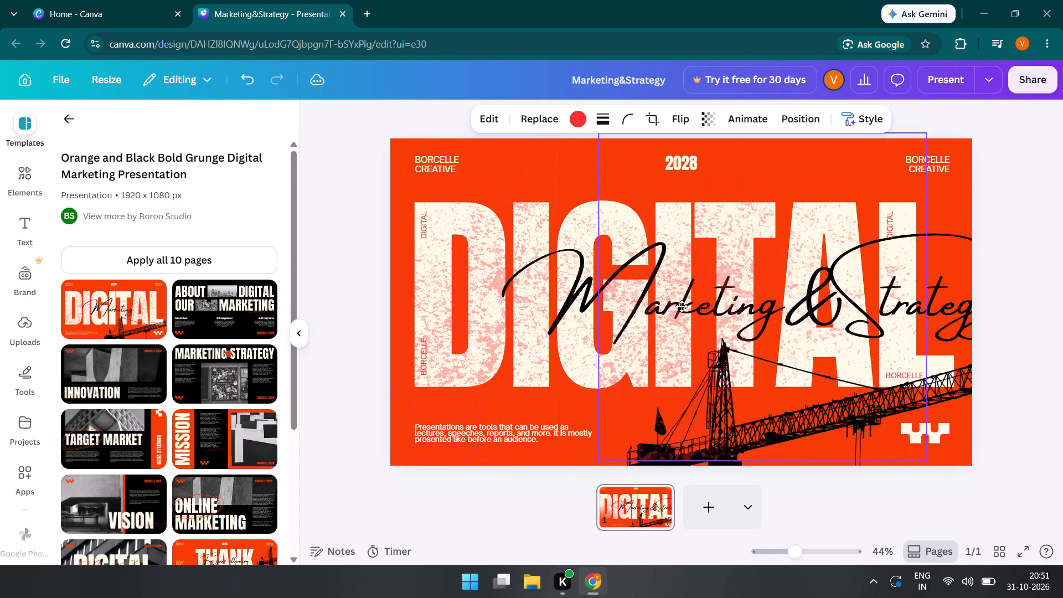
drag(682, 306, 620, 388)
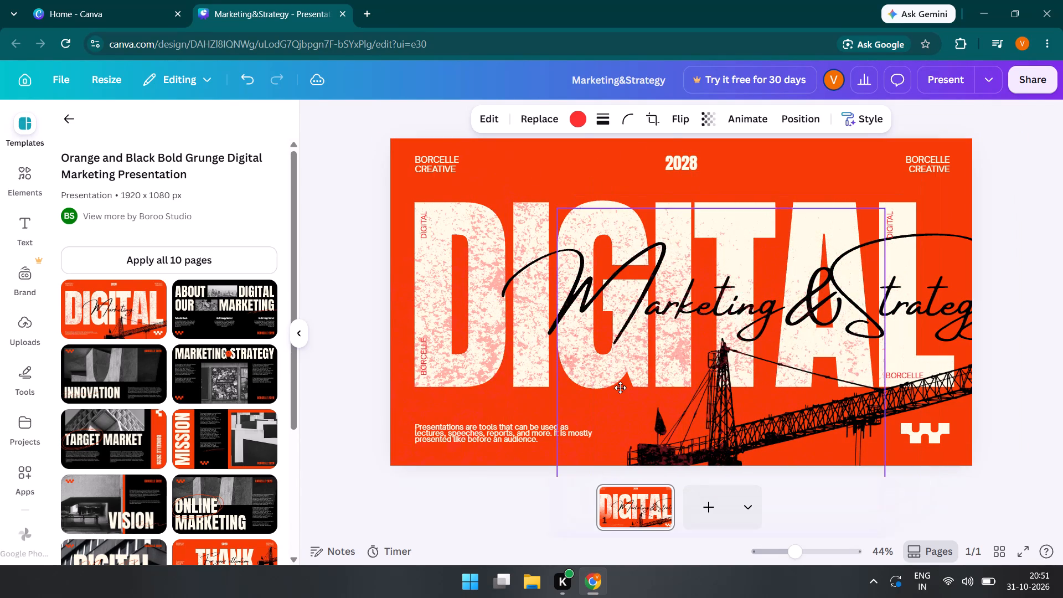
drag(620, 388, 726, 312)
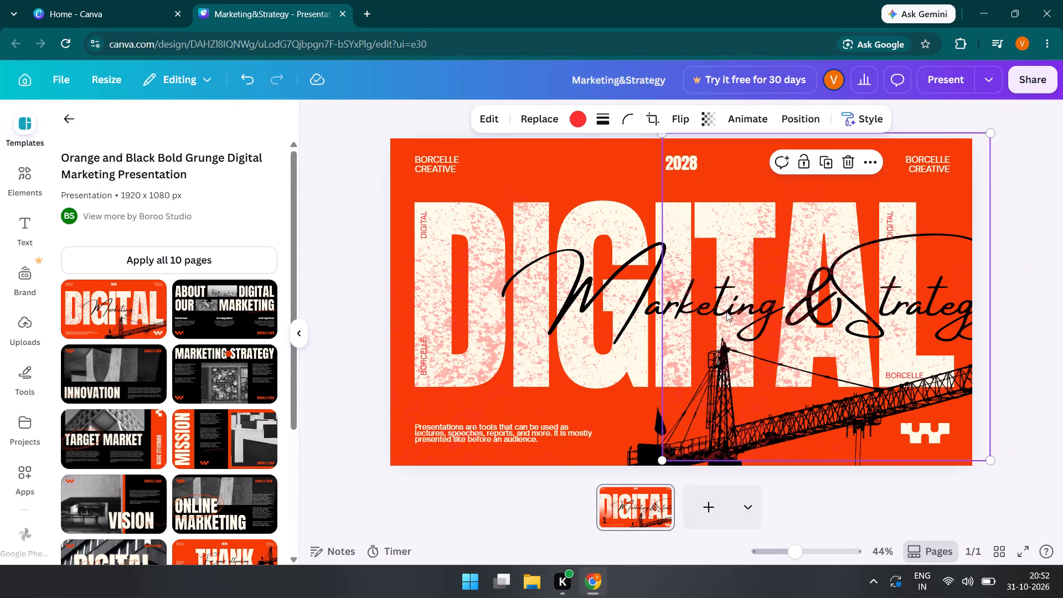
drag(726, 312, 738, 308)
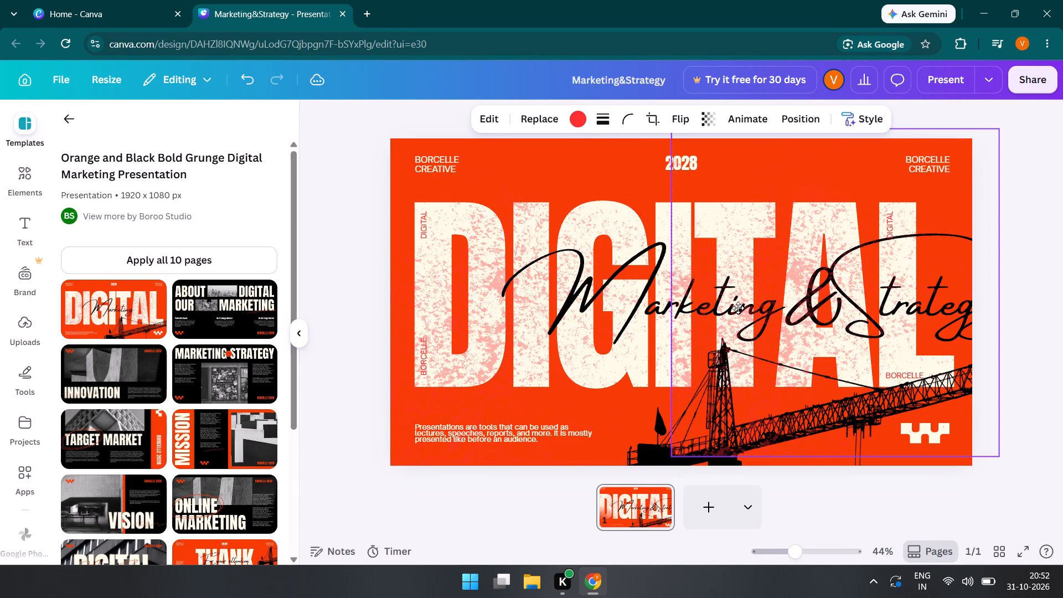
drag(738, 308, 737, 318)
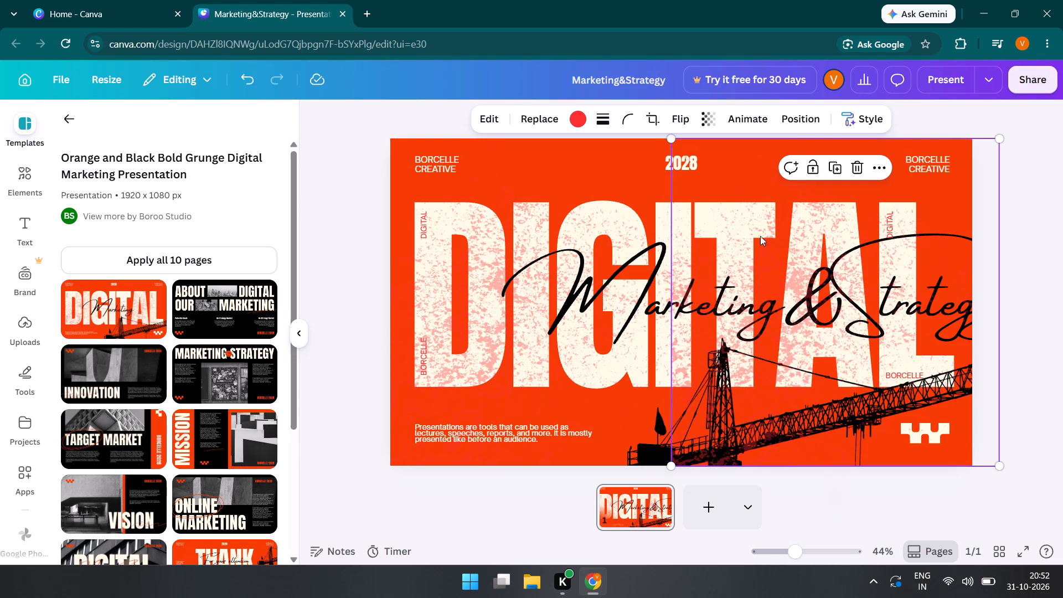
Delete both distressed texture overlays, right and left, covering the large DIGITAL heading.
click(854, 172)
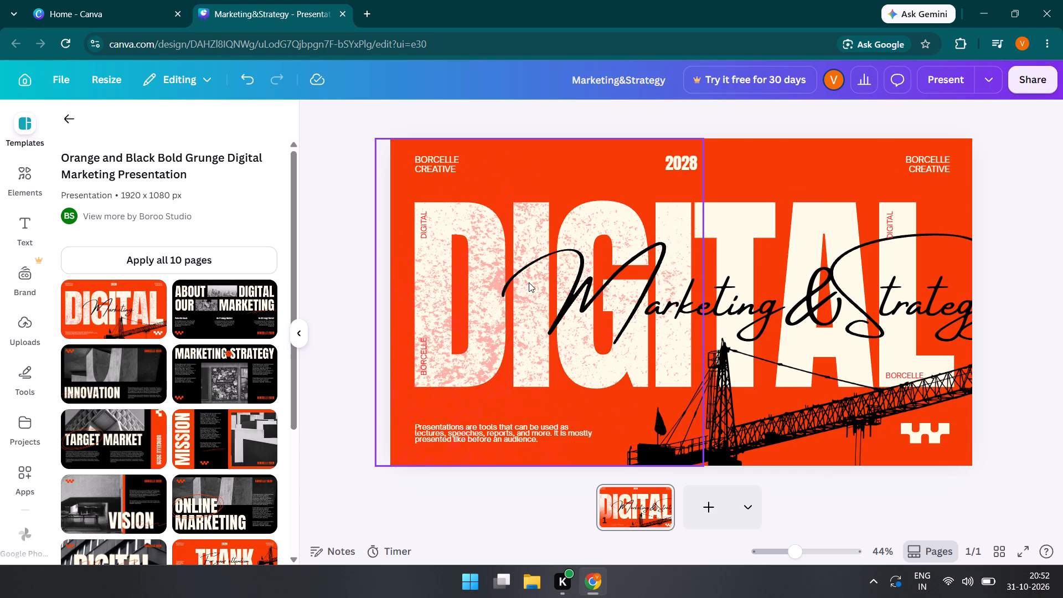
double_click(529, 282)
click(525, 260)
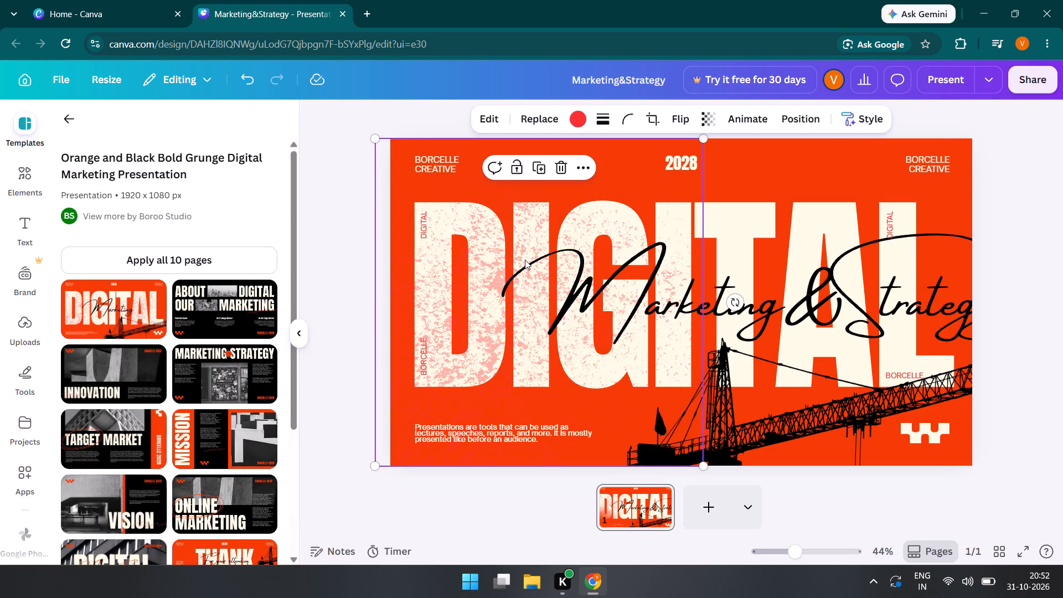
click(560, 160)
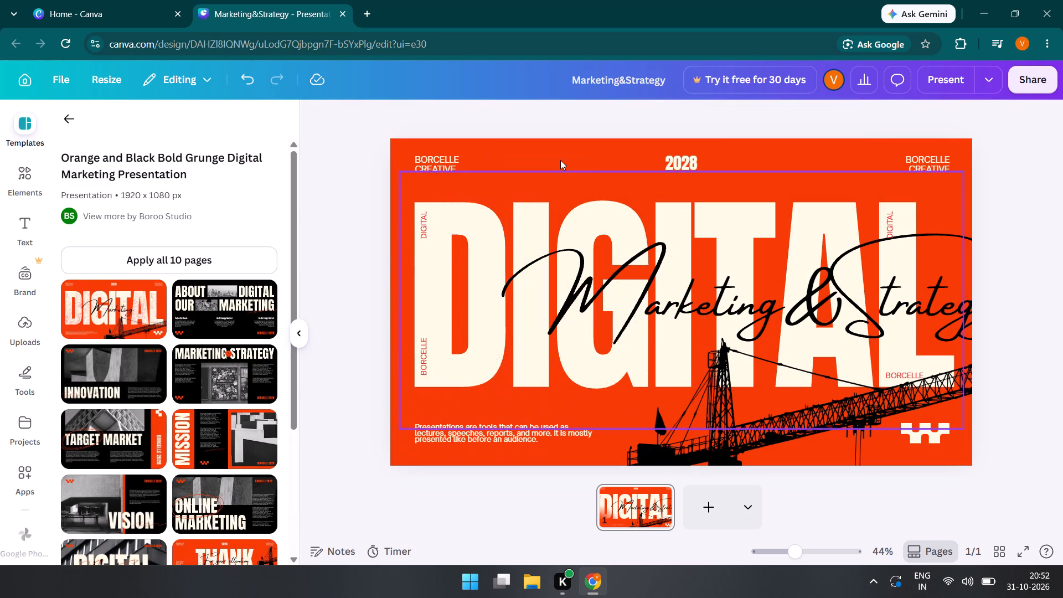
Delete the large DIGITAL heading from behind the script text on the cover slide.
click(455, 345)
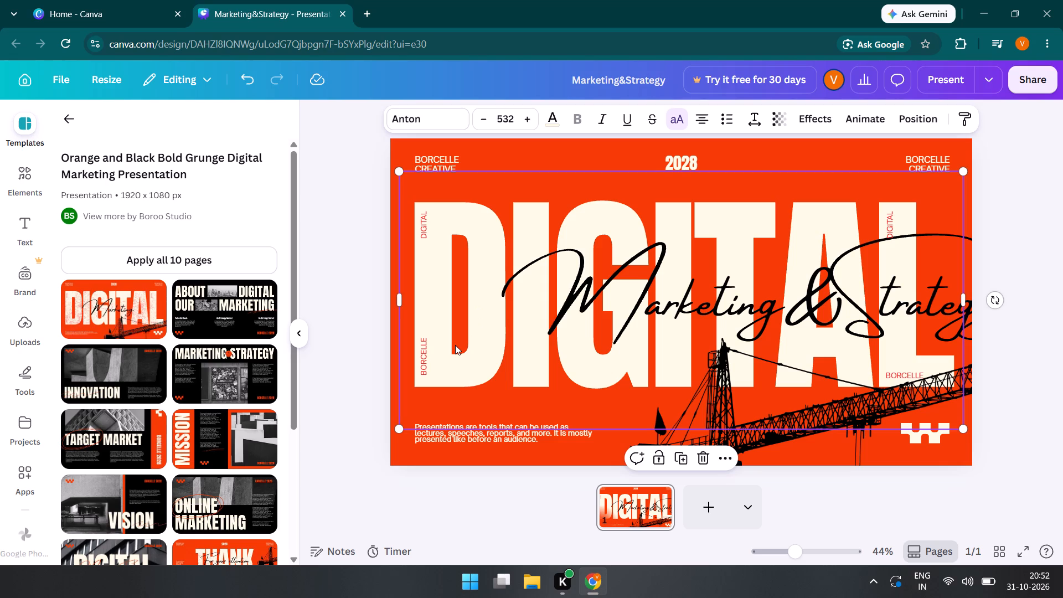
key(BackSpace)
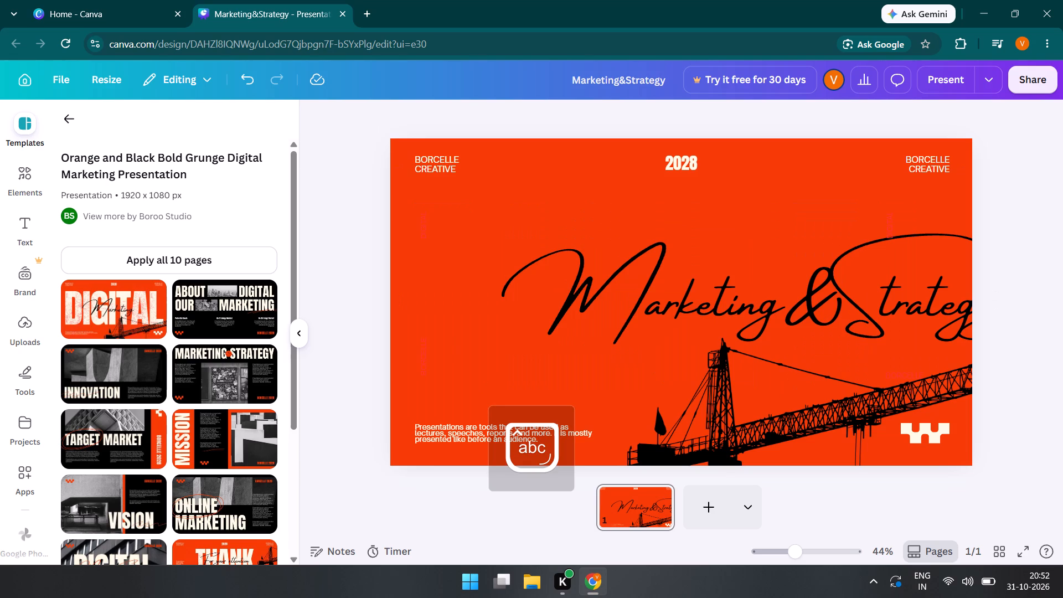
key(i)
key(n)
Move the "Marketing&Strategy" script text toward the slide's left edge so the whole title fits on the slide.
drag(628, 298, 541, 293)
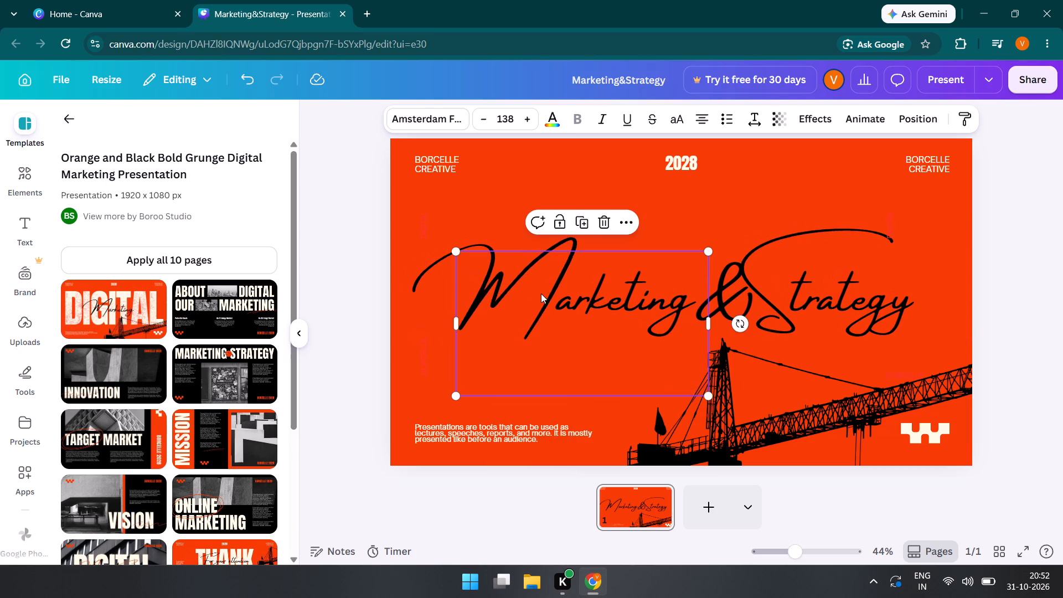
click(887, 346)
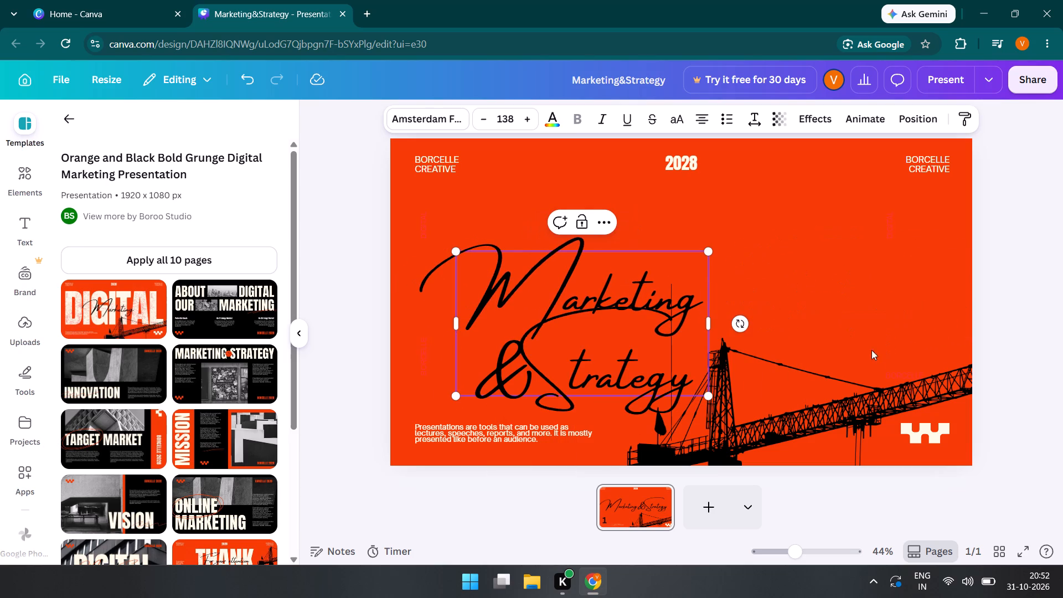
click(832, 269)
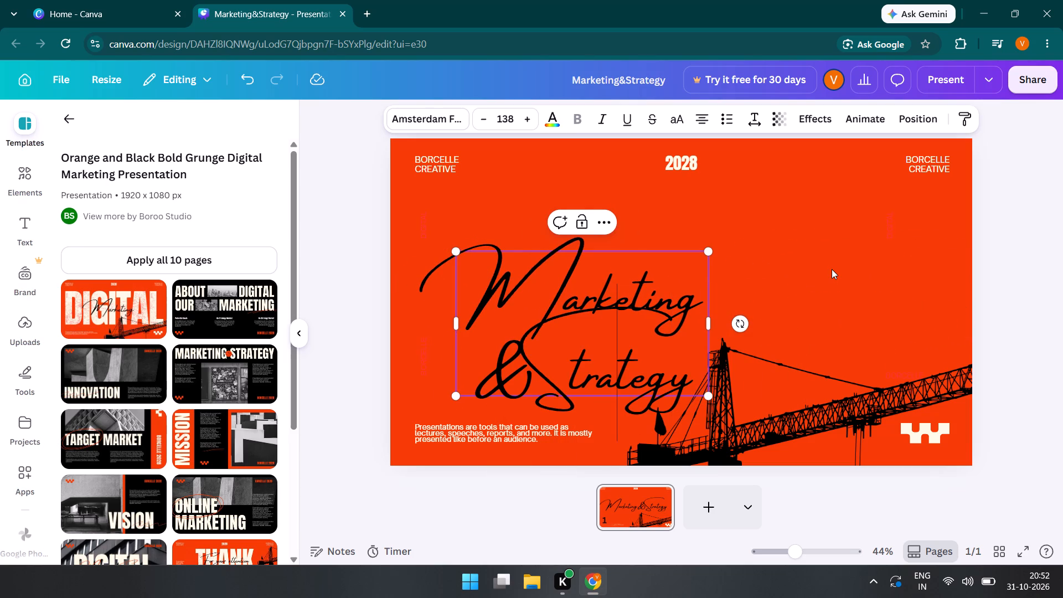
click(839, 266)
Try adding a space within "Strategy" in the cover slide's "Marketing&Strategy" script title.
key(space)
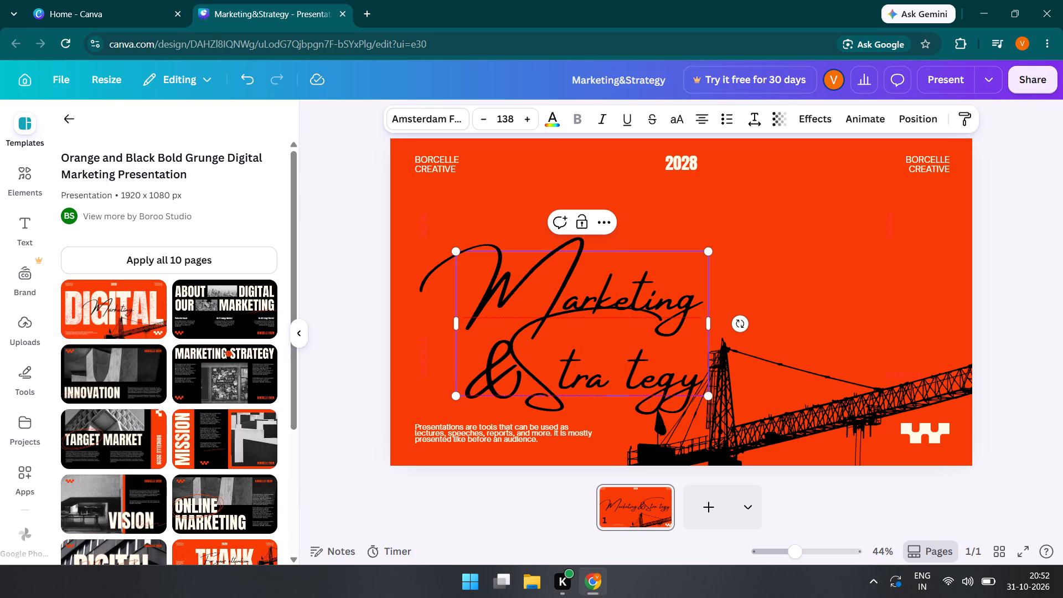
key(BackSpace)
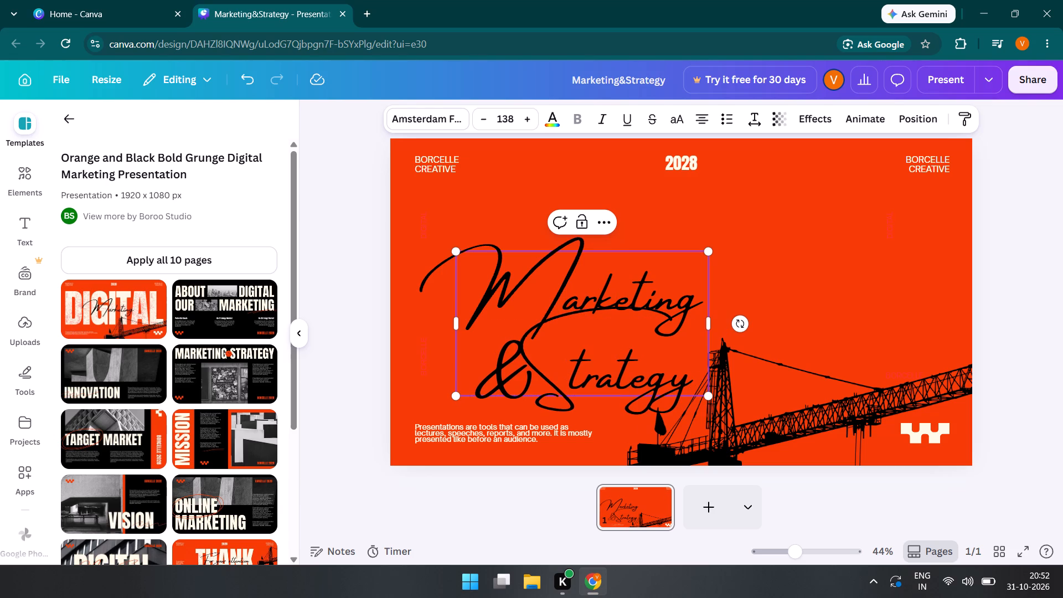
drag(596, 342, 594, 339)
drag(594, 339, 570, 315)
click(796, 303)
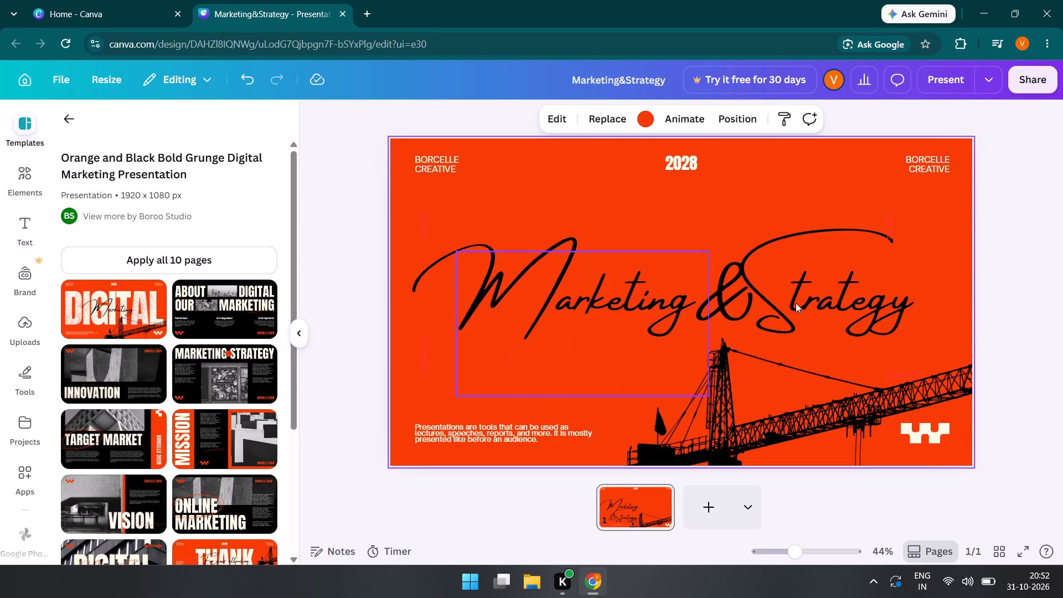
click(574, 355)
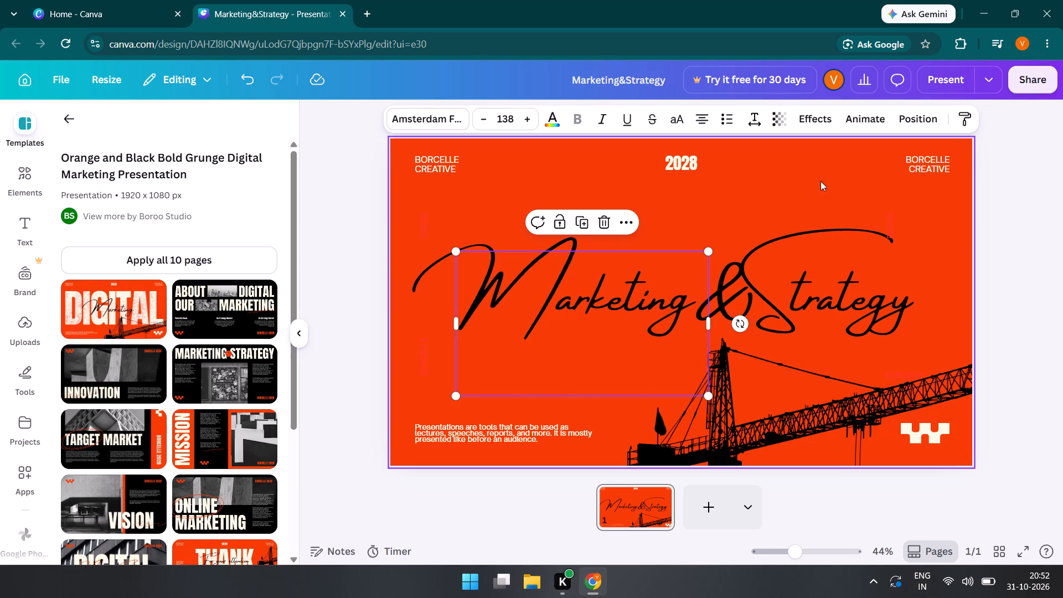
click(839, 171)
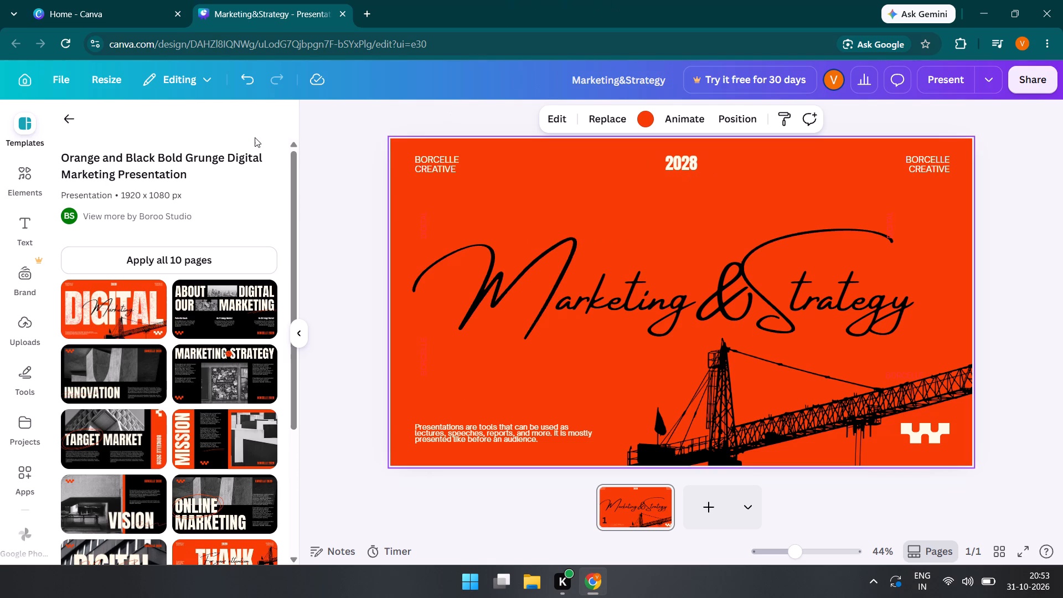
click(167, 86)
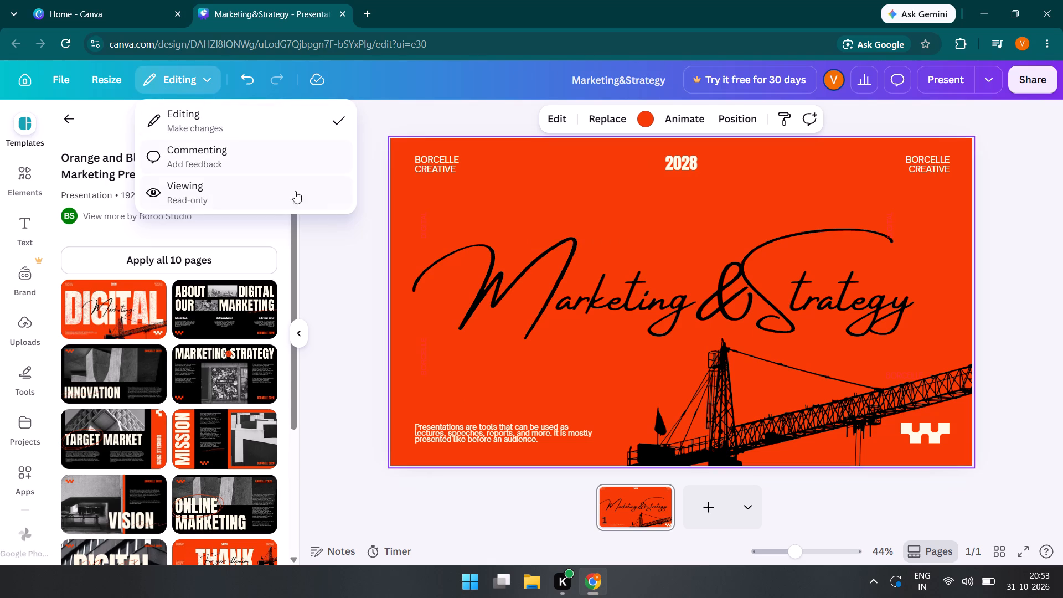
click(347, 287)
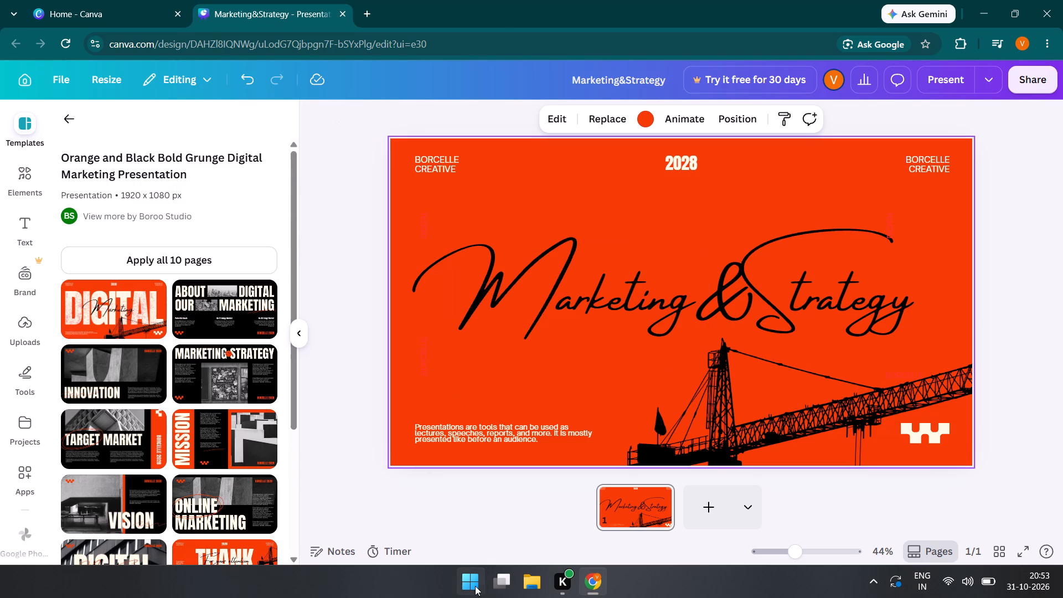
Add a second page after the cover slide.
click(703, 523)
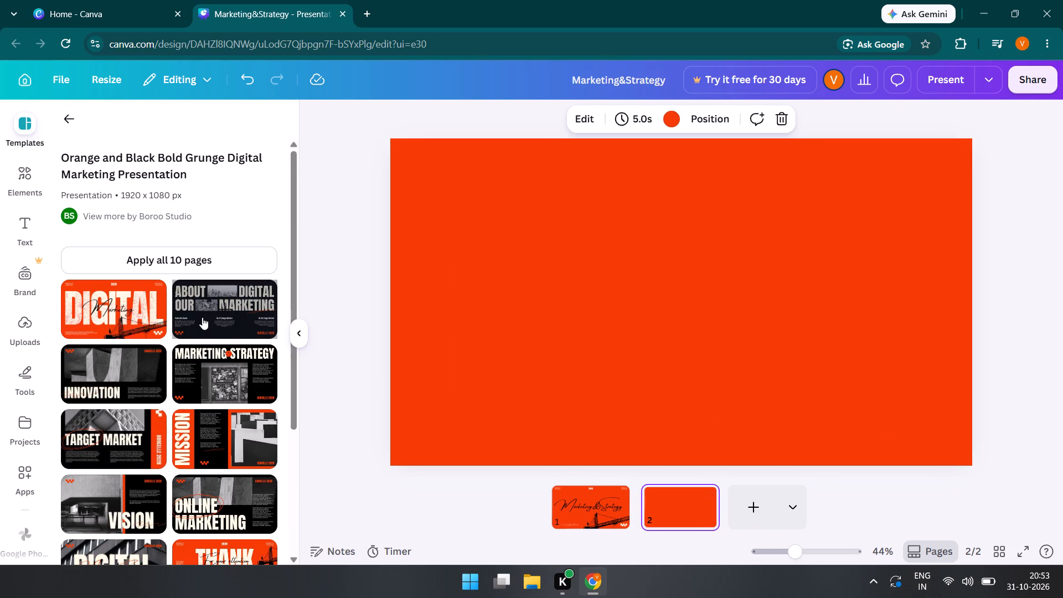
Insert the rounded rectangular speech bubble shape and place it near the second slide's upper-right corner.
click(29, 192)
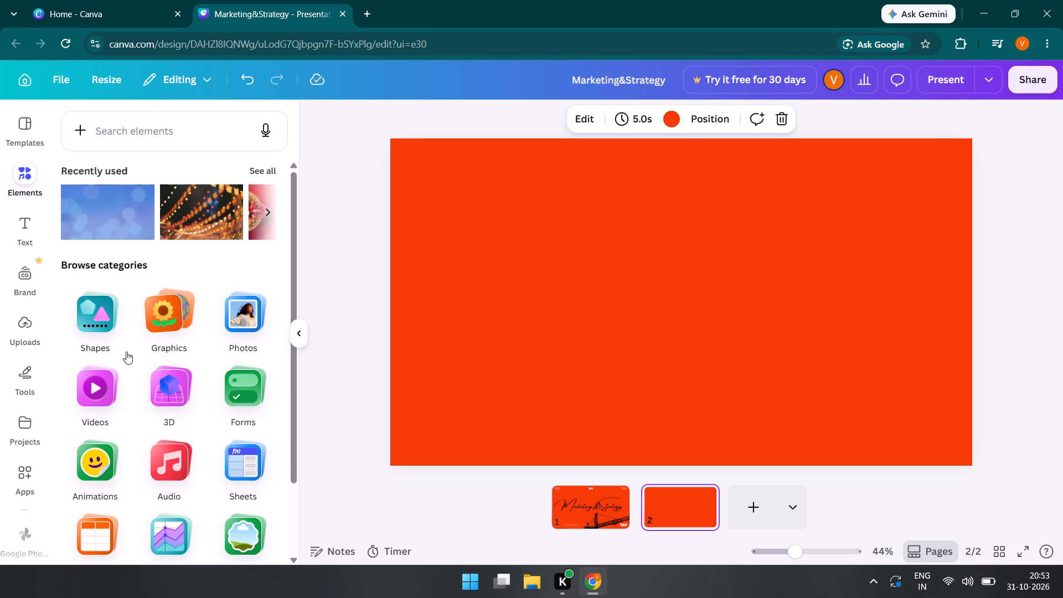
double_click(108, 318)
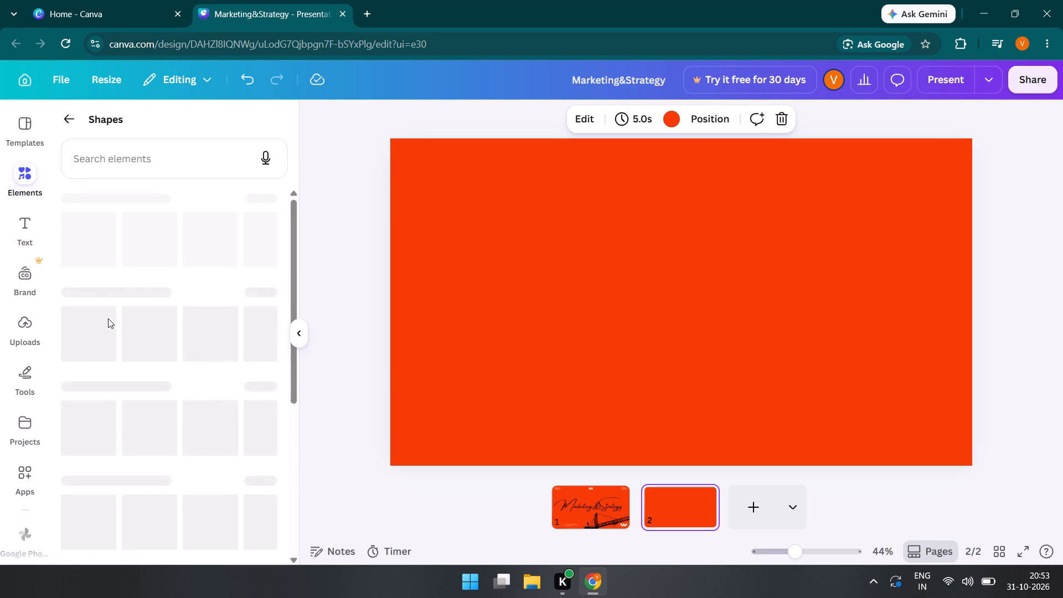
scroll(128, 480, down, 4)
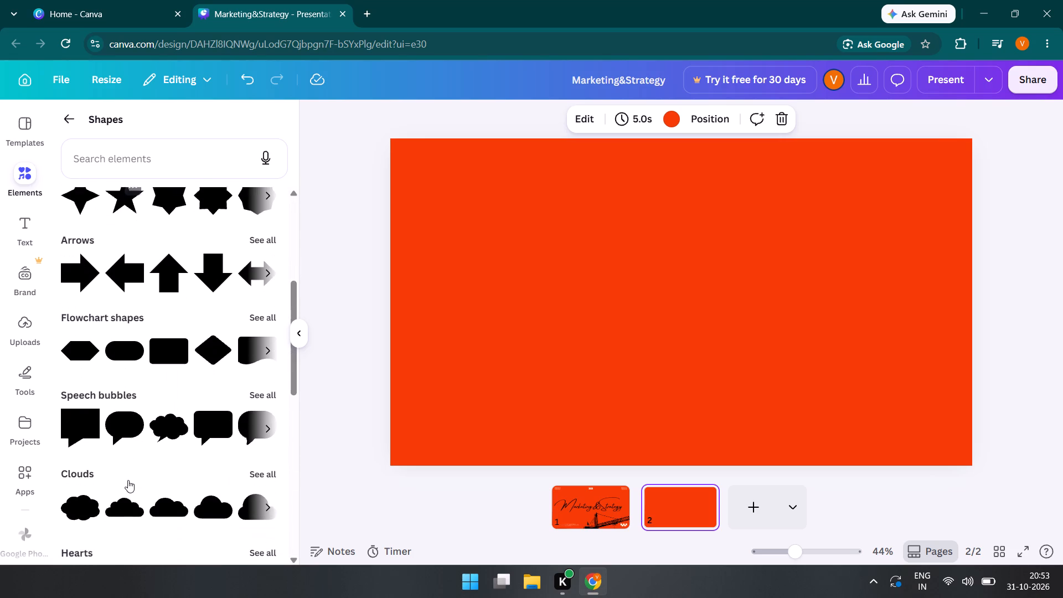
scroll(128, 480, down, 3)
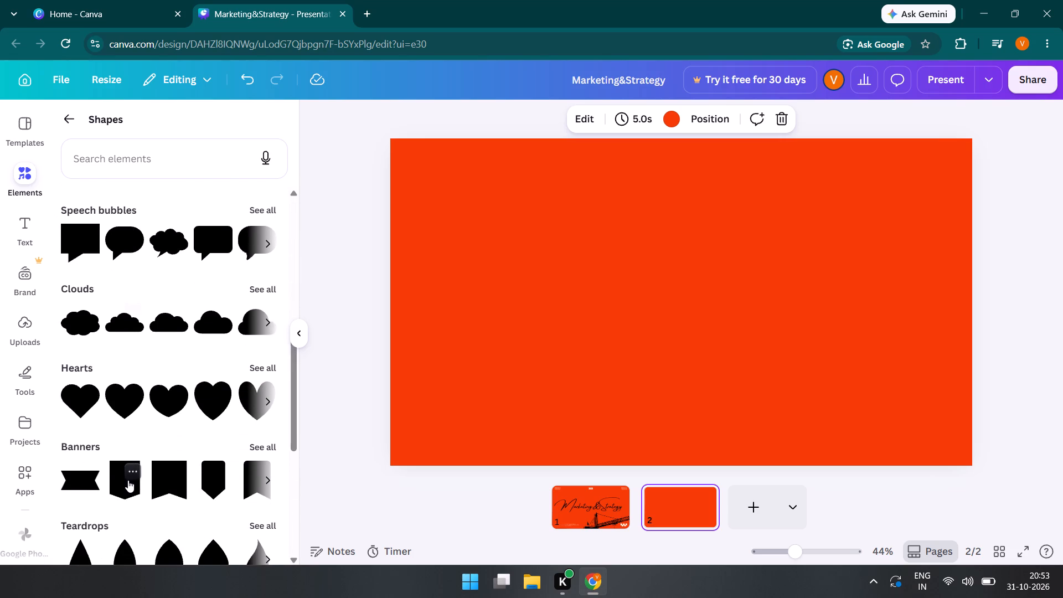
scroll(128, 480, up, 1)
scroll(216, 327, up, 1)
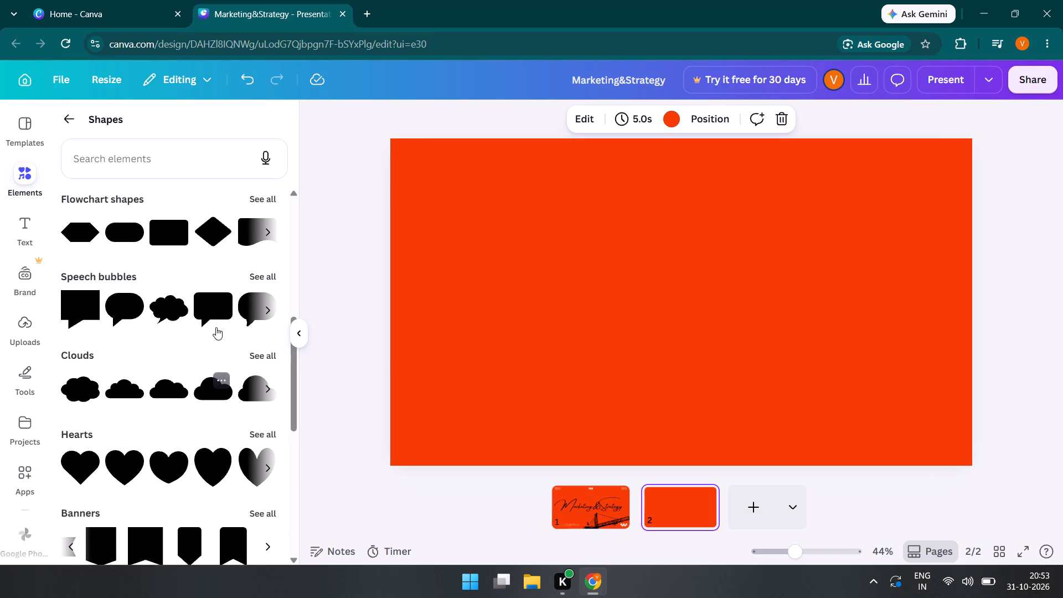
scroll(216, 327, up, 1)
drag(216, 327, 610, 238)
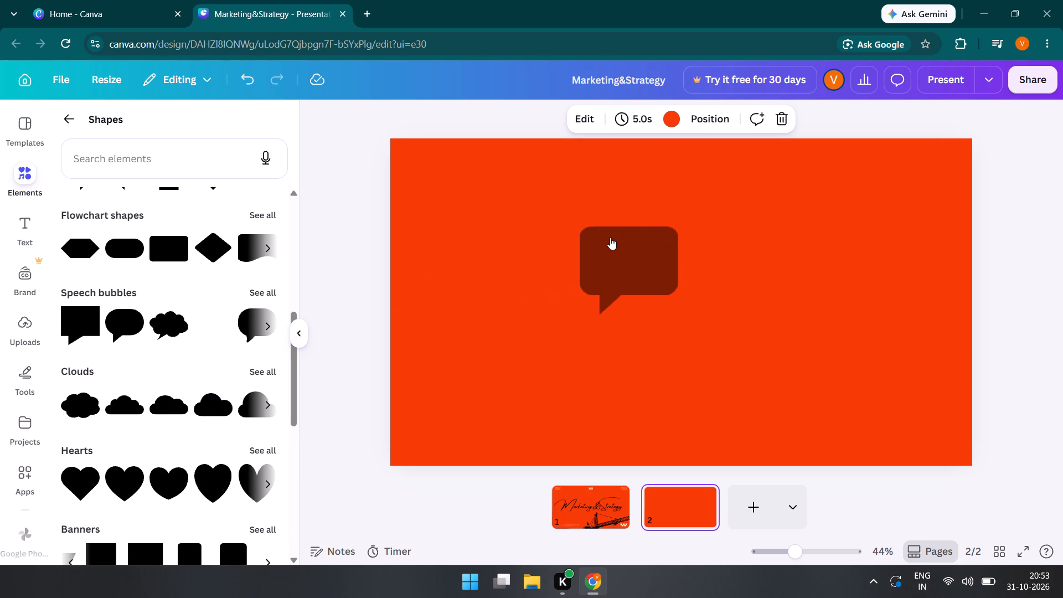
drag(610, 238, 786, 199)
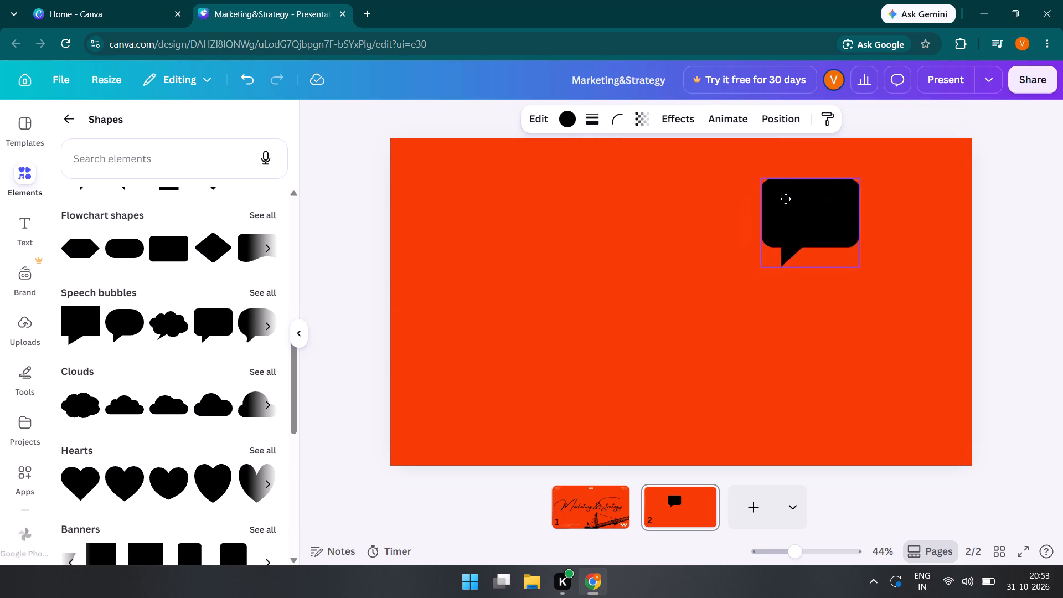
drag(786, 199, 792, 205)
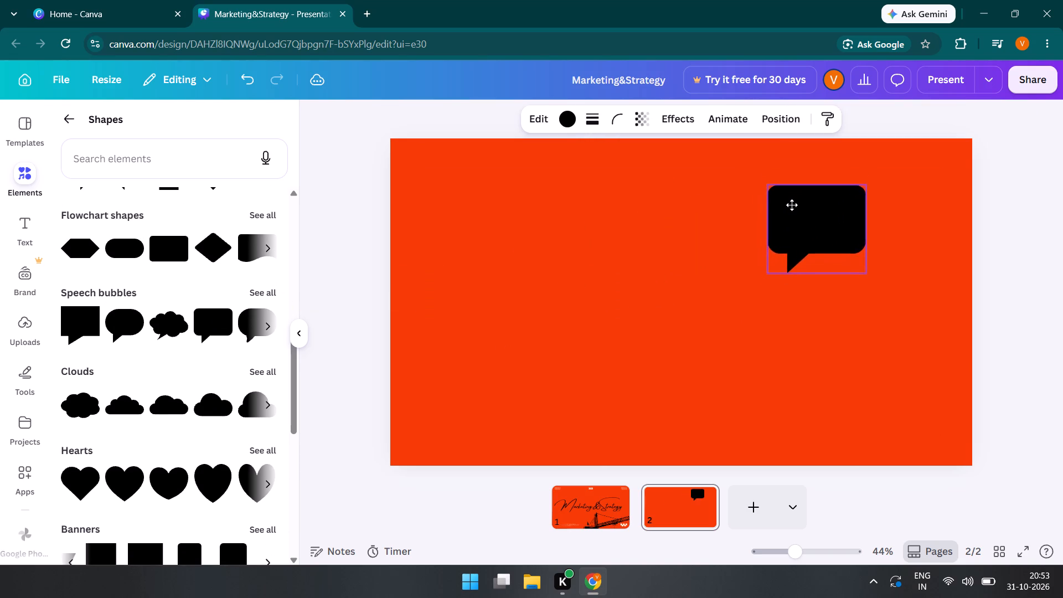
drag(792, 205, 852, 184)
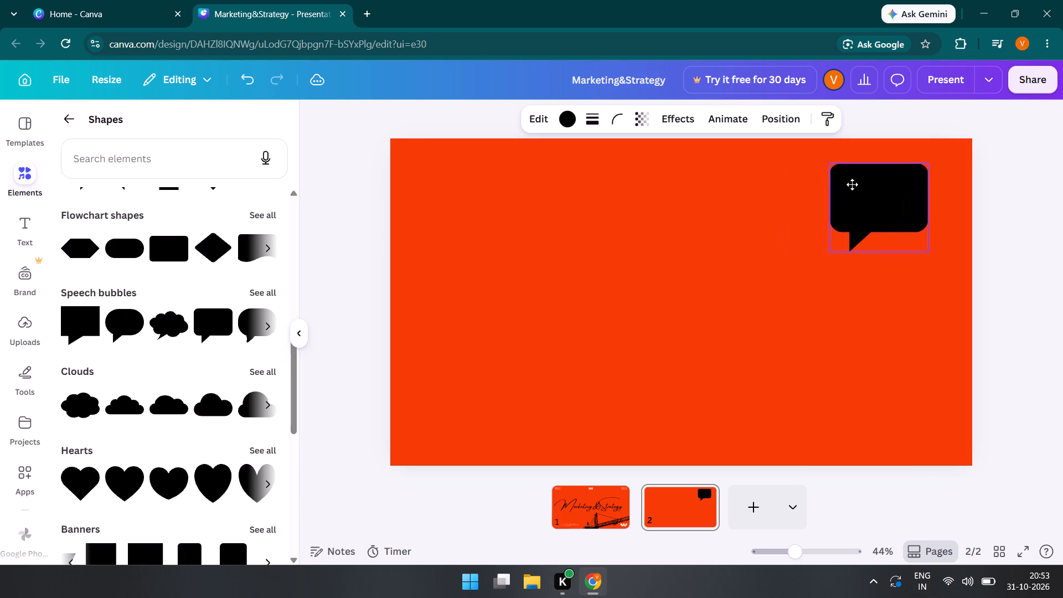
drag(852, 184, 844, 183)
click(683, 234)
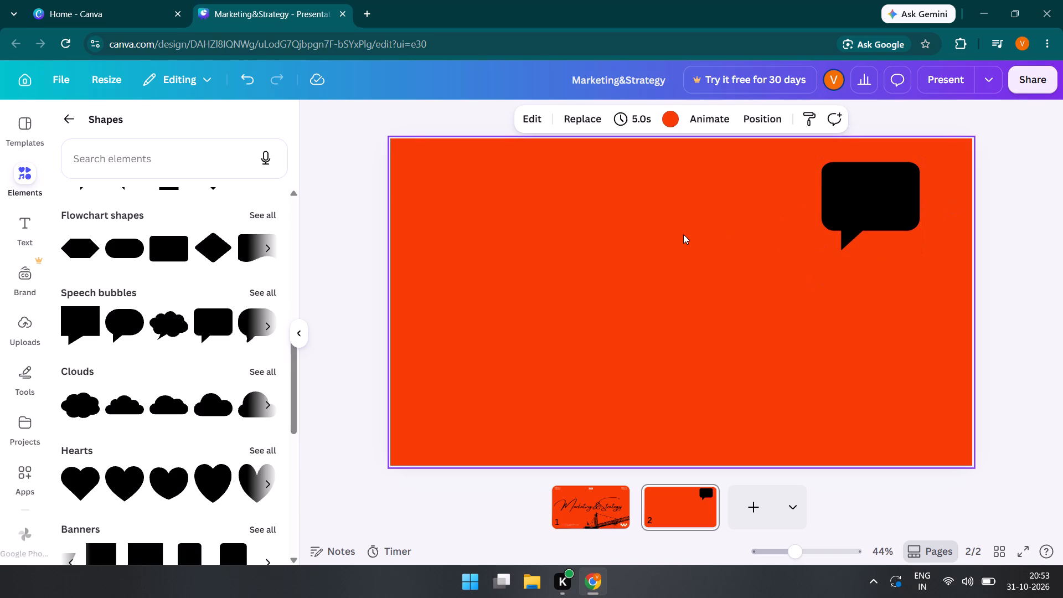
Enlarge the speech bubble to about 488 high and widen it until its left edge sits slightly left of the slide's centre.
click(856, 212)
drag(820, 208, 708, 219)
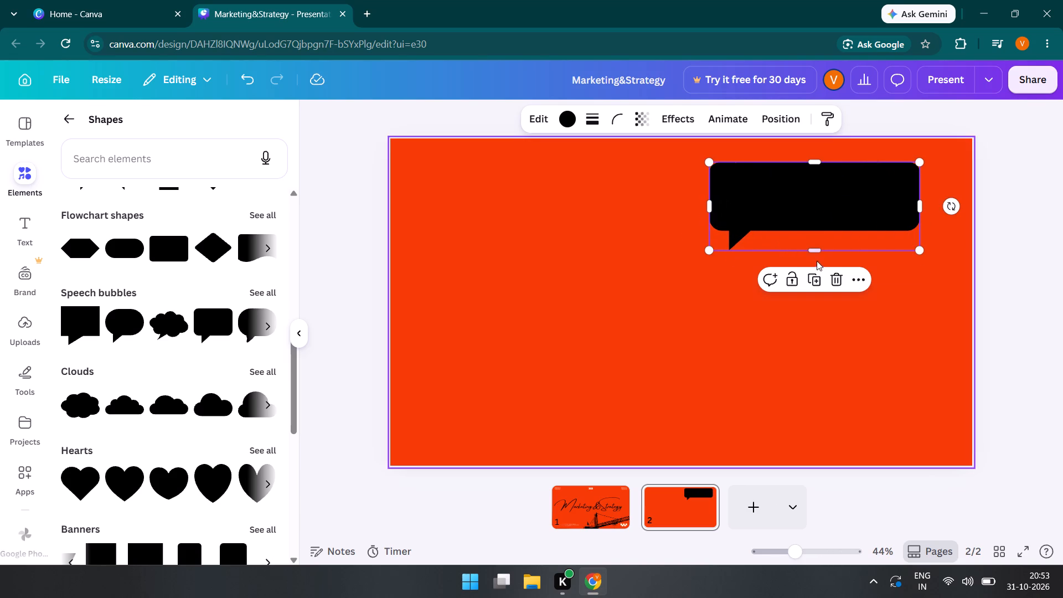
drag(813, 250, 813, 314)
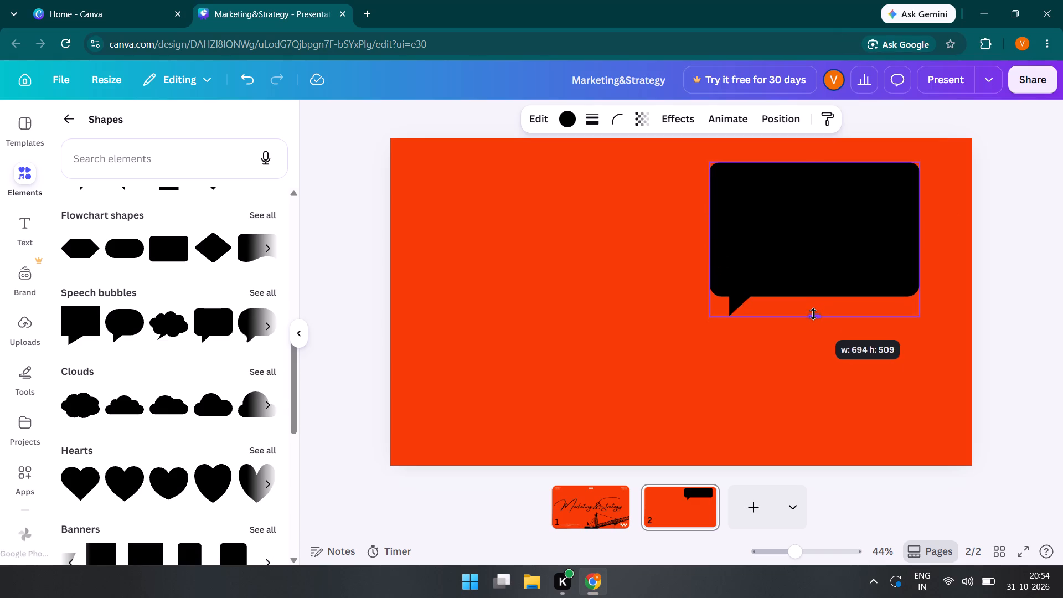
drag(813, 314, 811, 309)
drag(711, 241, 695, 234)
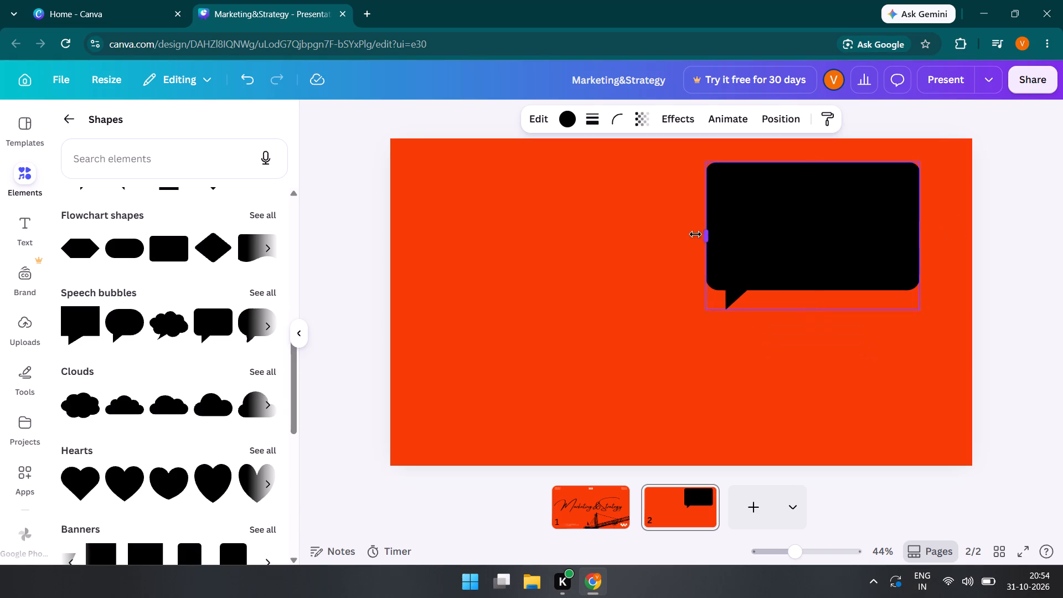
drag(695, 234, 494, 248)
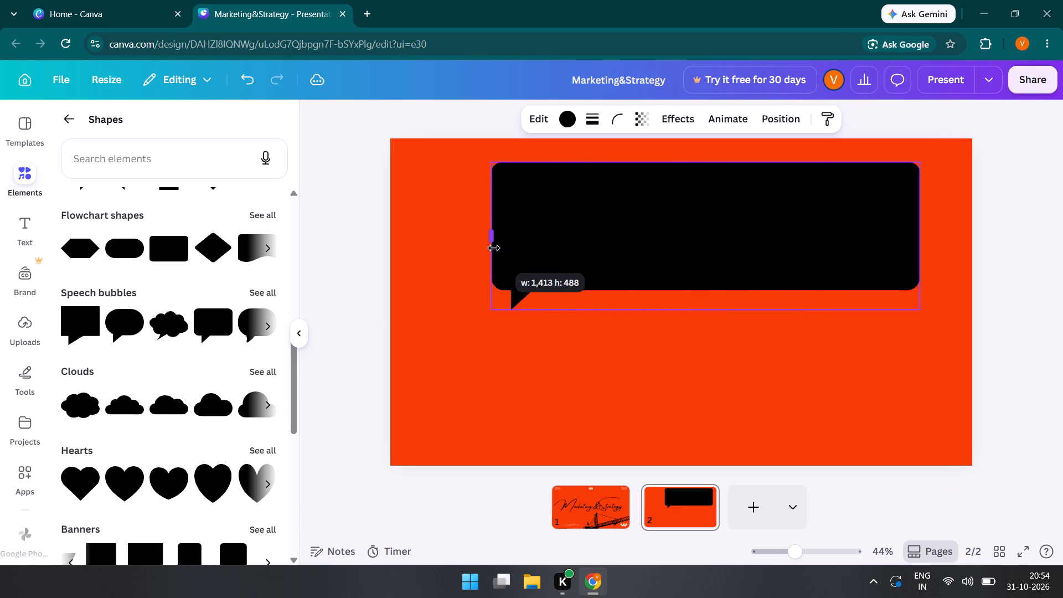
drag(494, 248, 446, 248)
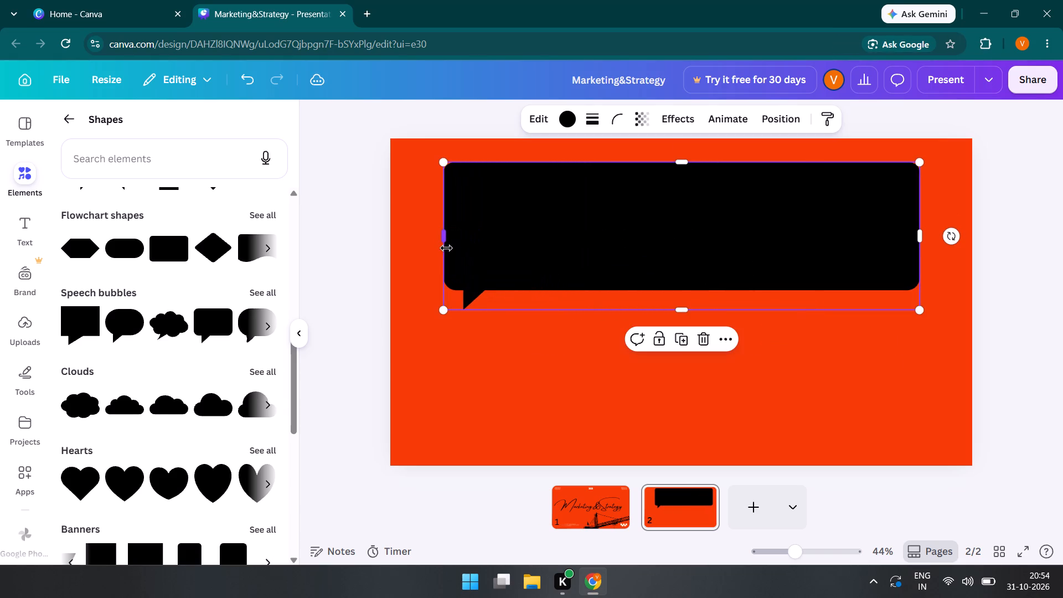
drag(442, 236, 634, 254)
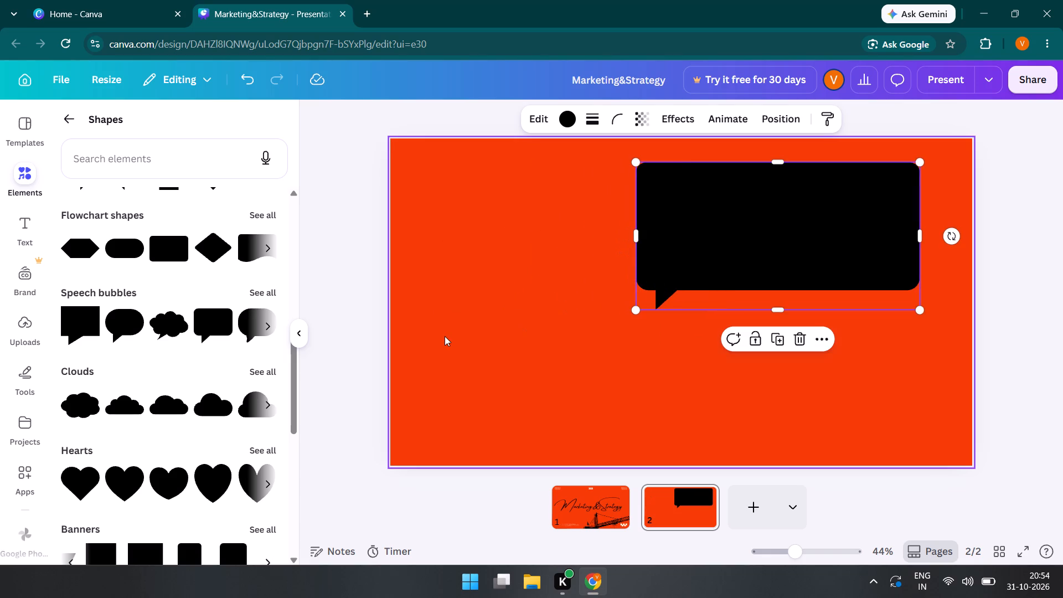
click(445, 336)
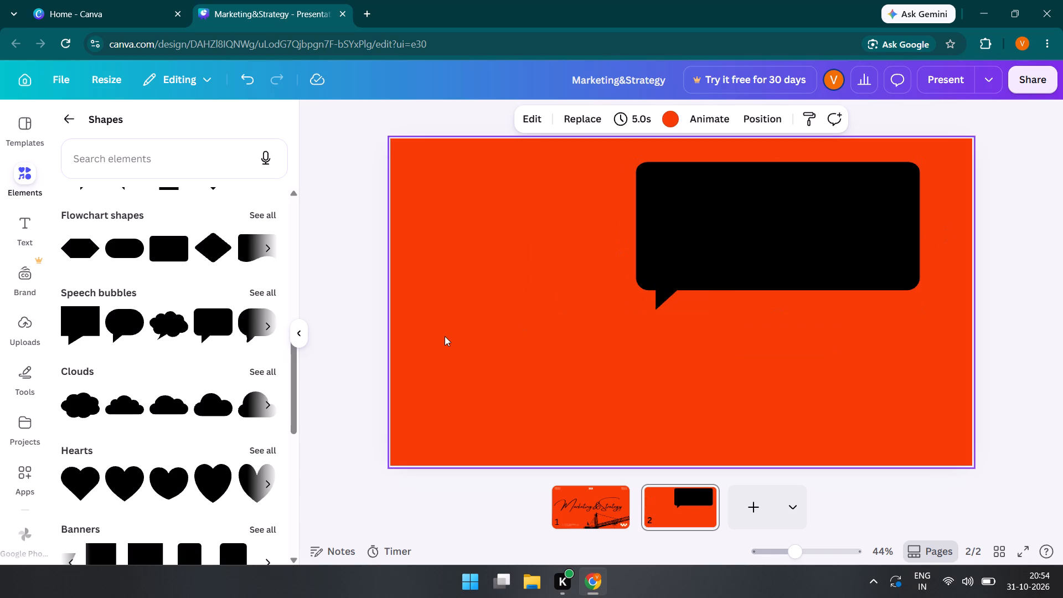
Insert a dashed line on the second slide and place it lower left of the speech bubble, aligned with the left margin.
scroll(207, 316, up, 2)
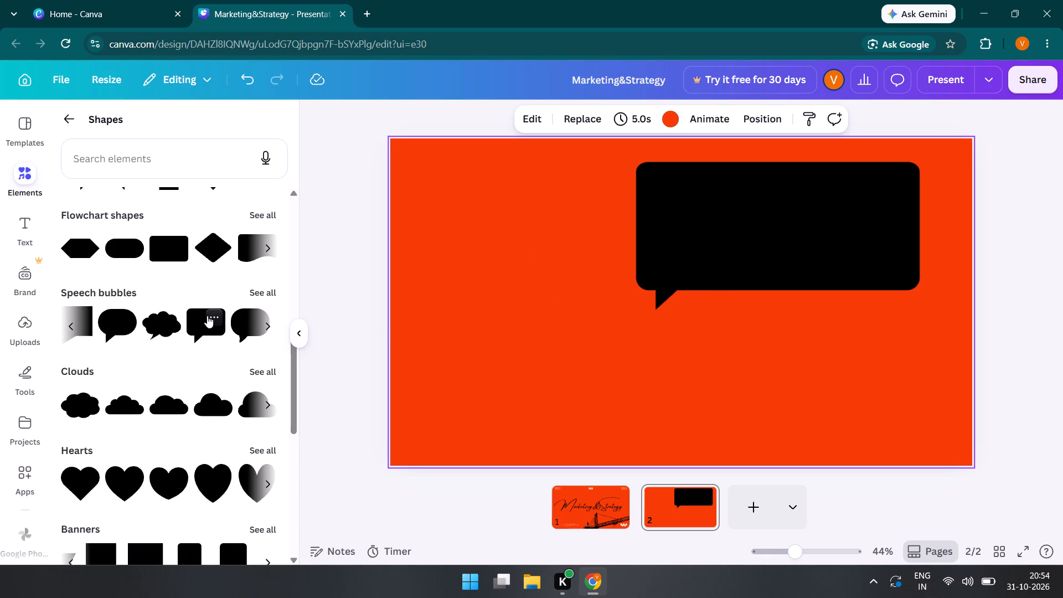
scroll(200, 262, up, 6)
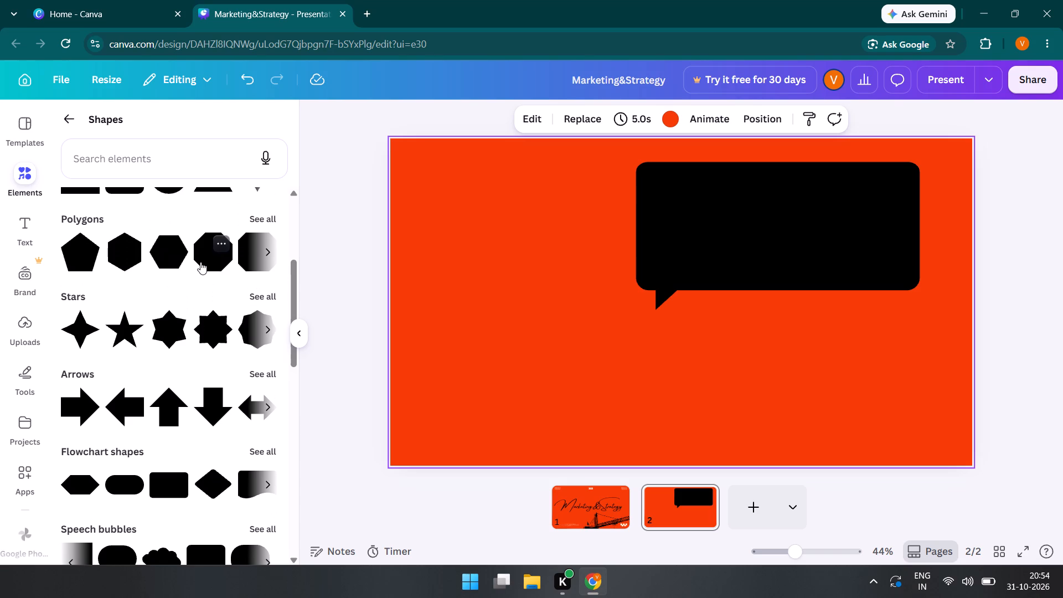
scroll(125, 313, up, 4)
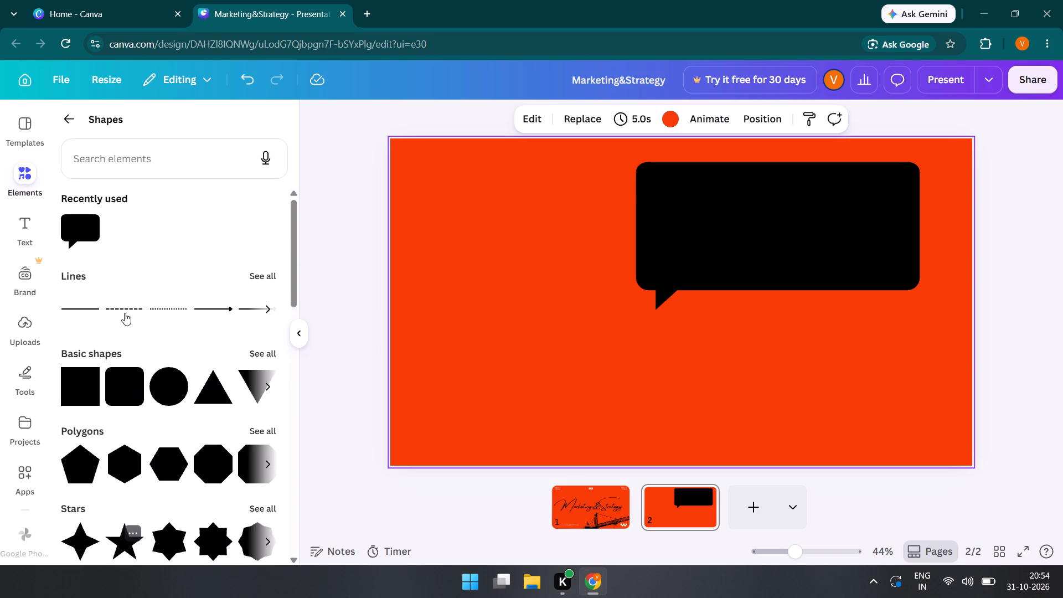
click(130, 308)
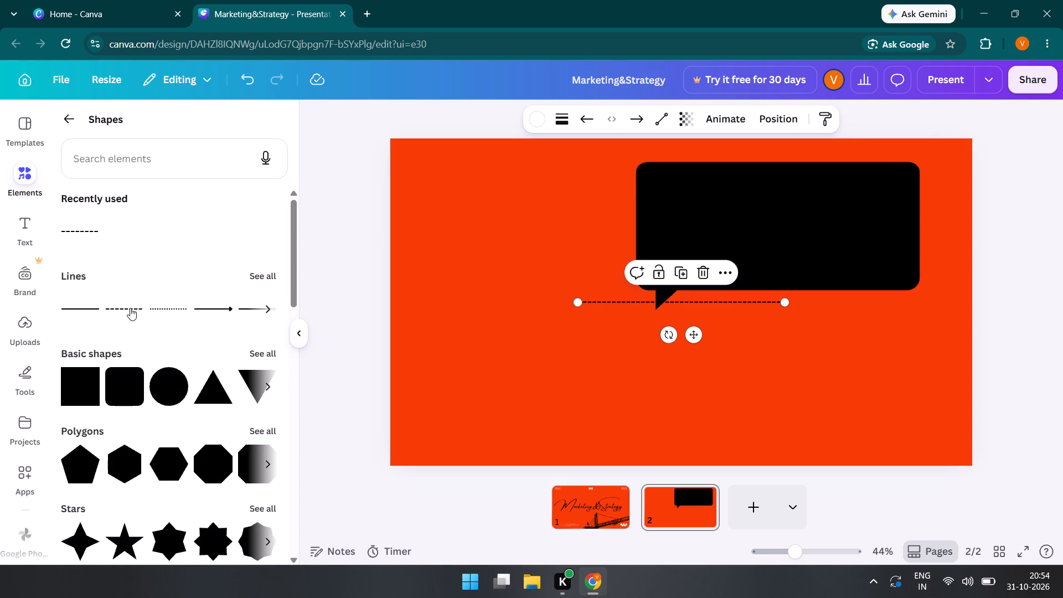
drag(622, 302, 725, 309)
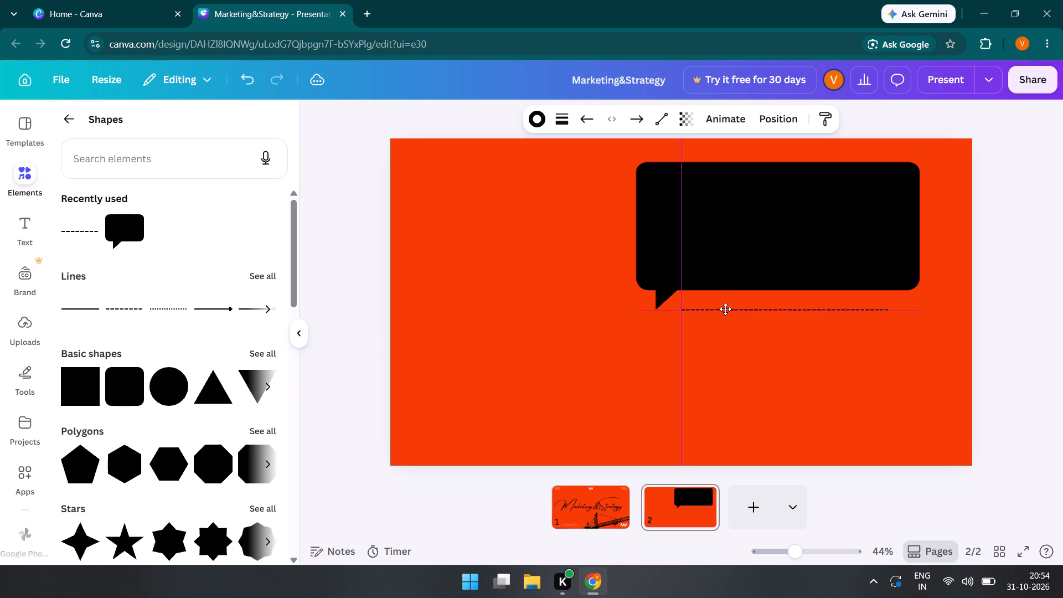
drag(725, 309, 479, 330)
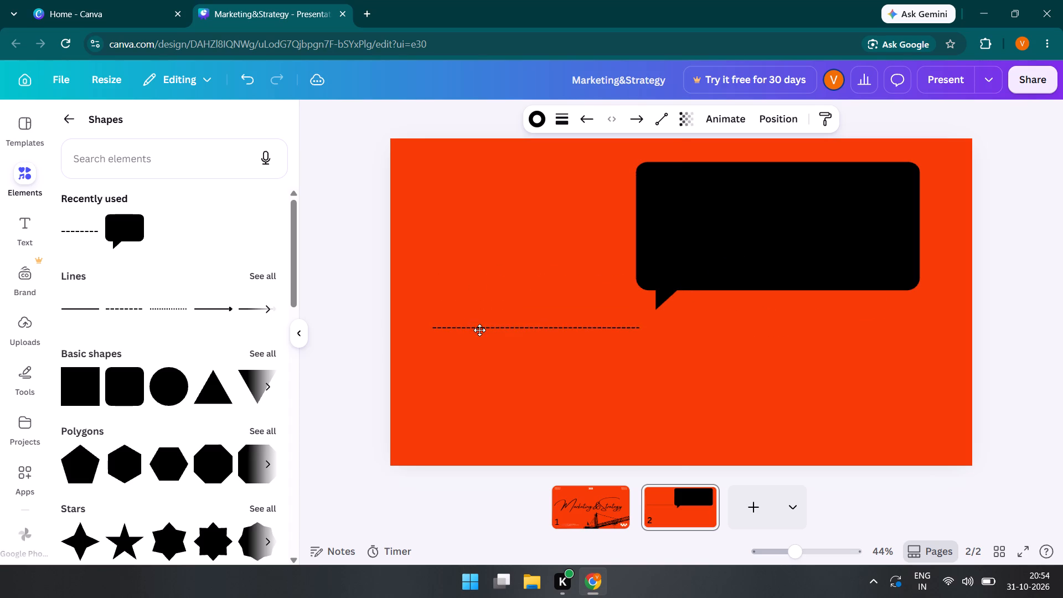
drag(479, 330, 465, 343)
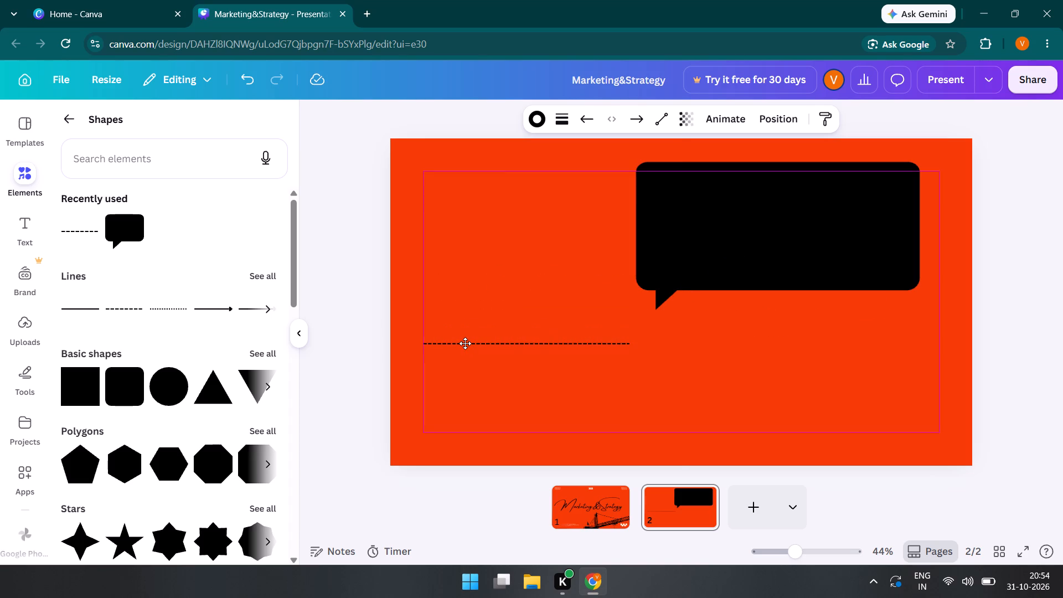
drag(465, 343, 463, 344)
drag(463, 344, 465, 344)
Look through the remaining shape categories in the elements library, down to the abstract shapes.
scroll(172, 429, down, 3)
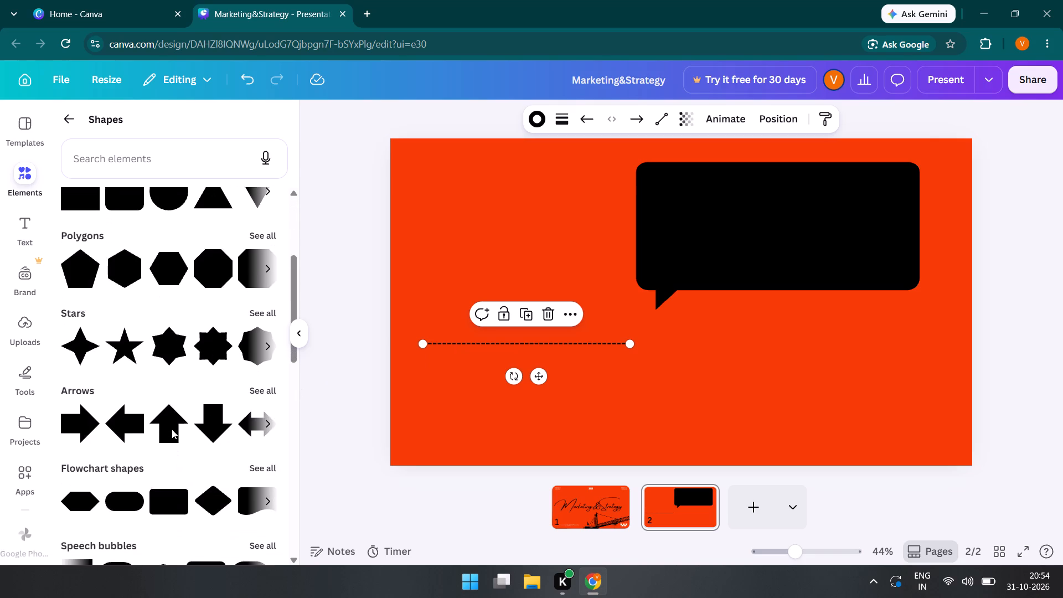
scroll(172, 429, down, 7)
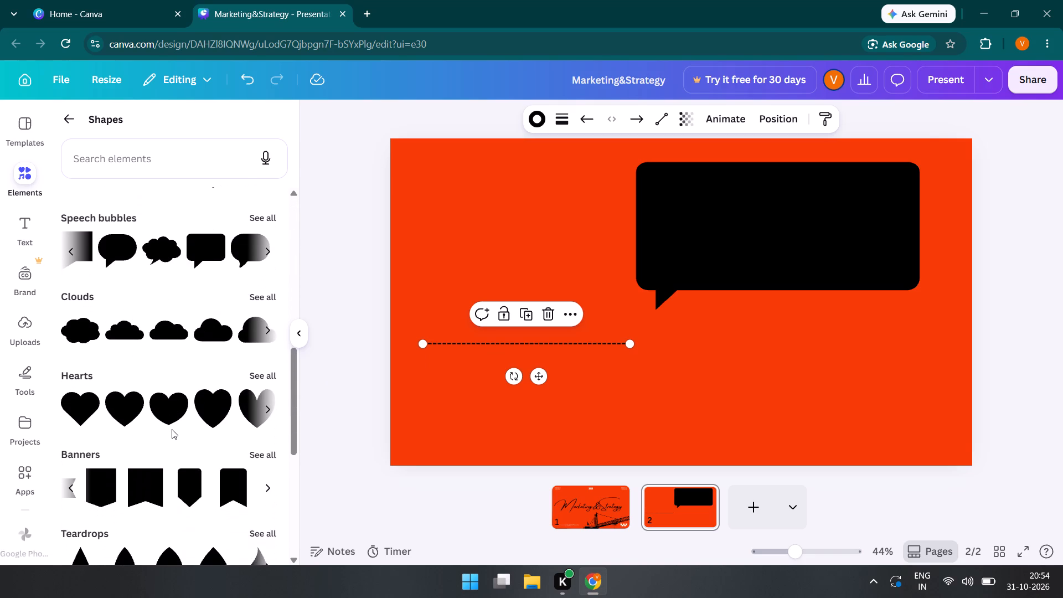
scroll(172, 429, down, 4)
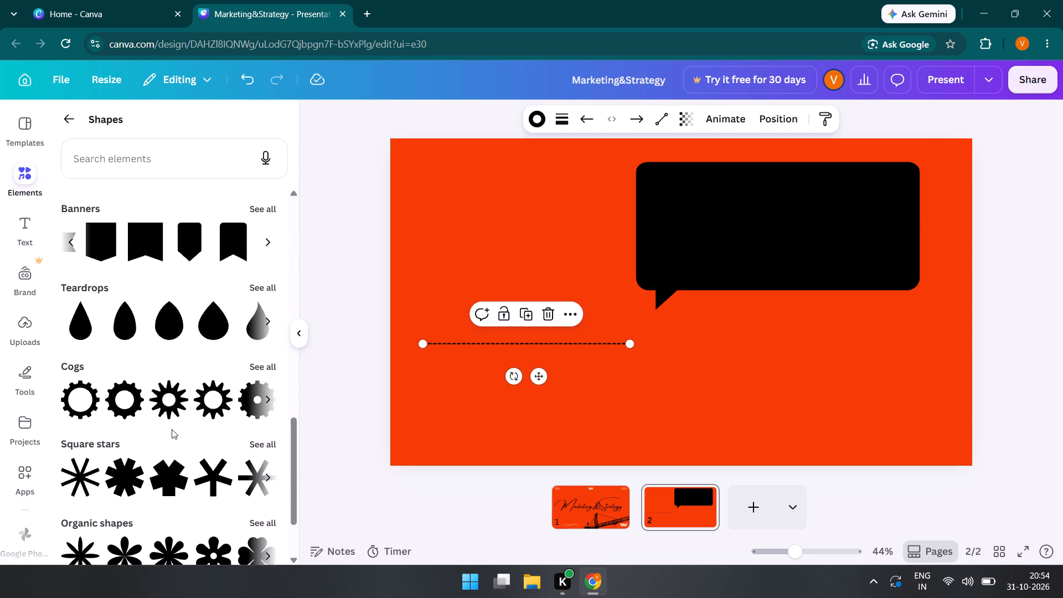
scroll(172, 429, right, 3)
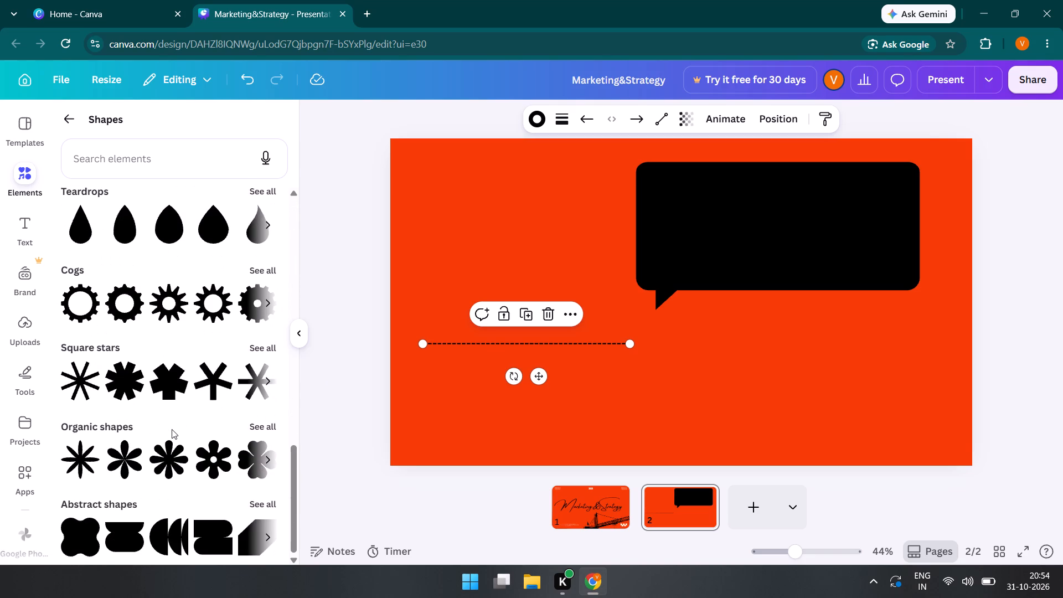
scroll(172, 429, right, 2)
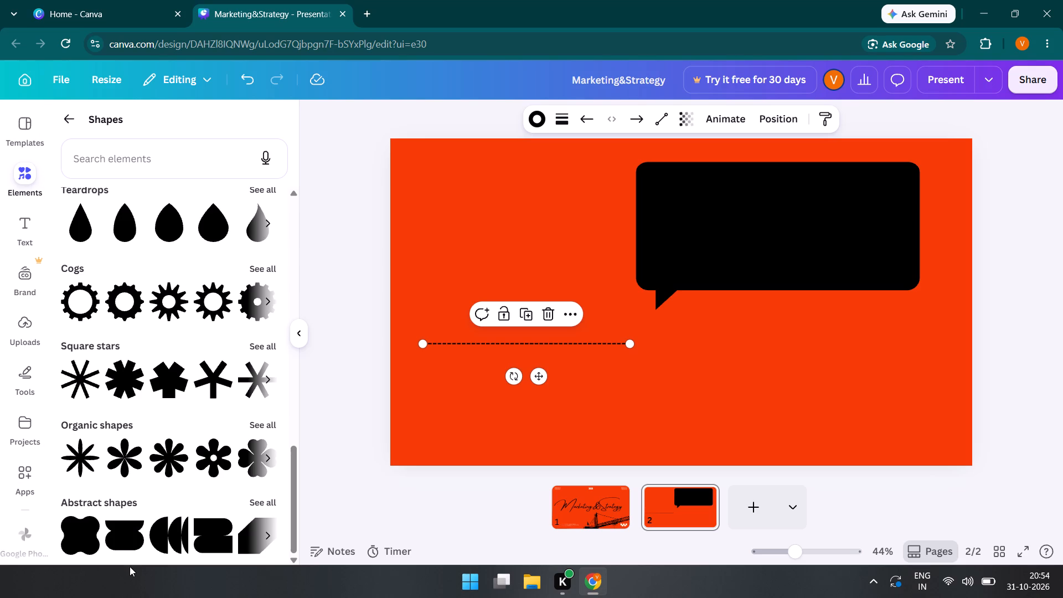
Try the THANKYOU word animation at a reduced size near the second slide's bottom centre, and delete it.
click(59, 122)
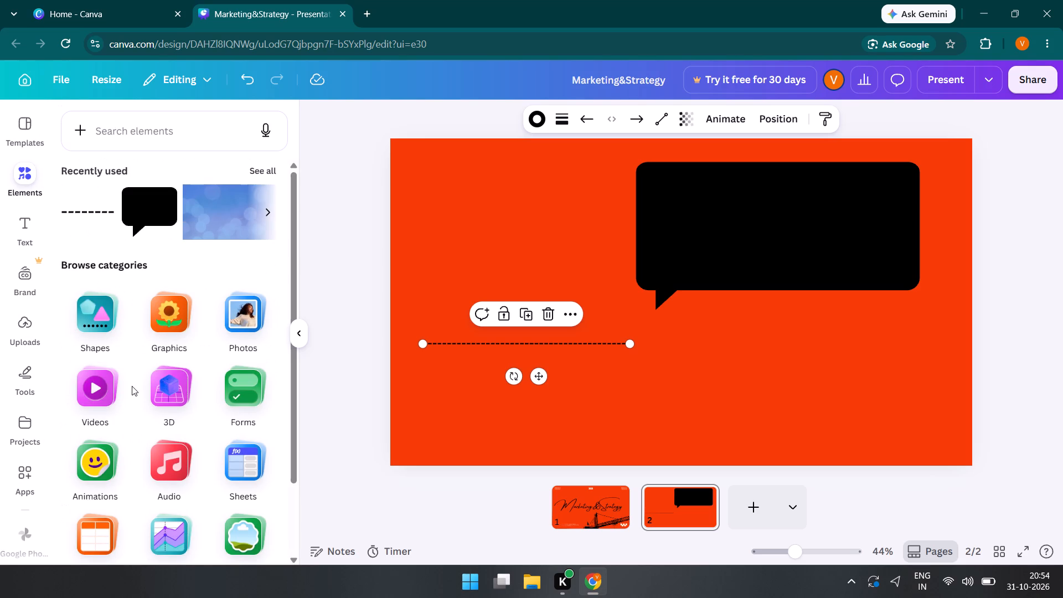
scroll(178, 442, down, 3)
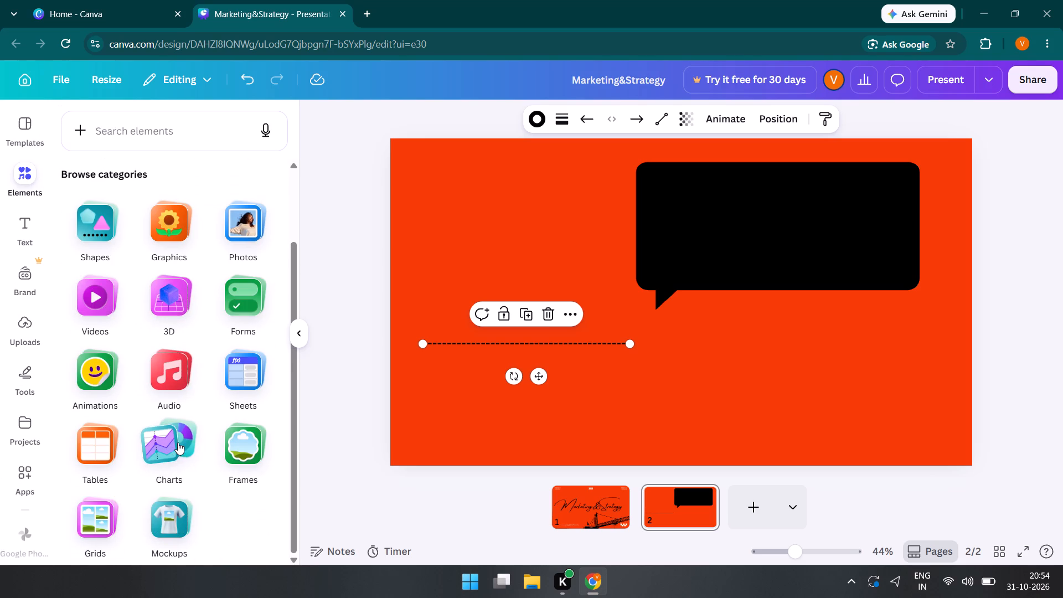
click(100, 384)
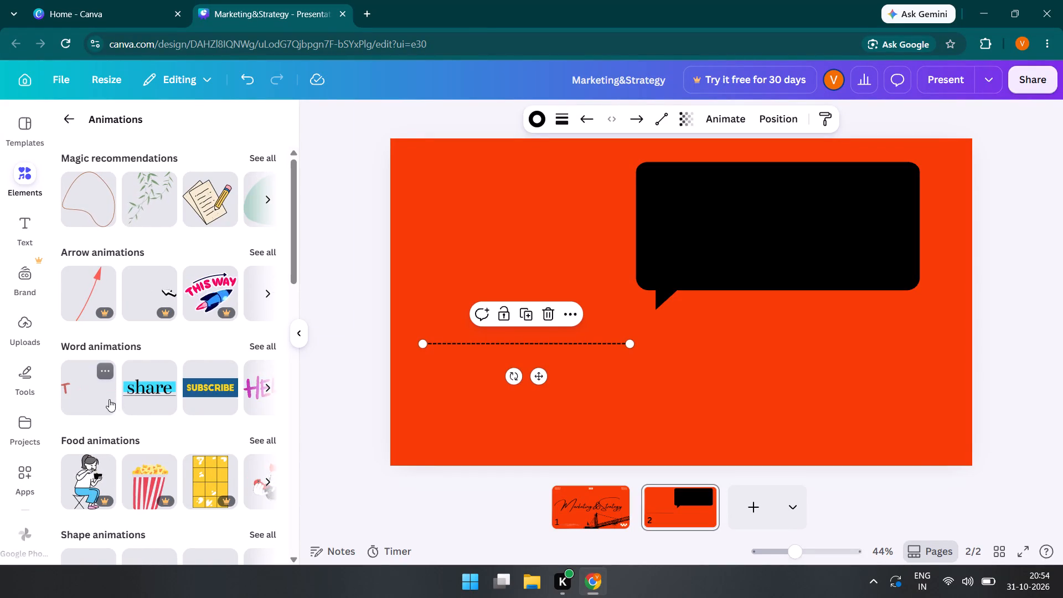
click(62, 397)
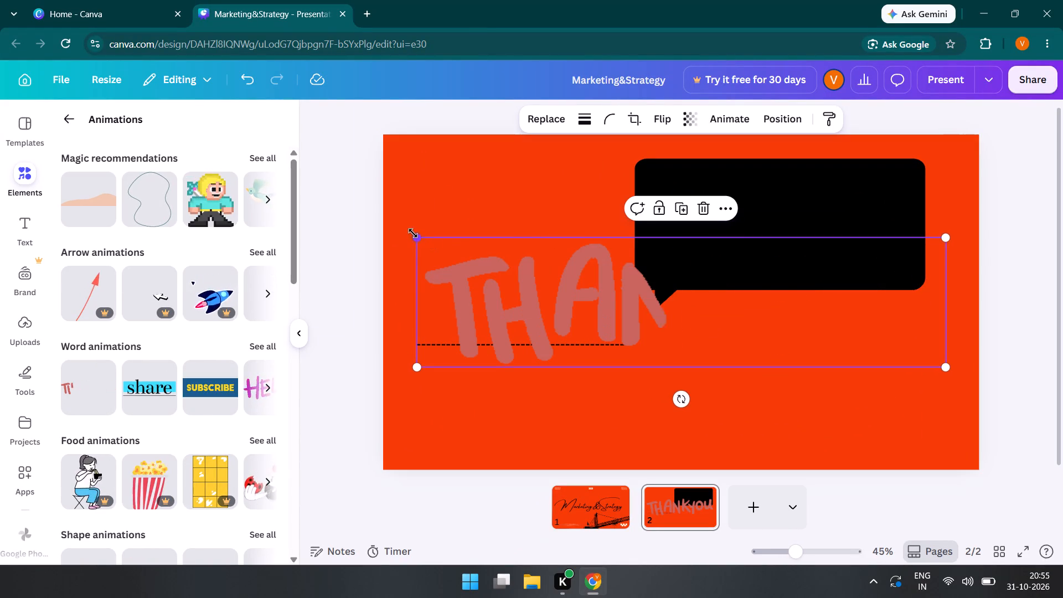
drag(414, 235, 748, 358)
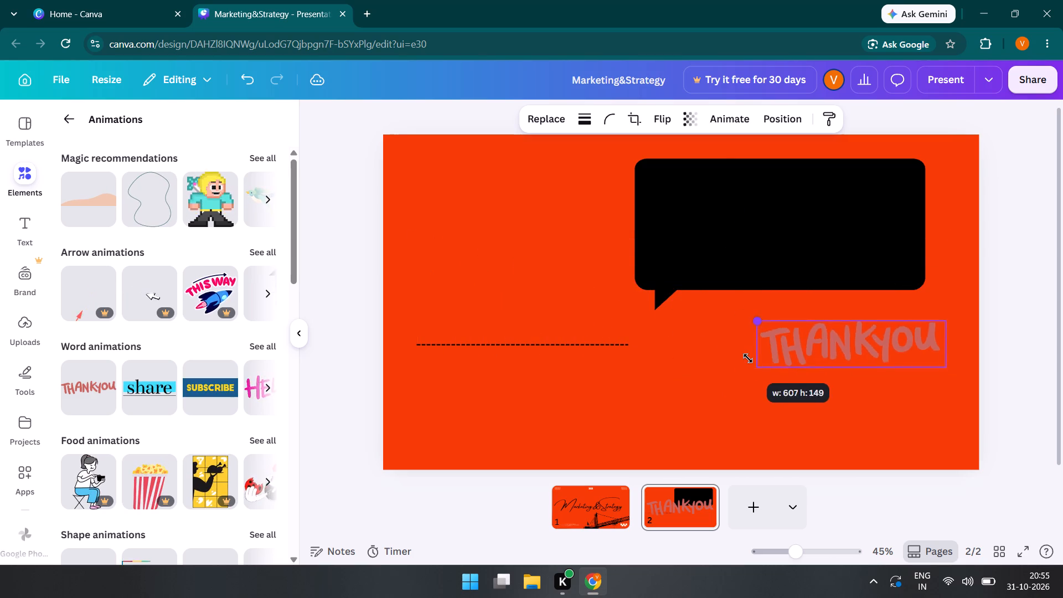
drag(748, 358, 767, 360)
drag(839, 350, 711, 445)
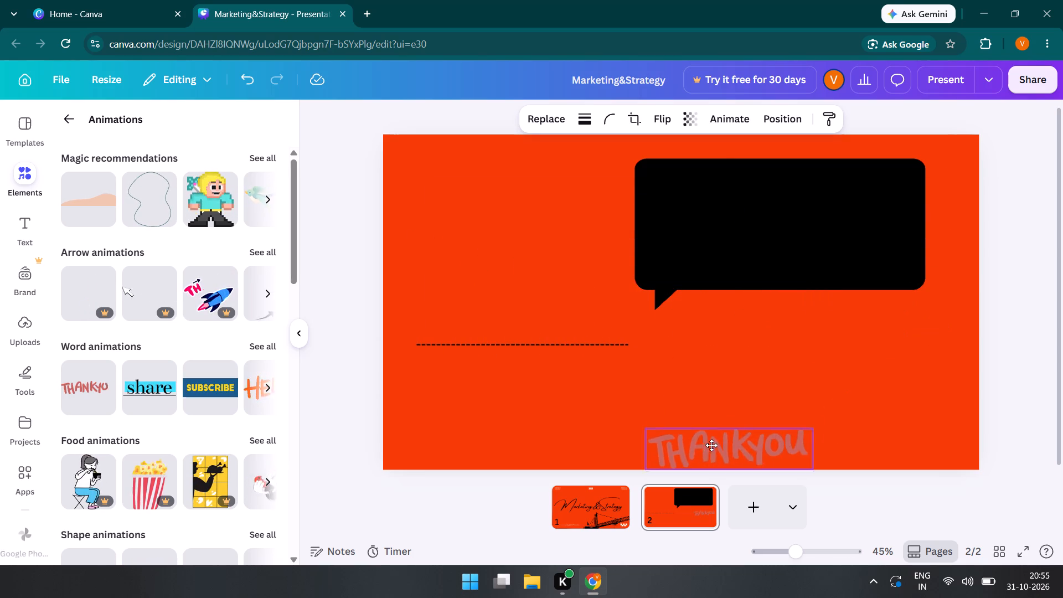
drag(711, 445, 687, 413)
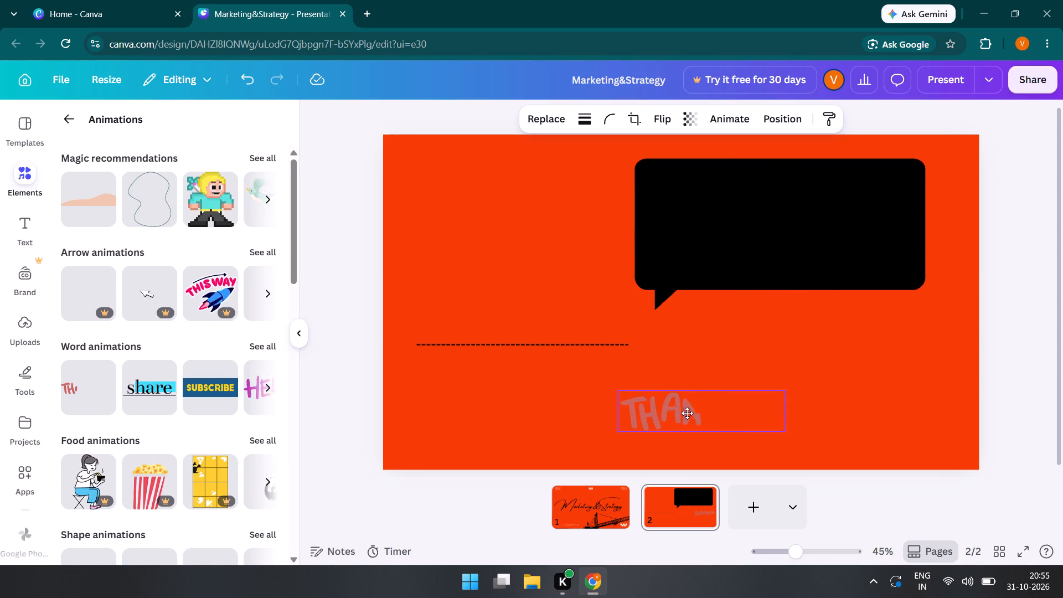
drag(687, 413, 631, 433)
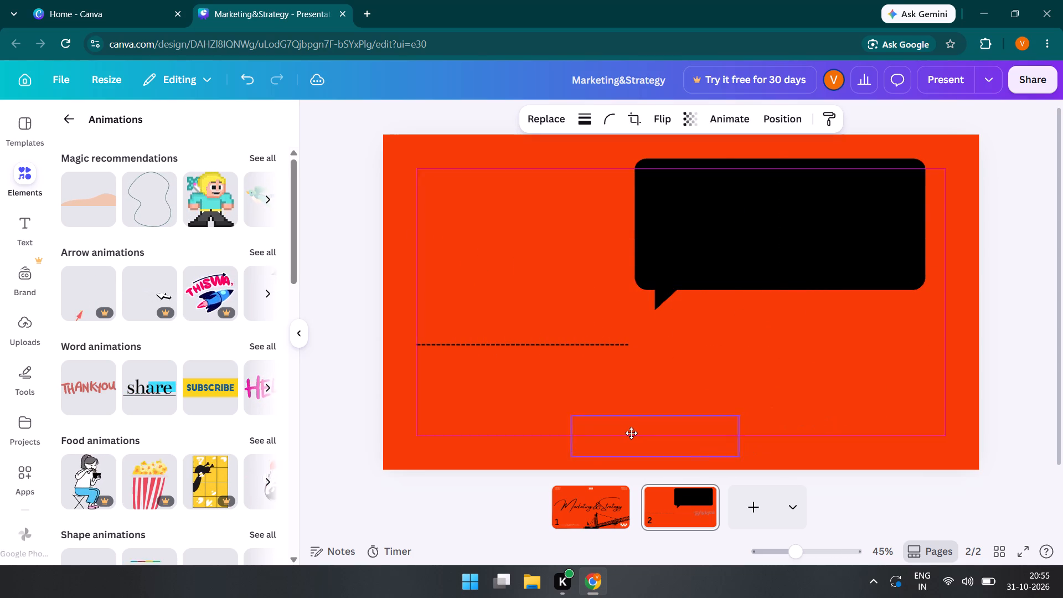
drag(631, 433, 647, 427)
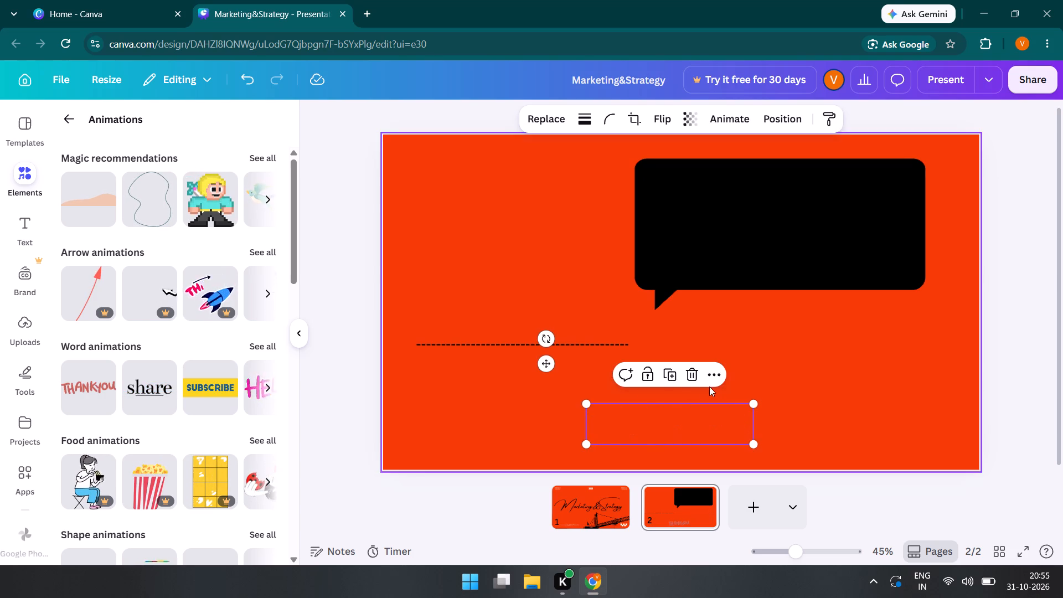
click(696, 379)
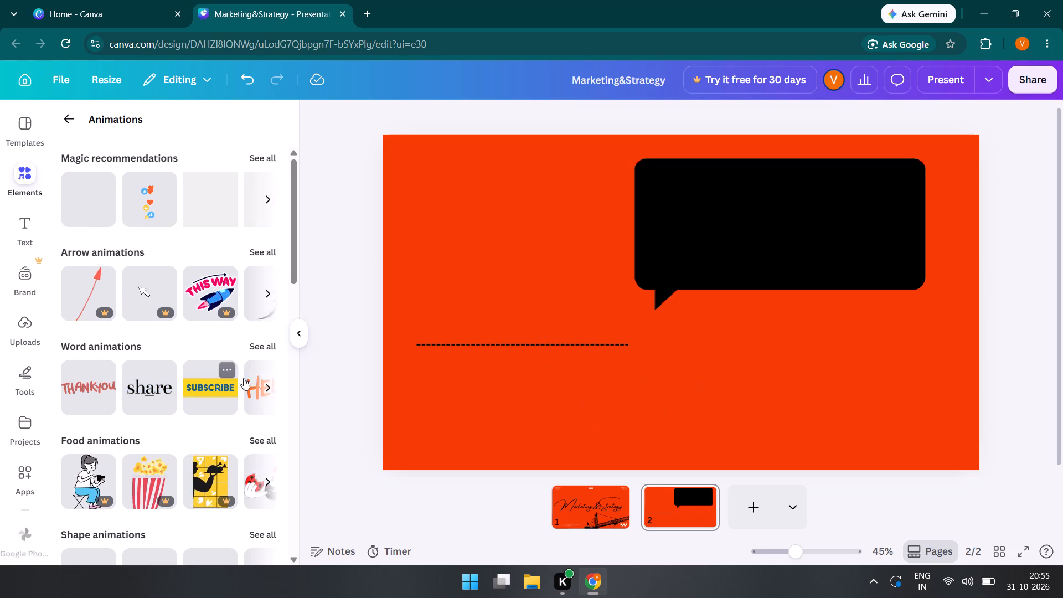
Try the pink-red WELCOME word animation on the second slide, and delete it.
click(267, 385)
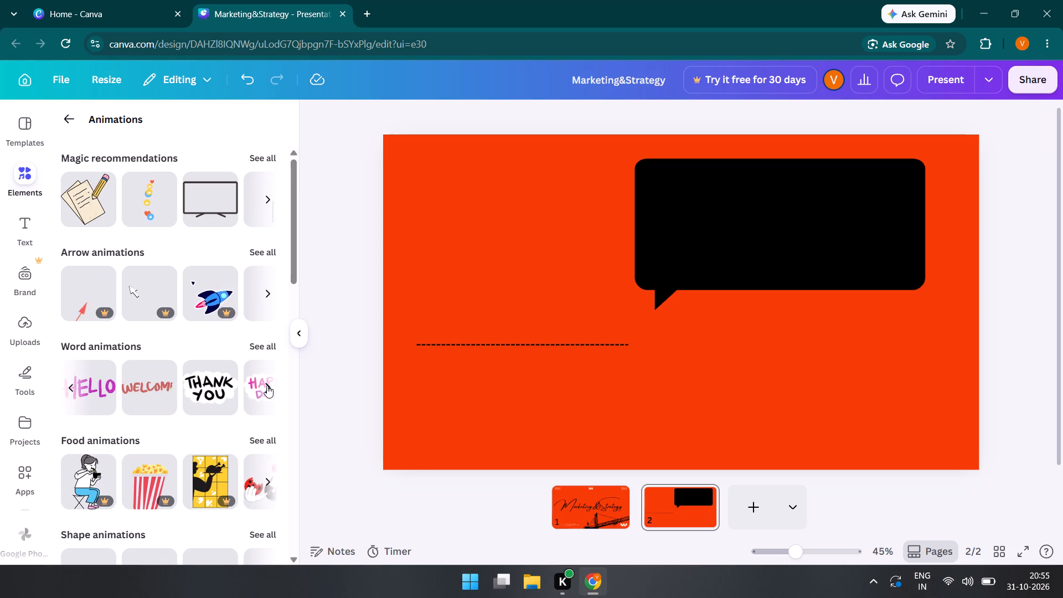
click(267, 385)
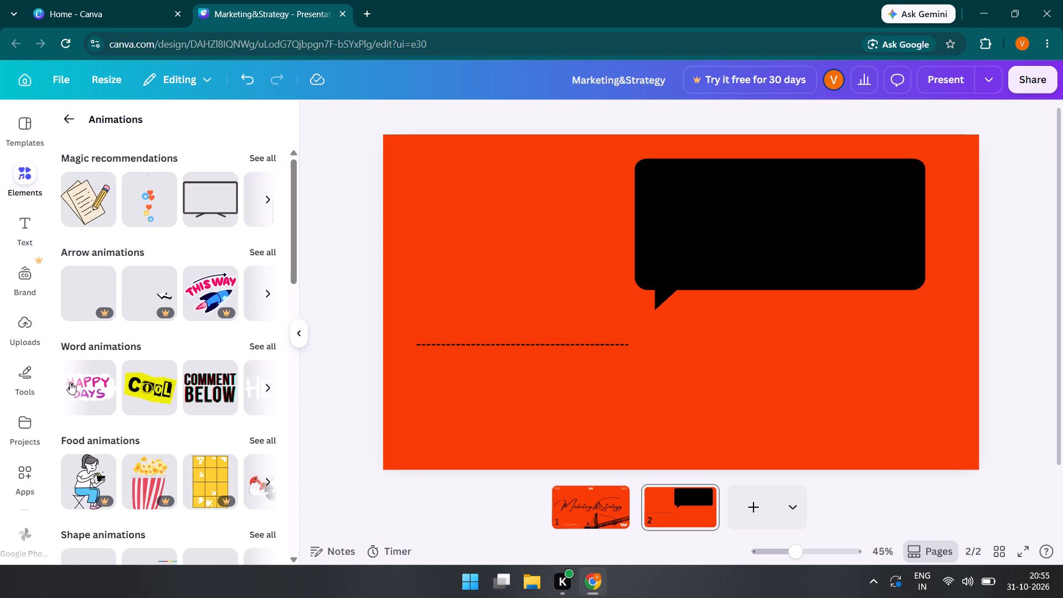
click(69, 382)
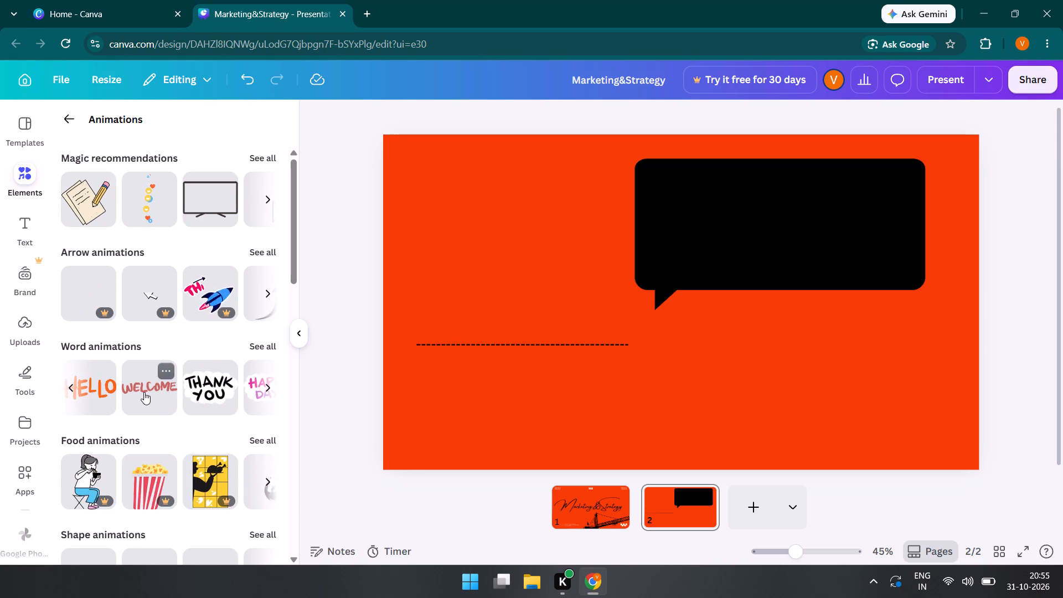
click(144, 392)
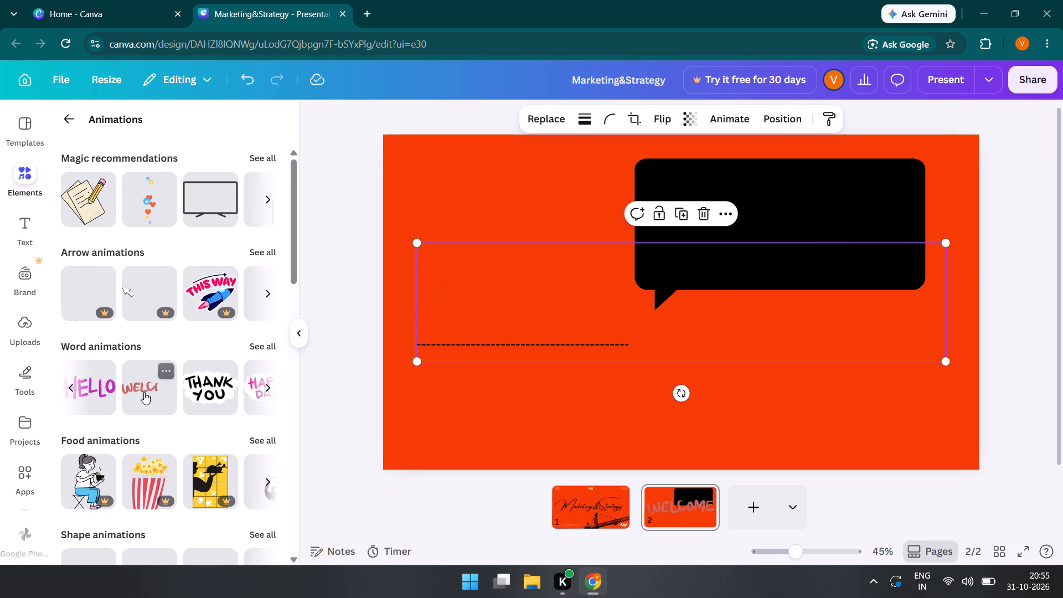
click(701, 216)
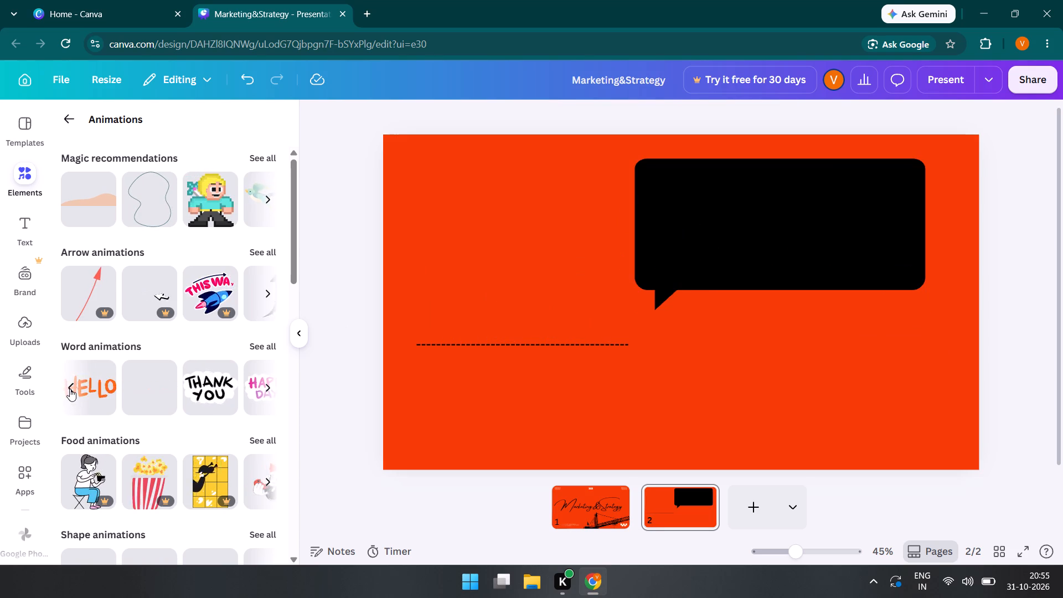
Look through the previews of word animations and arrow animations for a suitable element.
click(70, 389)
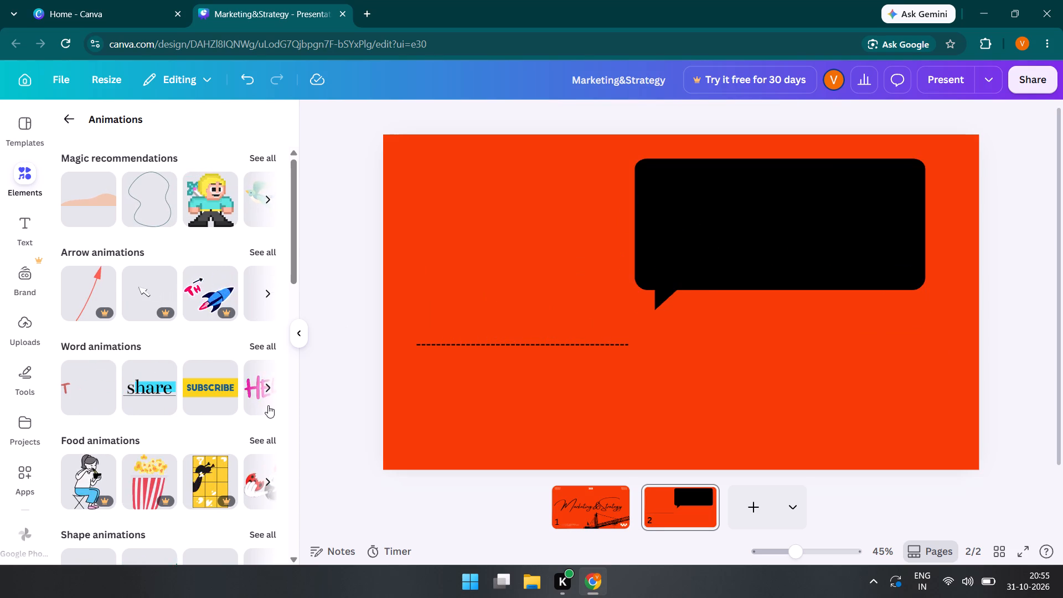
click(267, 386)
click(267, 386)
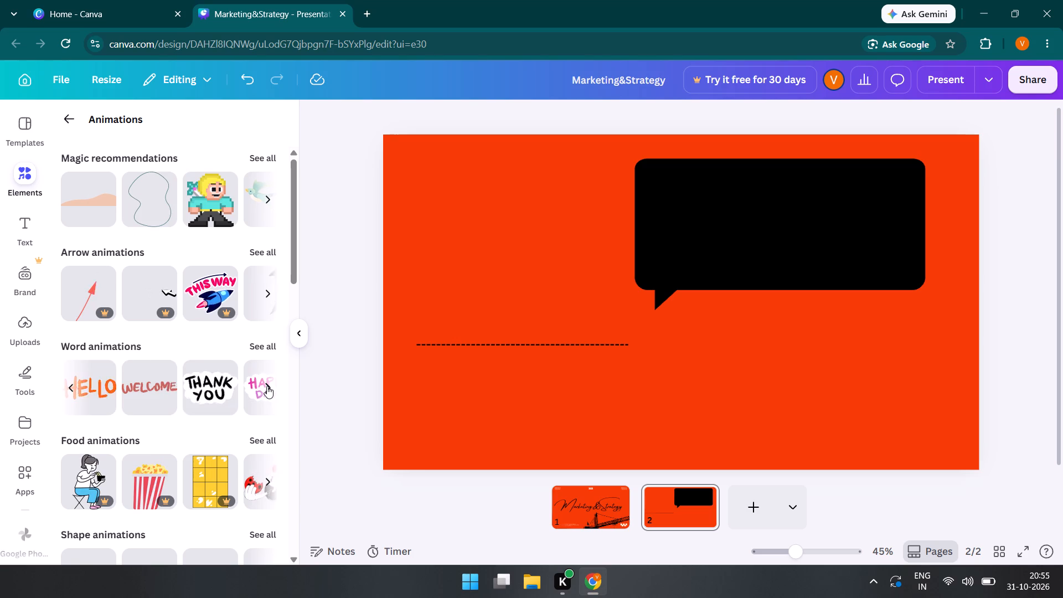
click(267, 386)
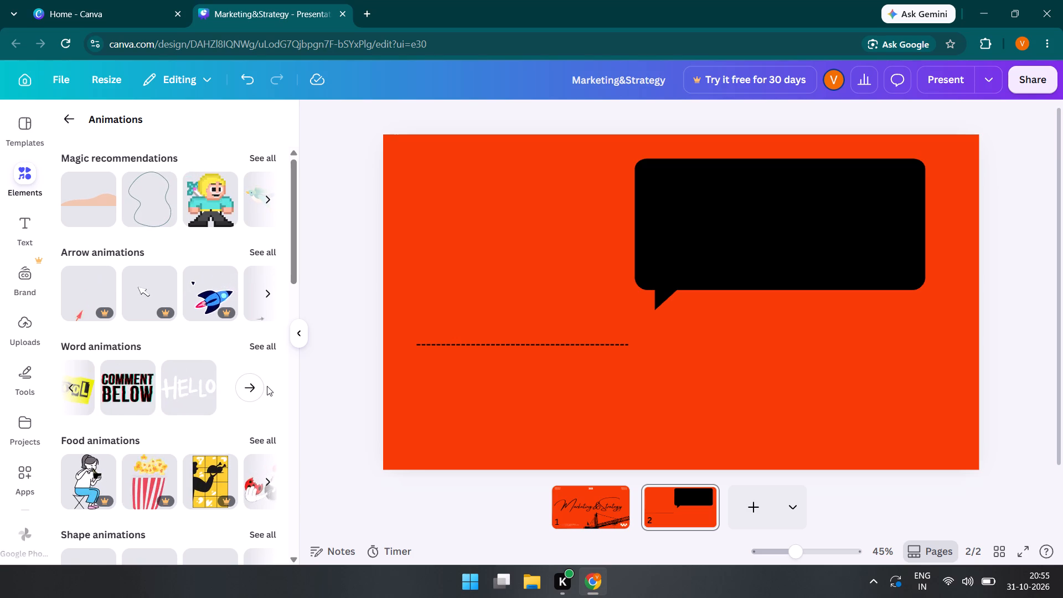
click(269, 290)
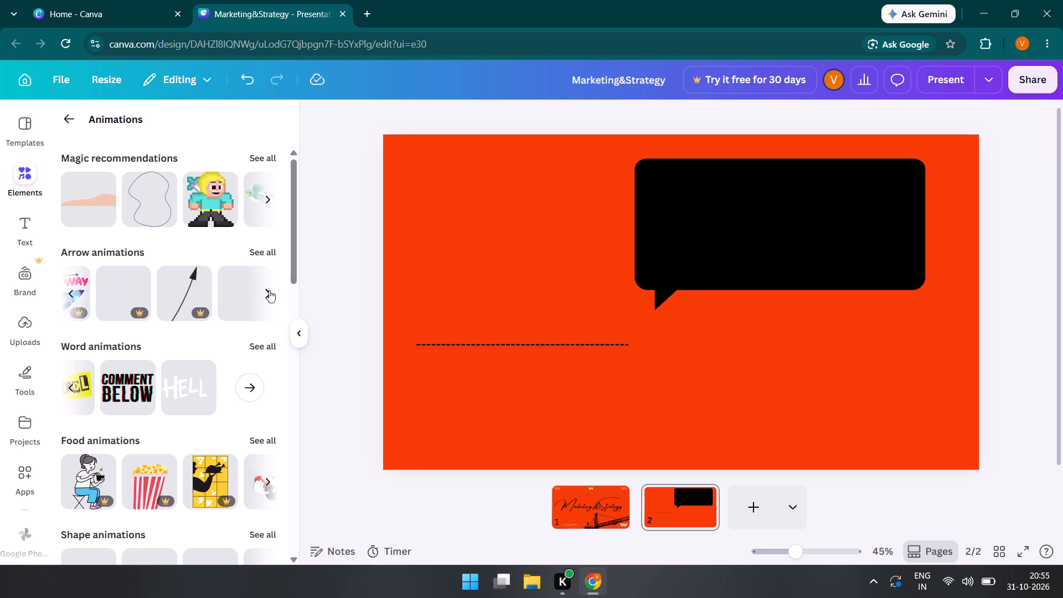
click(269, 290)
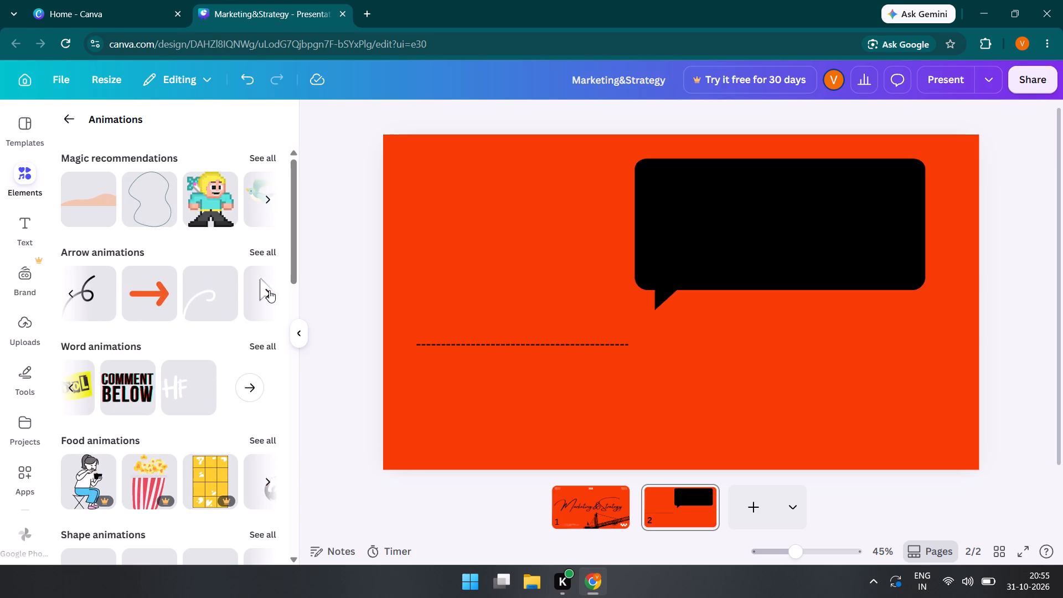
click(269, 290)
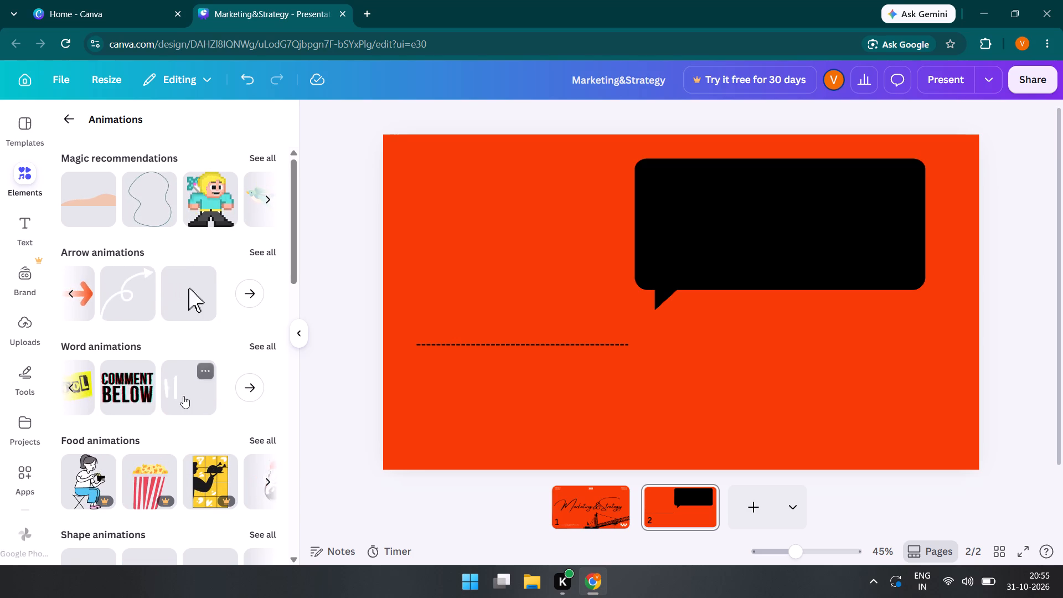
scroll(183, 396, right, 5)
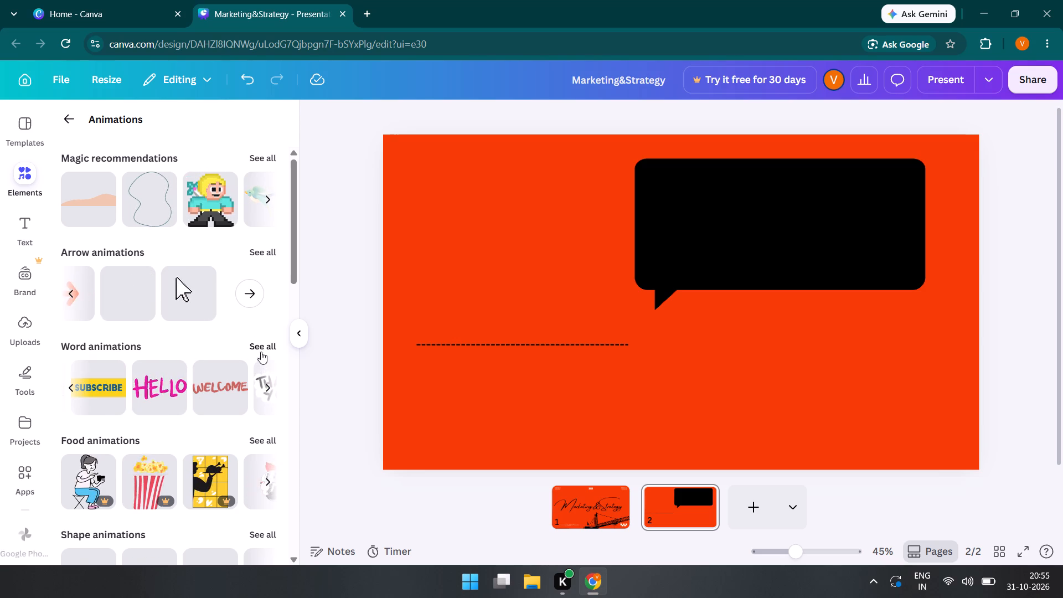
Open the full collection of word animations and examine it for one that suits the second slide.
click(257, 347)
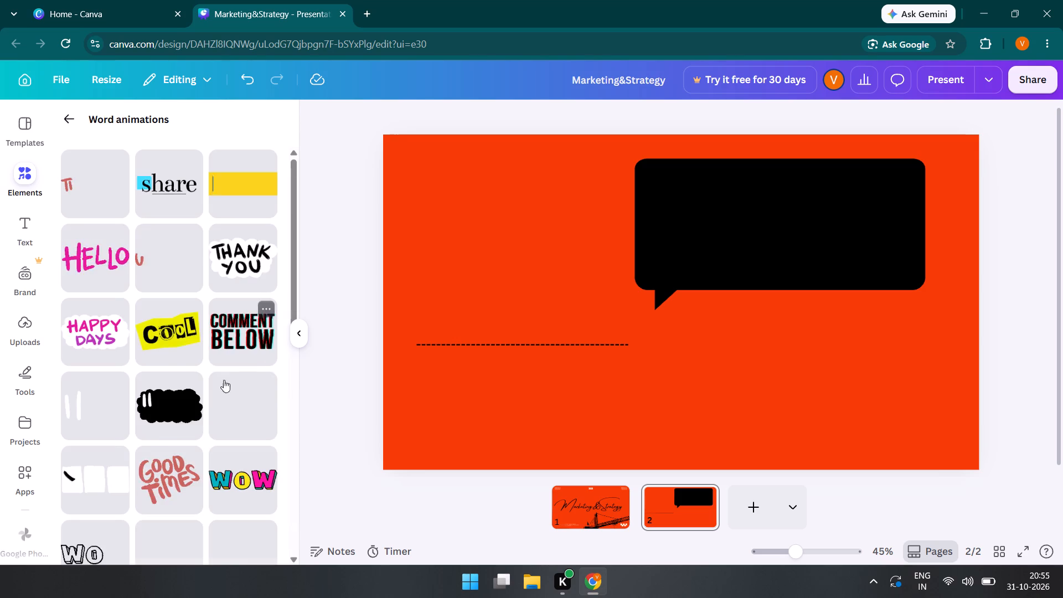
scroll(158, 427, down, 6)
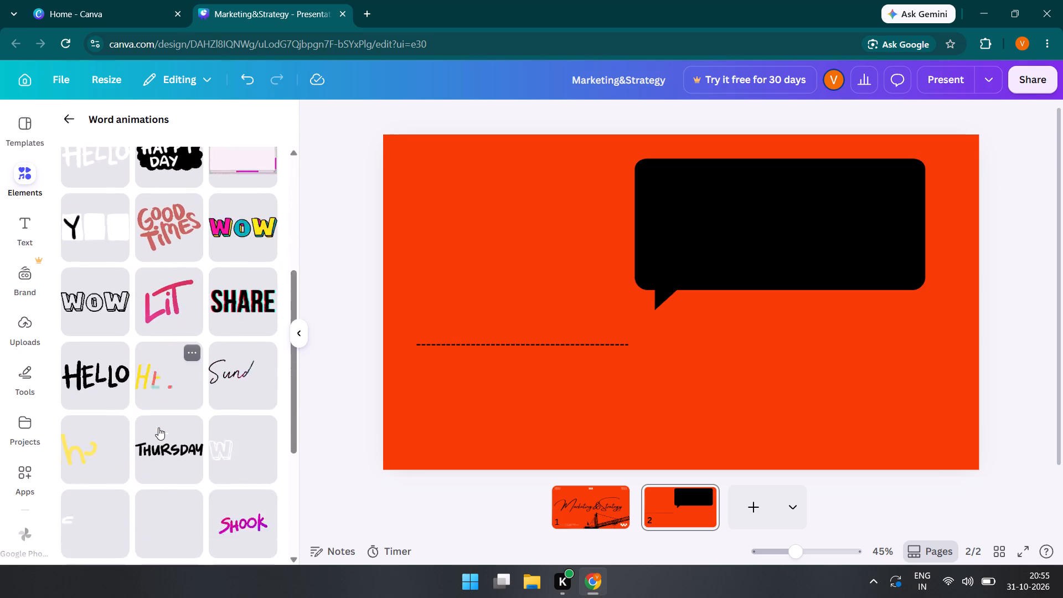
scroll(158, 427, down, 2)
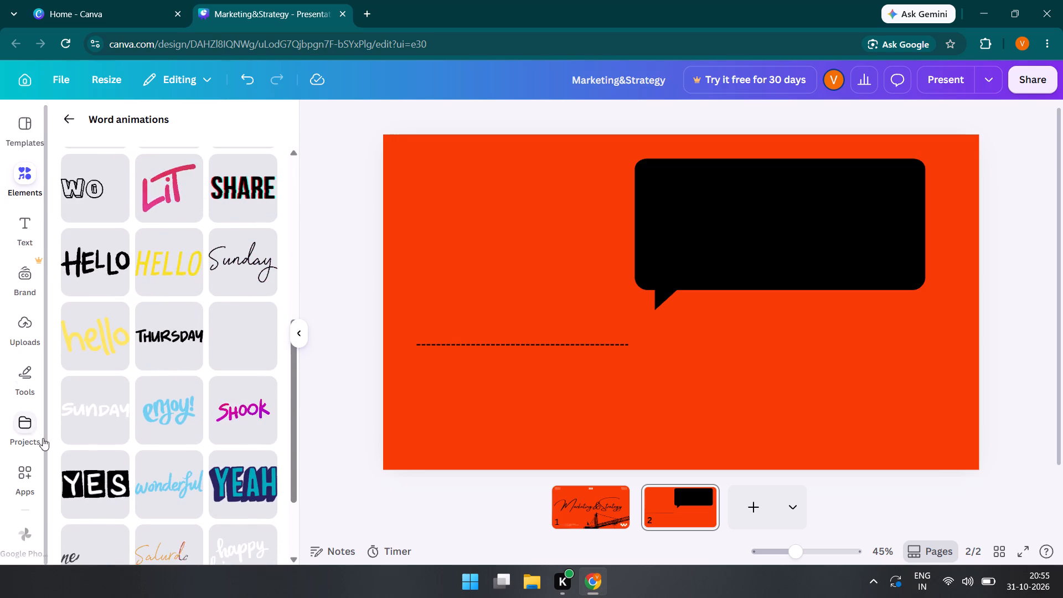
scroll(180, 448, down, 4)
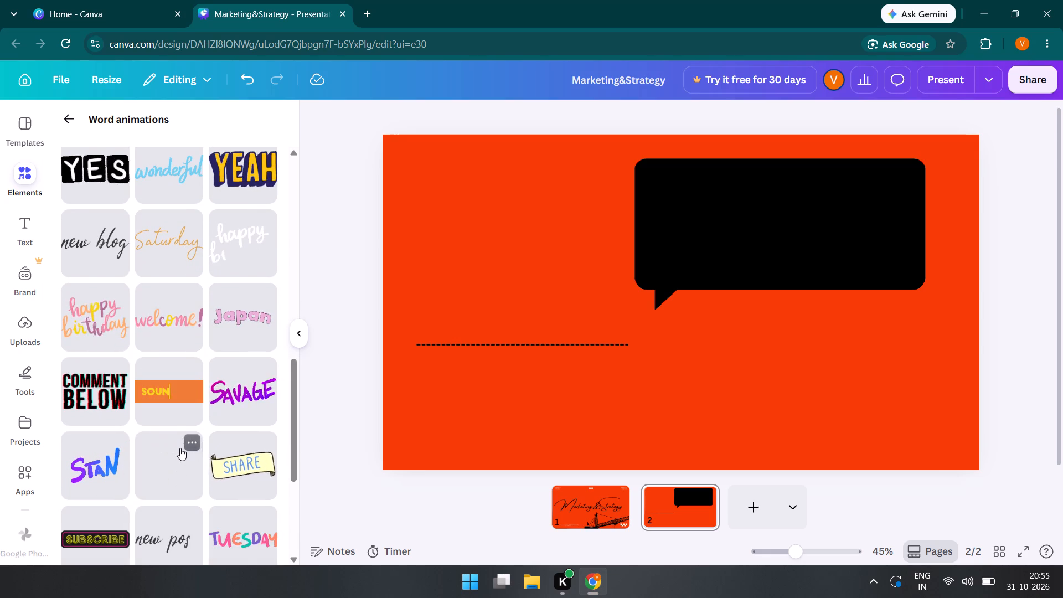
scroll(172, 320, up, 2)
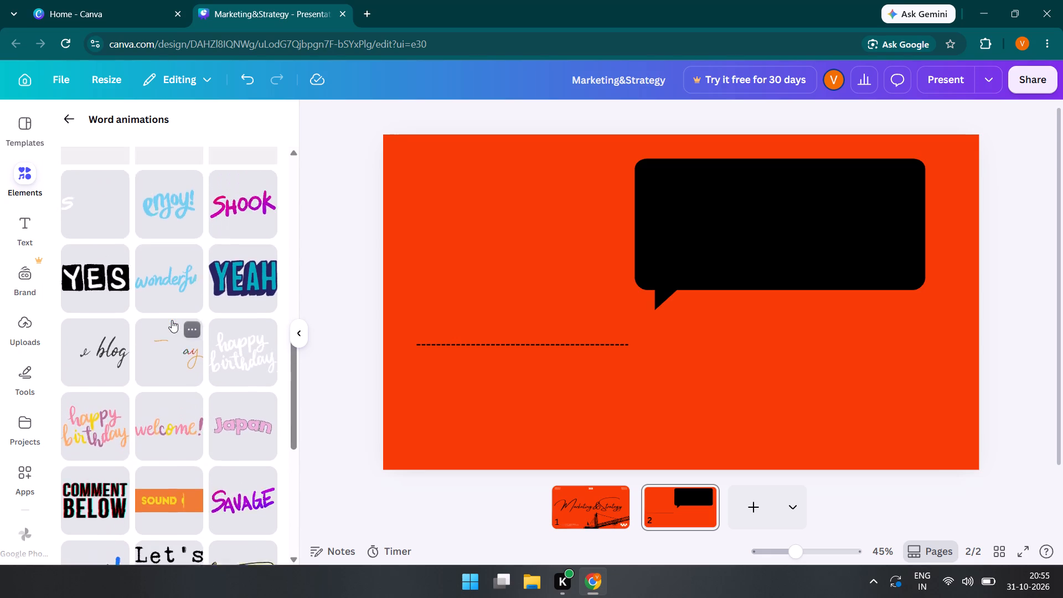
scroll(172, 320, up, 5)
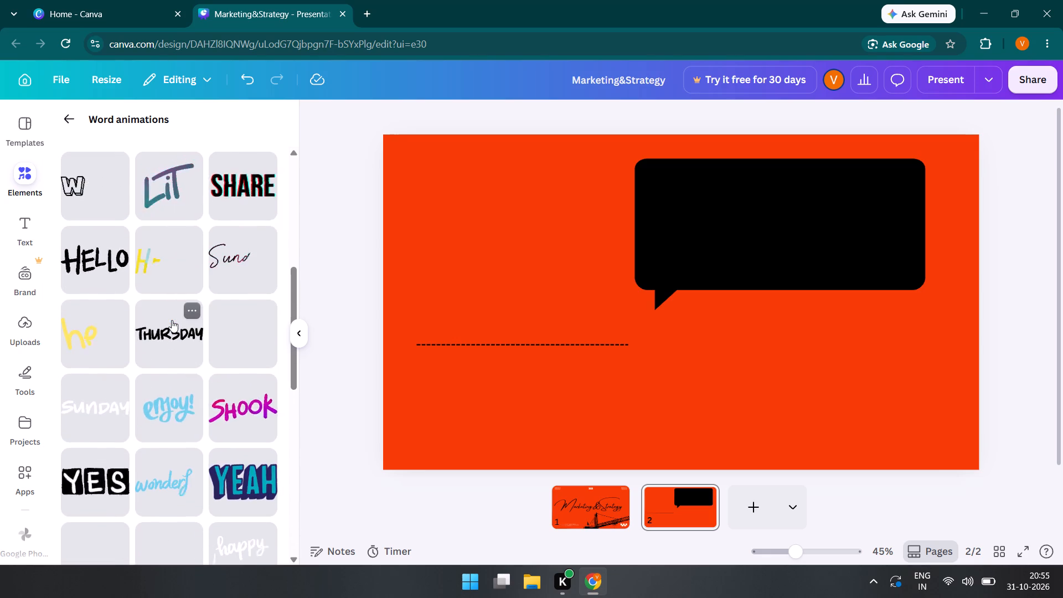
scroll(172, 320, up, 5)
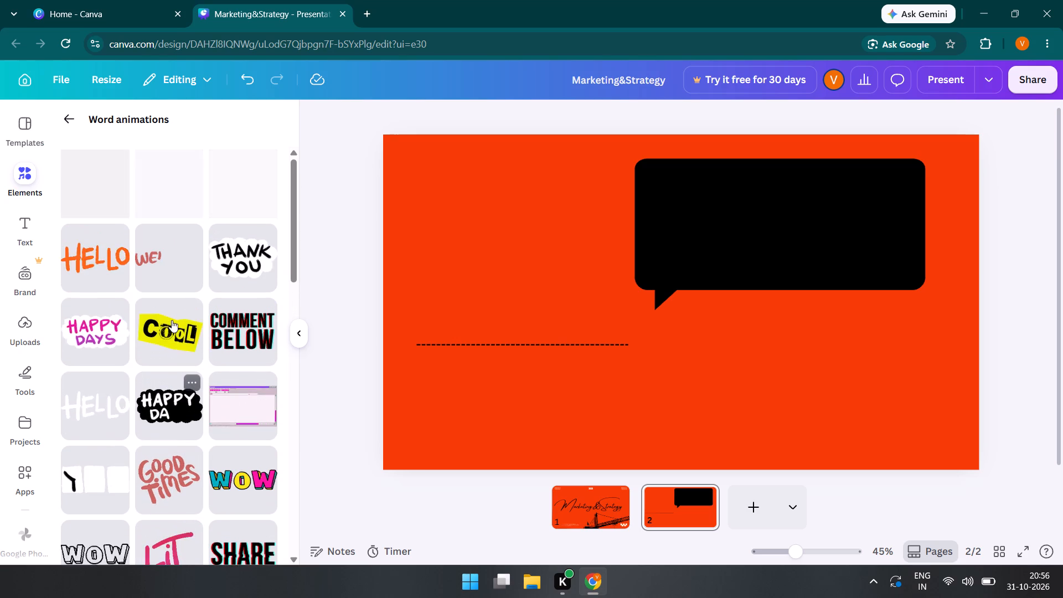
scroll(172, 320, up, 3)
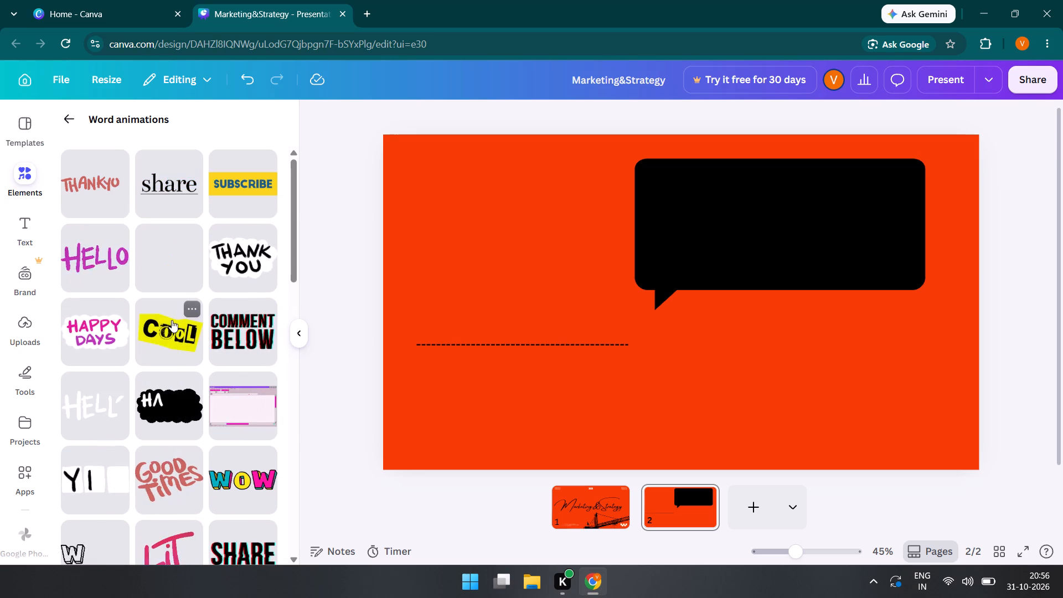
Find the white handwritten "welcome!" word animation and place it on the second slide.
scroll(95, 413, down, 5)
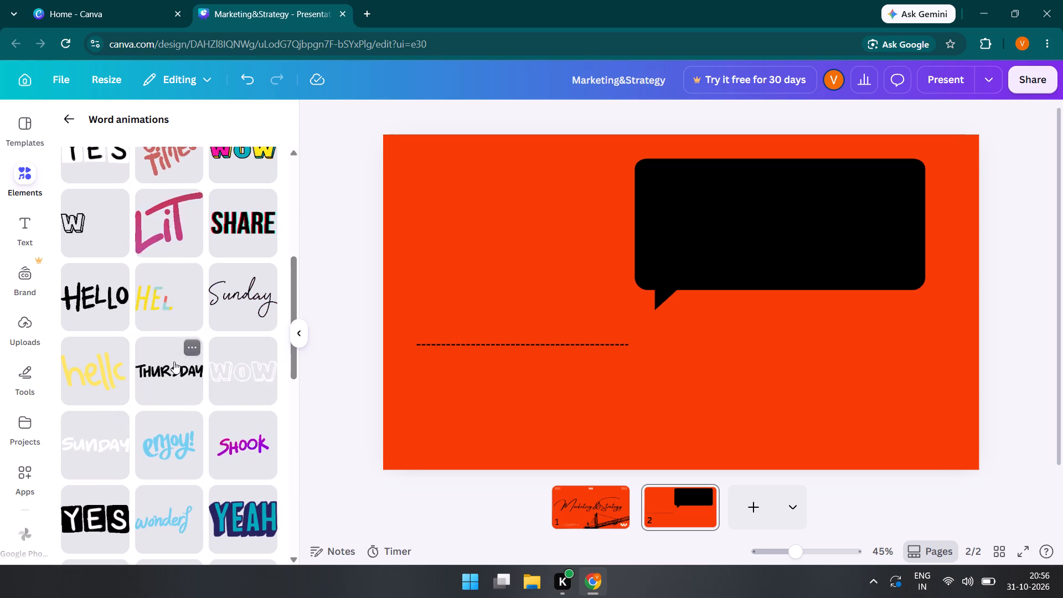
scroll(139, 482, down, 4)
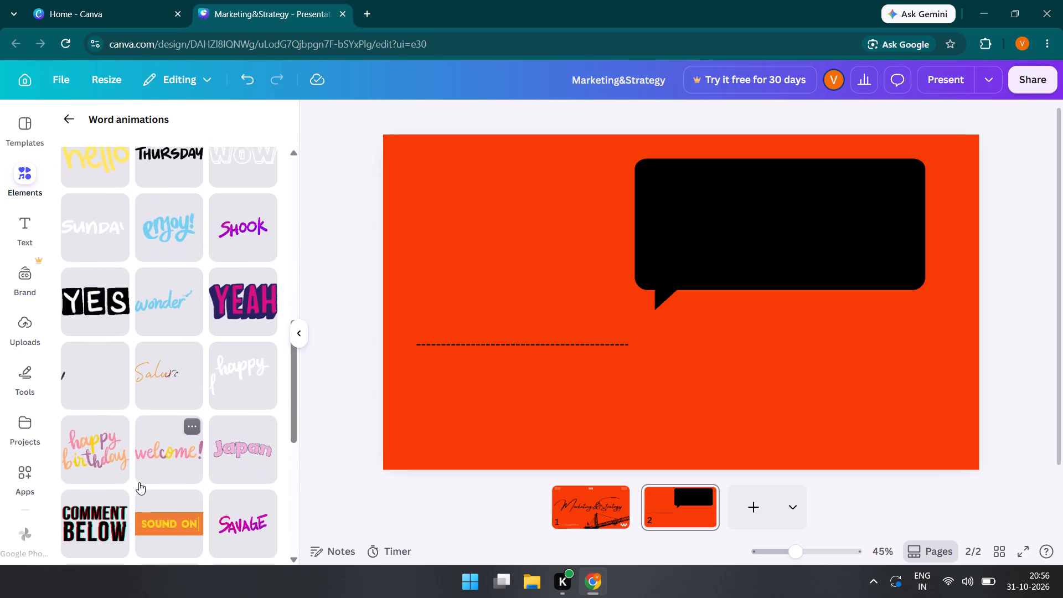
scroll(139, 482, down, 6)
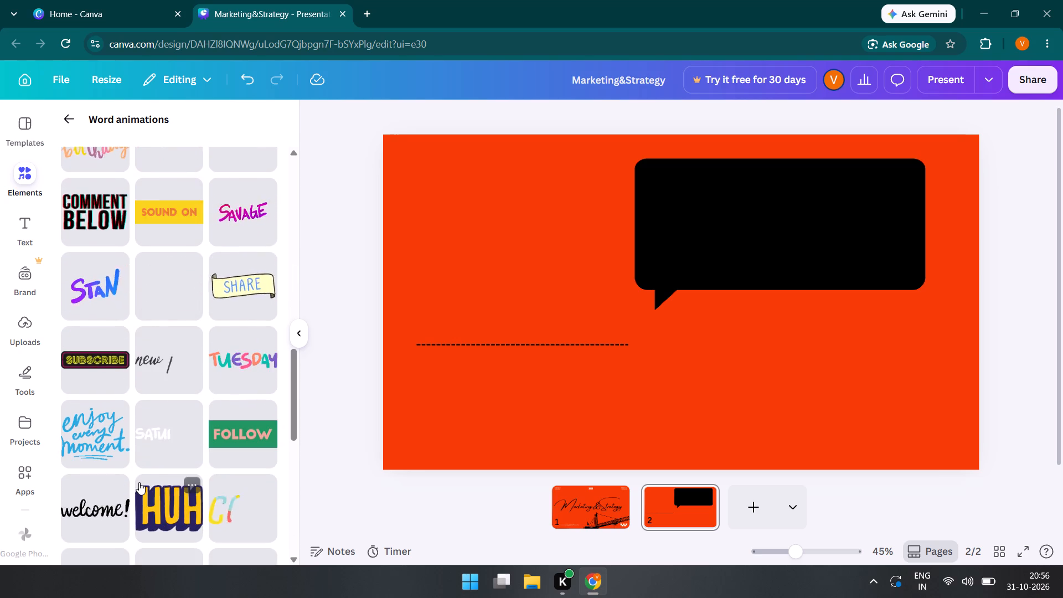
scroll(139, 482, down, 2)
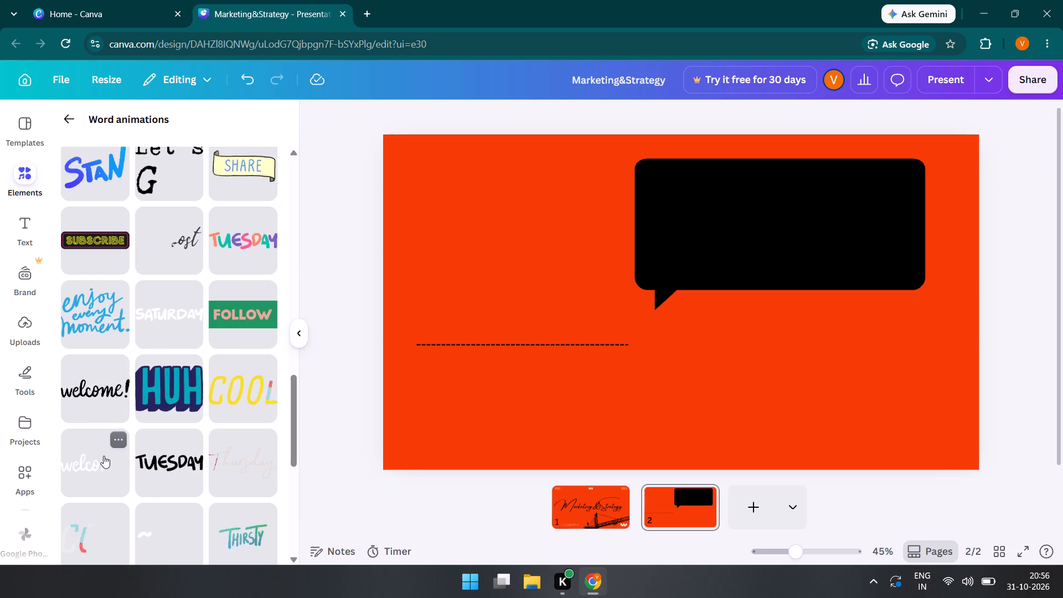
scroll(209, 466, down, 3)
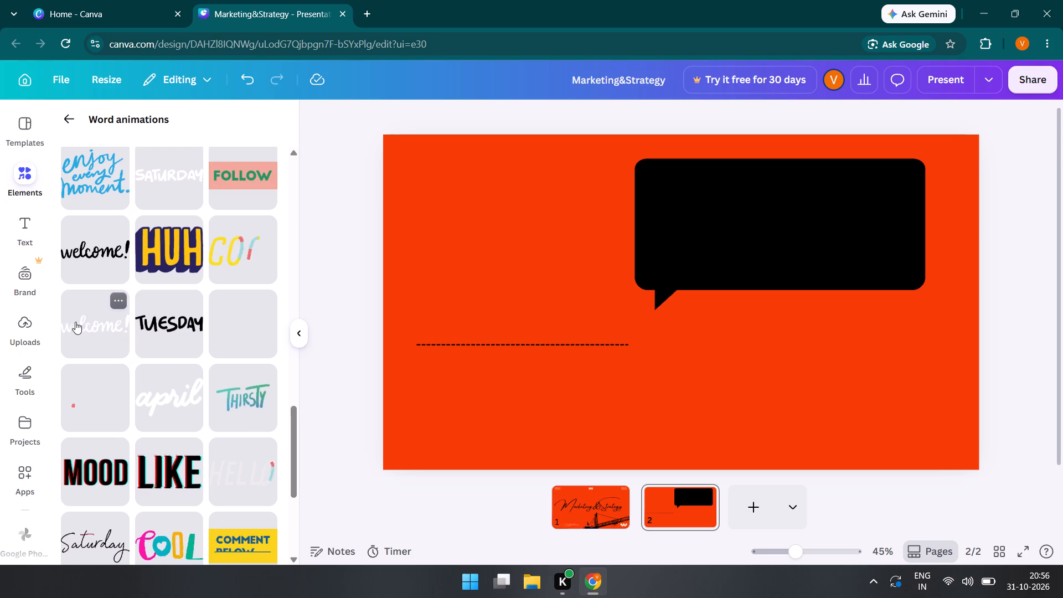
drag(75, 322, 368, 327)
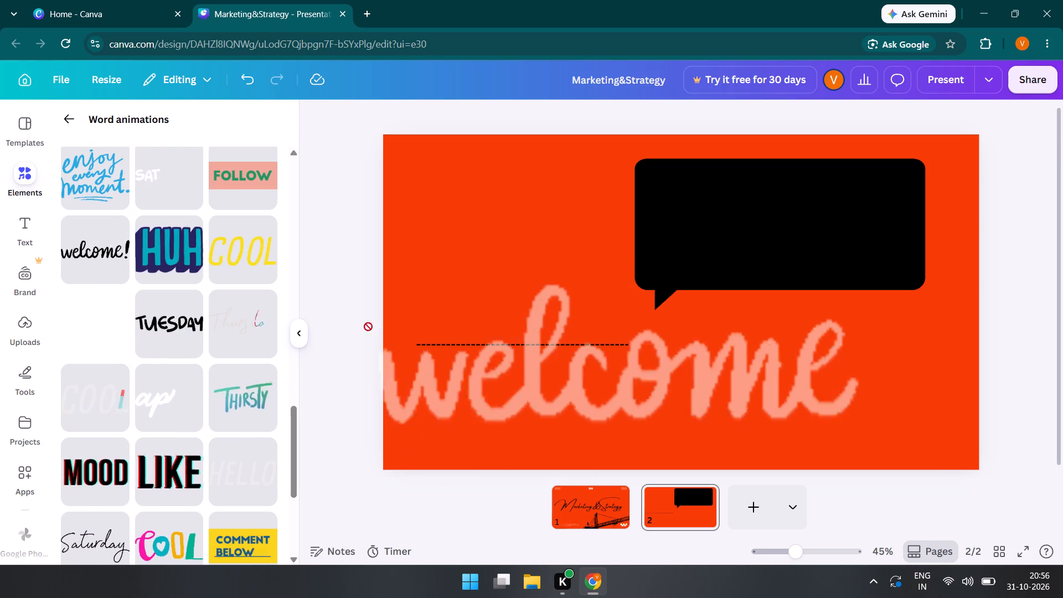
drag(368, 327, 492, 257)
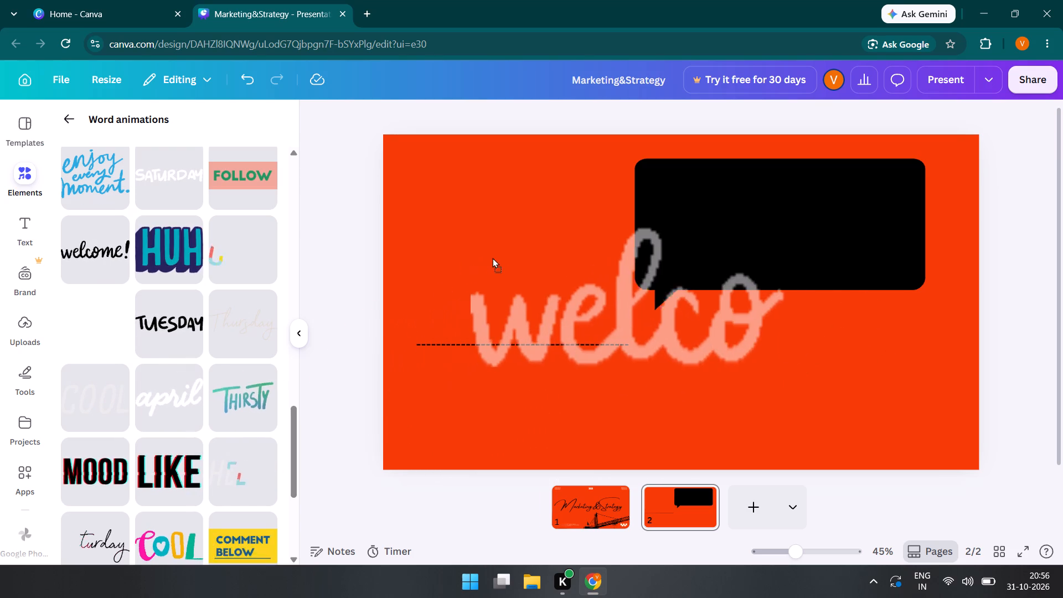
drag(492, 257, 528, 260)
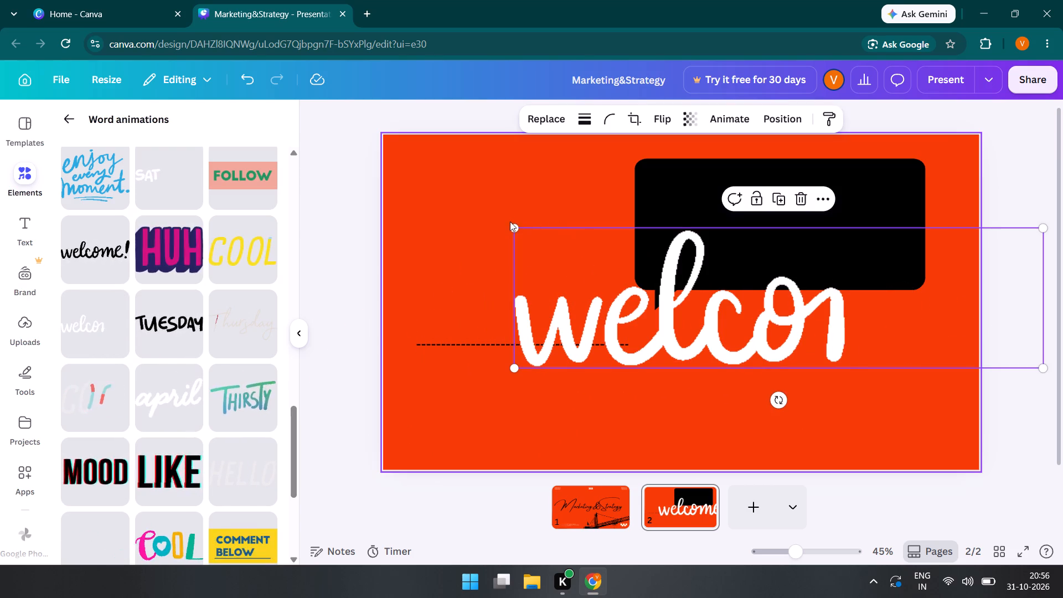
Shrink the white "welcome!" animation to less than half its width and centre it inside the black speech bubble.
drag(509, 224, 797, 335)
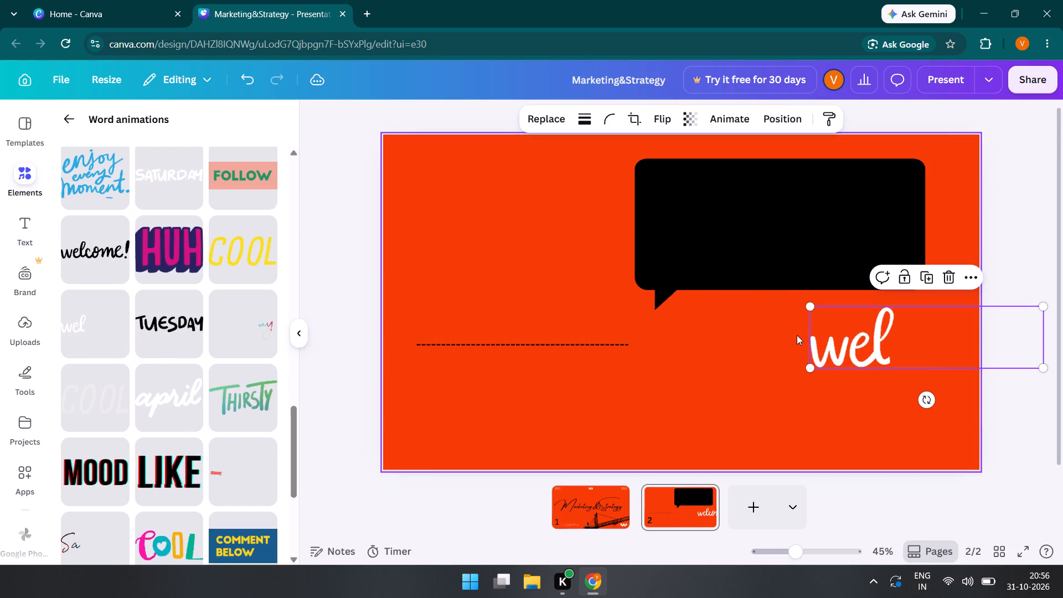
drag(866, 336, 695, 228)
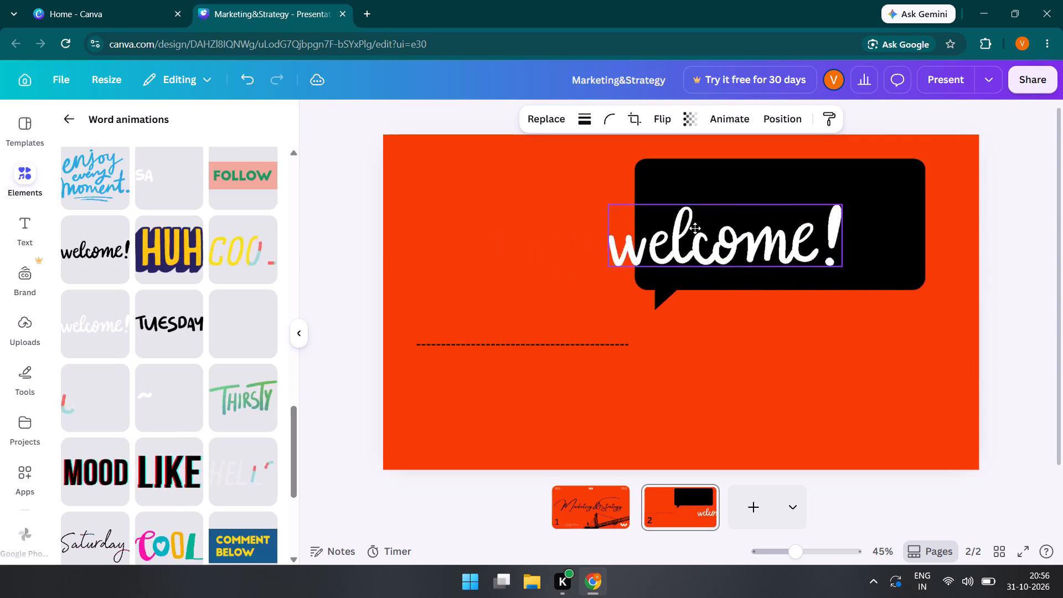
drag(695, 228, 724, 223)
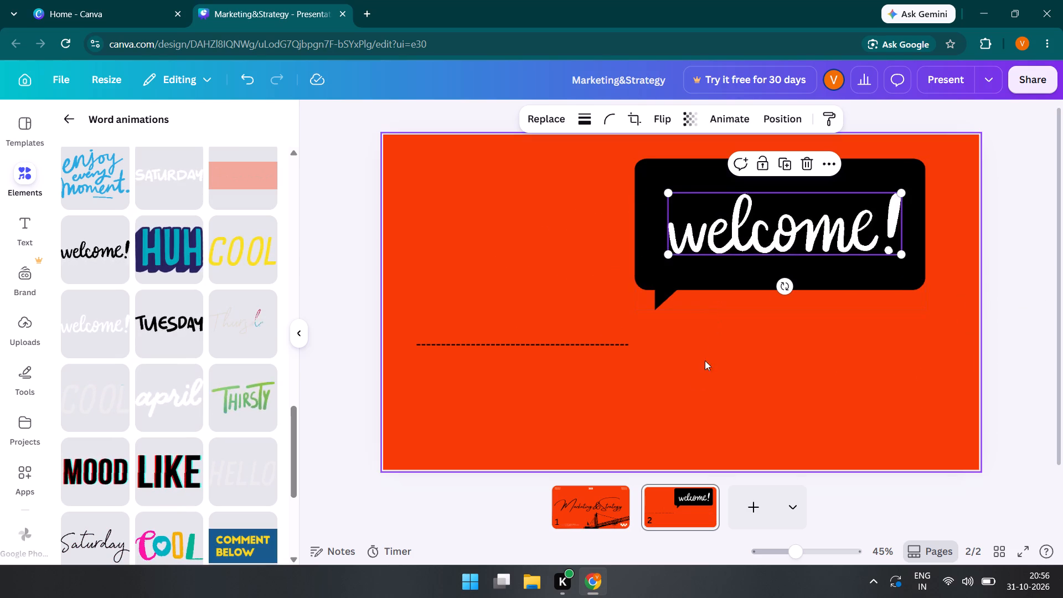
click(682, 413)
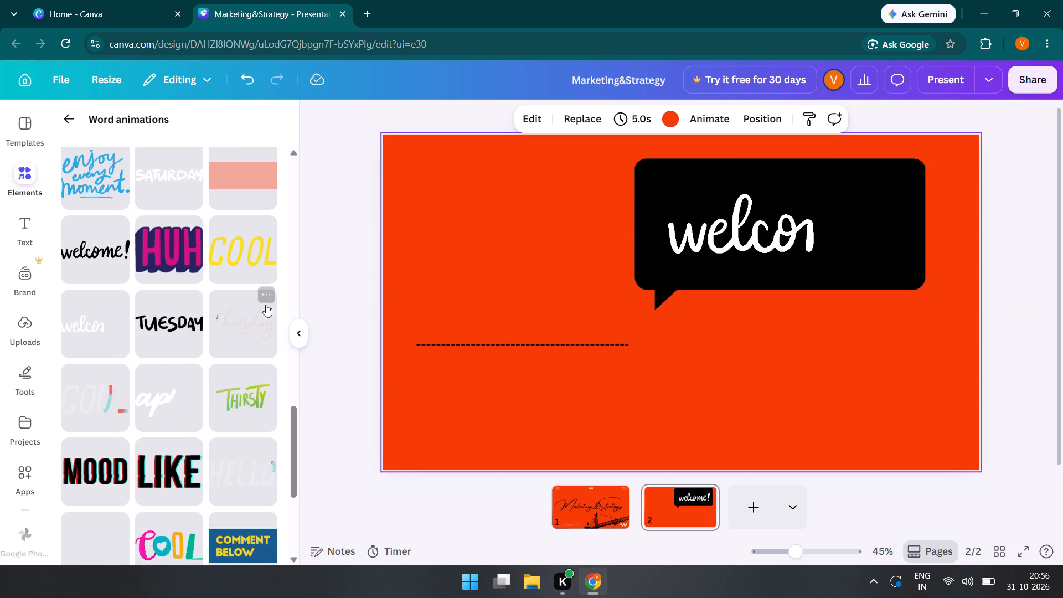
Look through the animation categories, including the arrow animations and magic recommendations, for another element that suits the second slide.
scroll(214, 250, up, 8)
scroll(214, 250, up, 15)
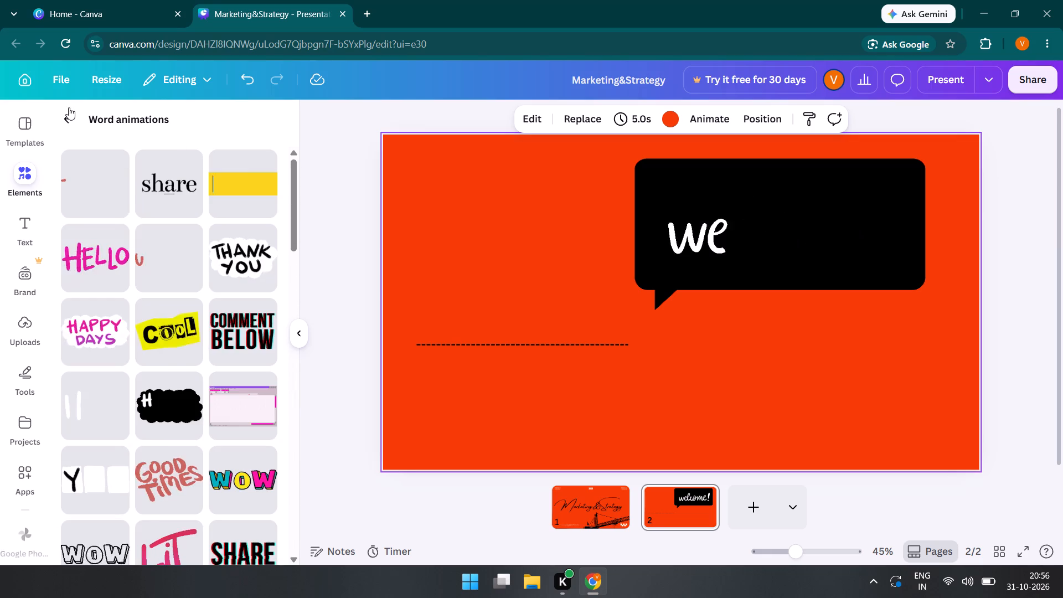
click(68, 116)
scroll(132, 385, down, 1)
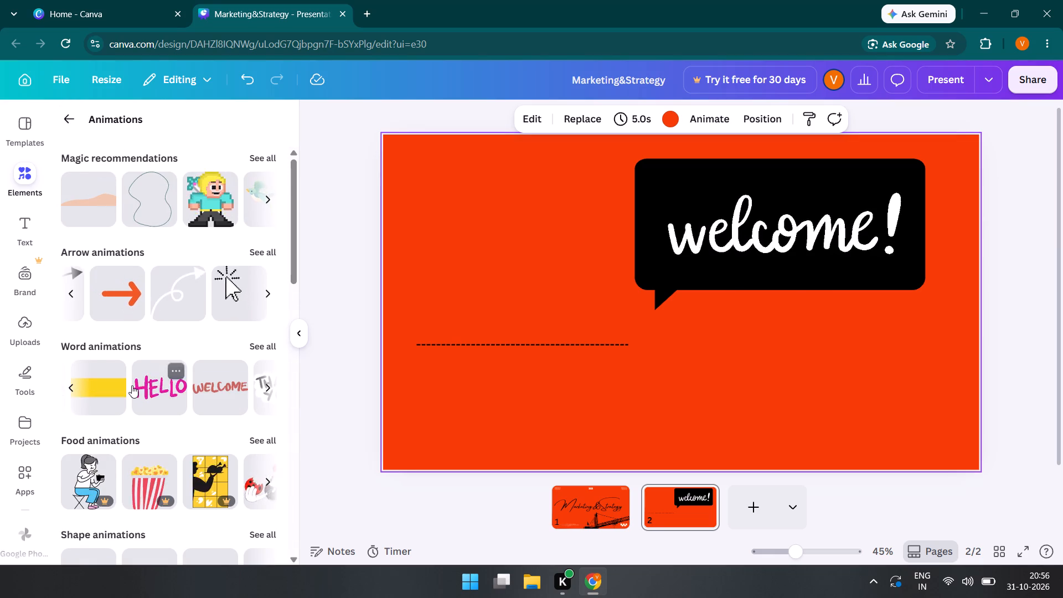
scroll(132, 385, down, 4)
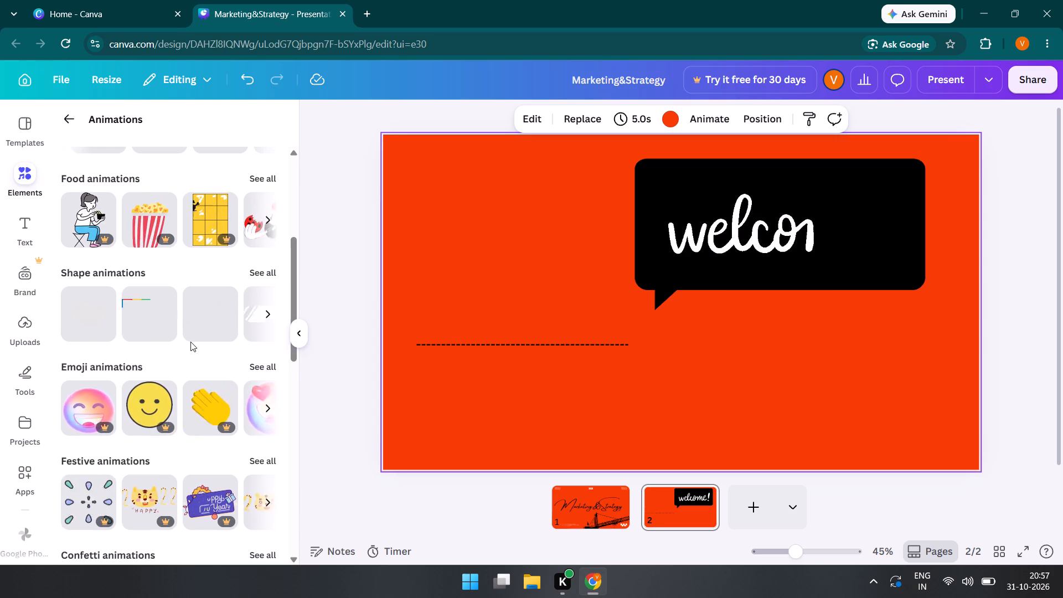
scroll(143, 440, right, 1)
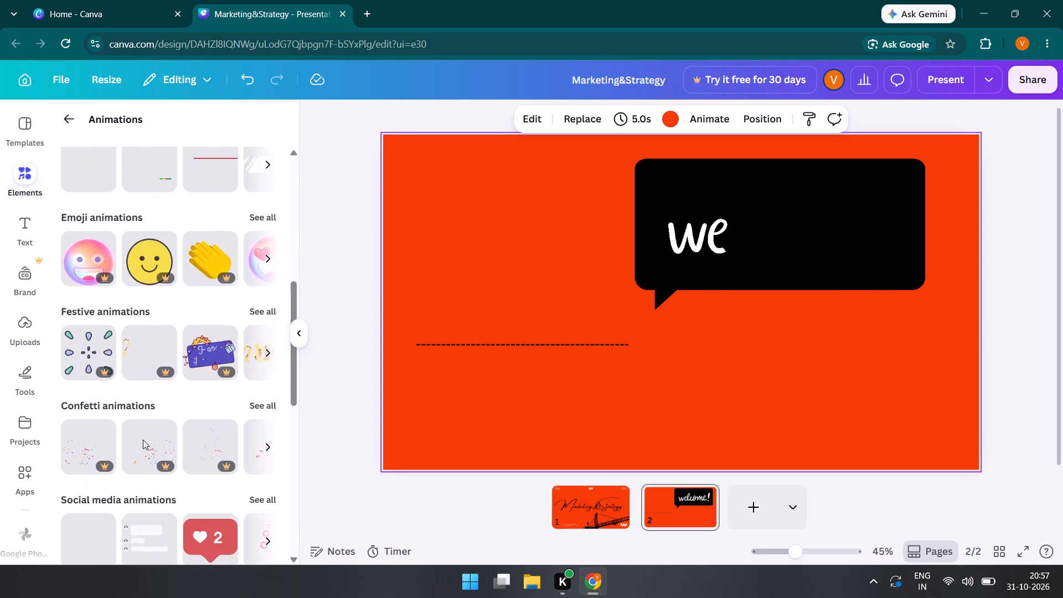
scroll(143, 440, right, 1)
scroll(143, 440, up, 2)
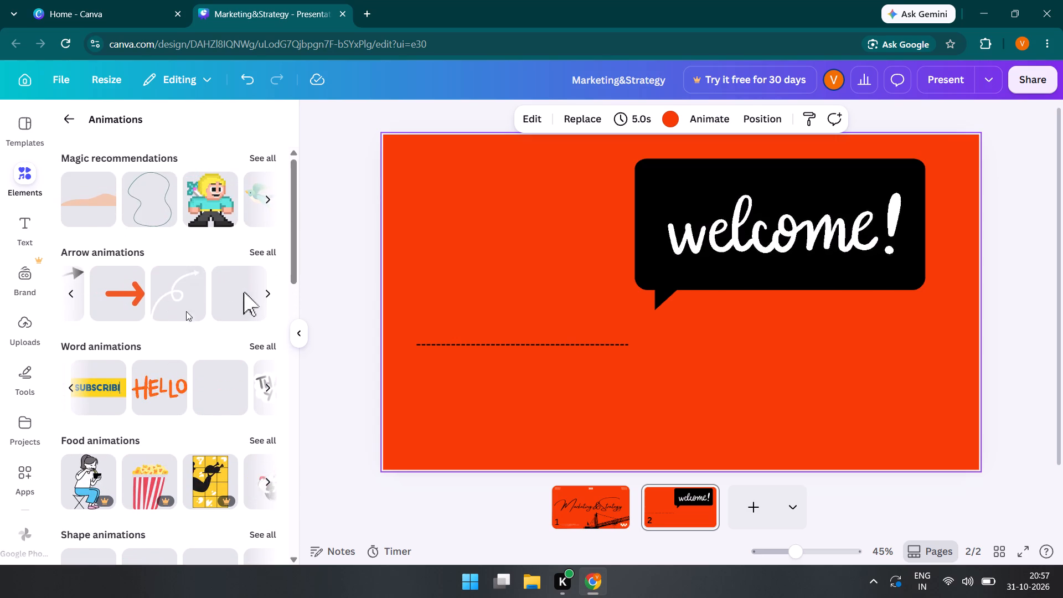
click(69, 295)
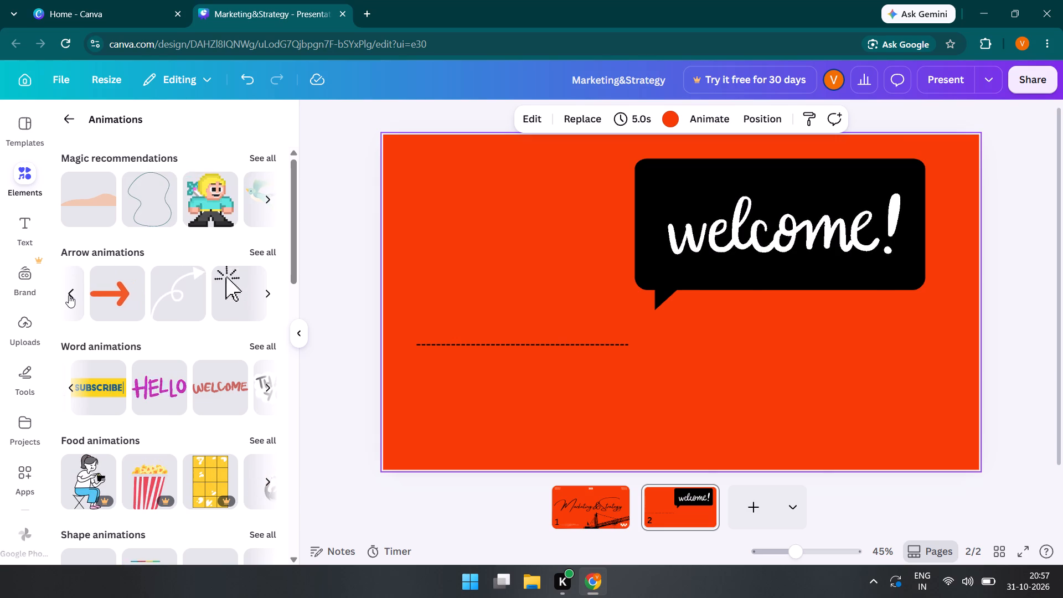
click(69, 295)
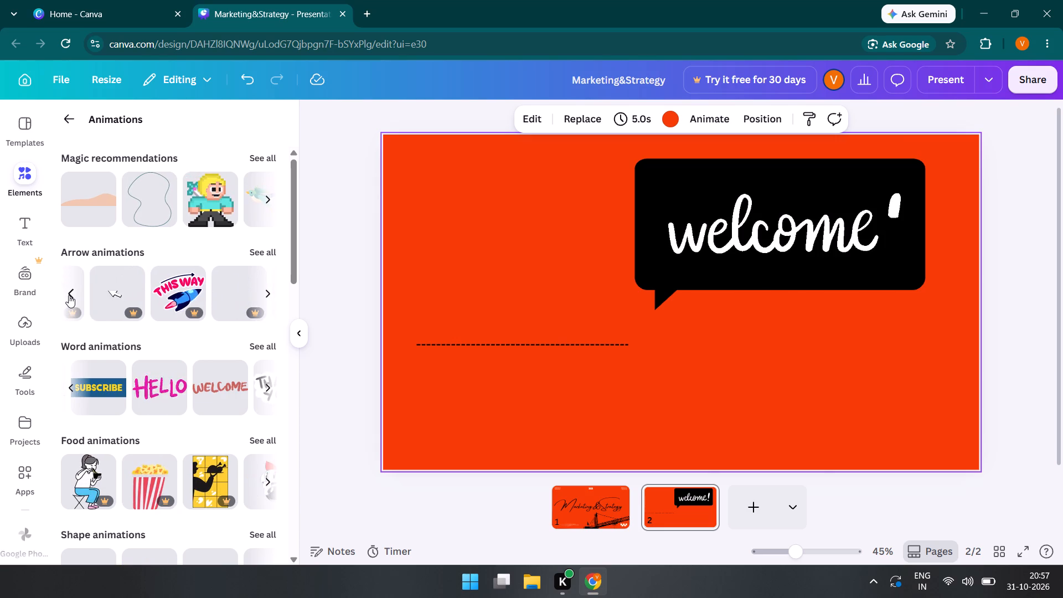
click(69, 295)
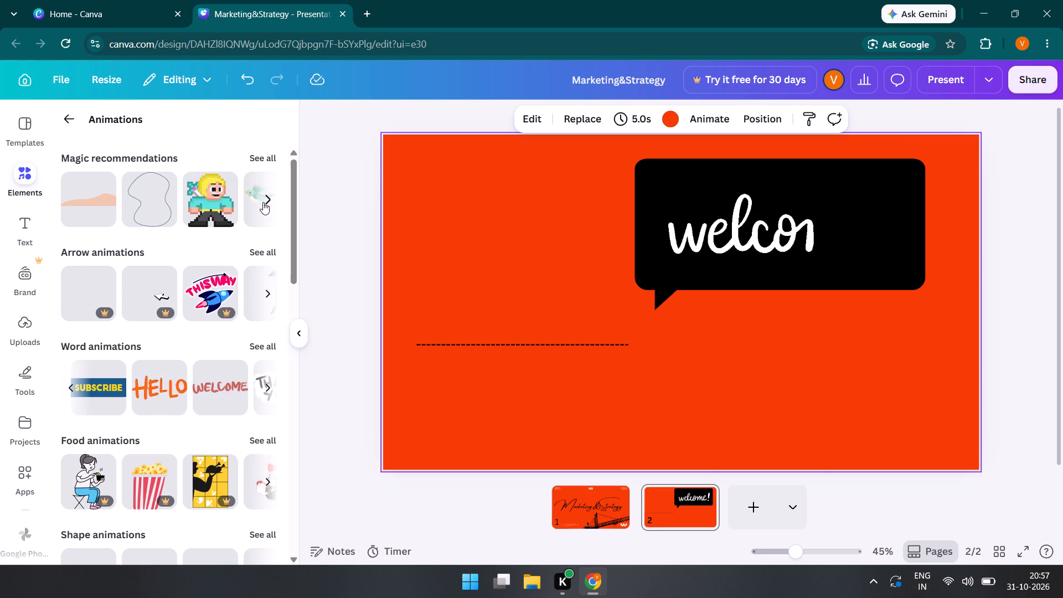
click(263, 202)
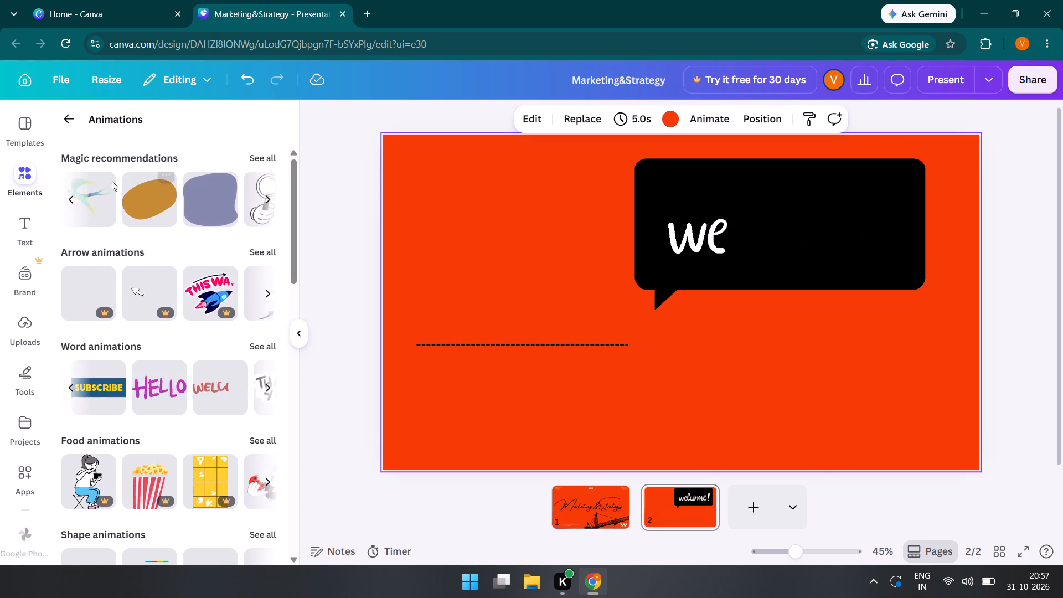
click(69, 199)
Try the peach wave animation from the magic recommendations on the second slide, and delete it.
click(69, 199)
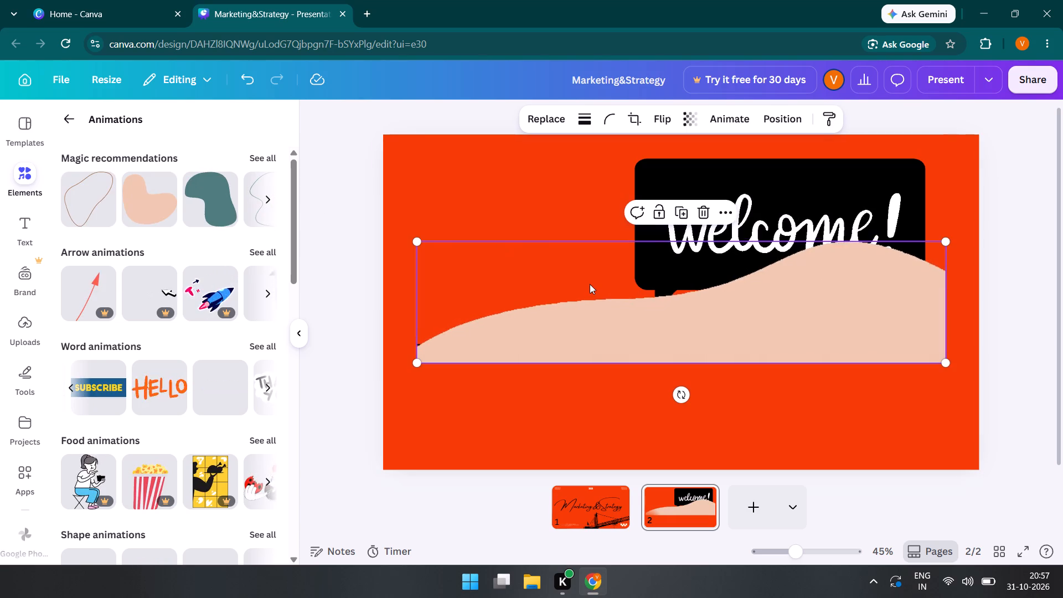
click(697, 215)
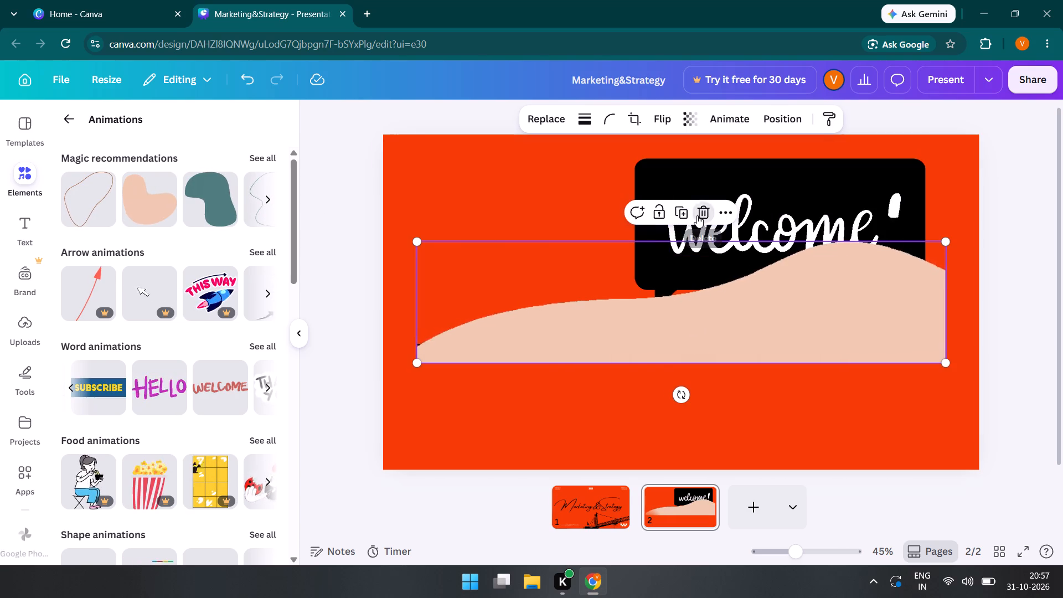
Move the dashed line on the second slide slightly up and to the right.
drag(490, 347, 496, 317)
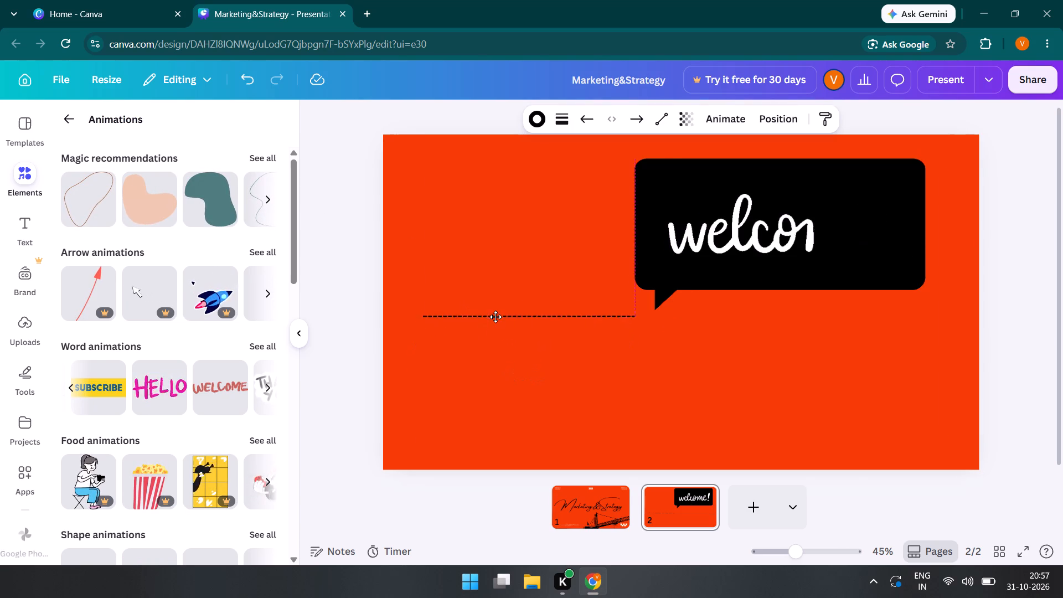
drag(496, 317, 498, 334)
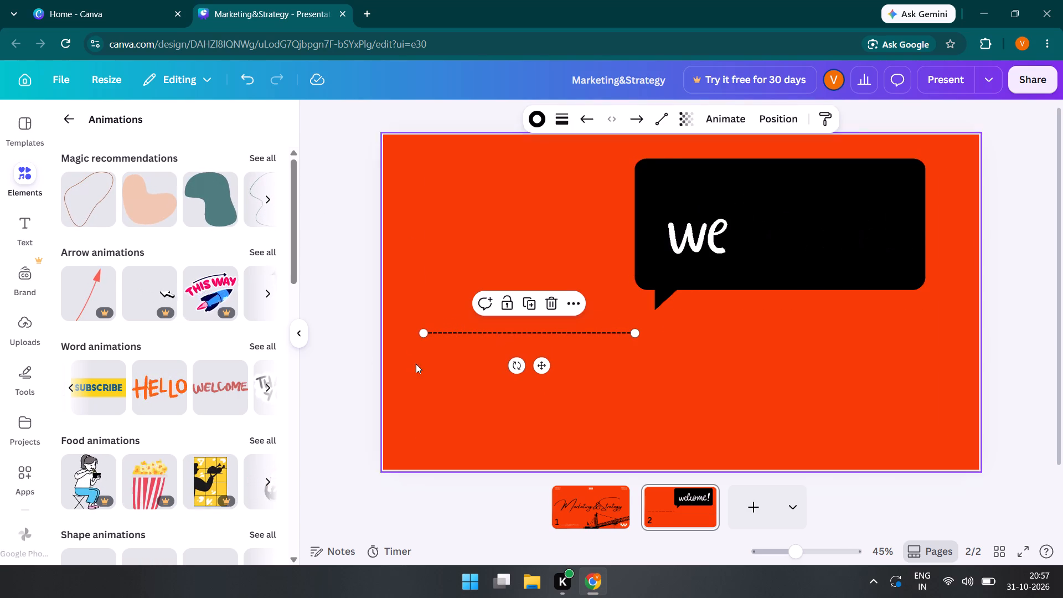
Add the recommended brown leaf branch graphic to the second slide, shrink it, and place it in the slide's top-right corner.
click(74, 112)
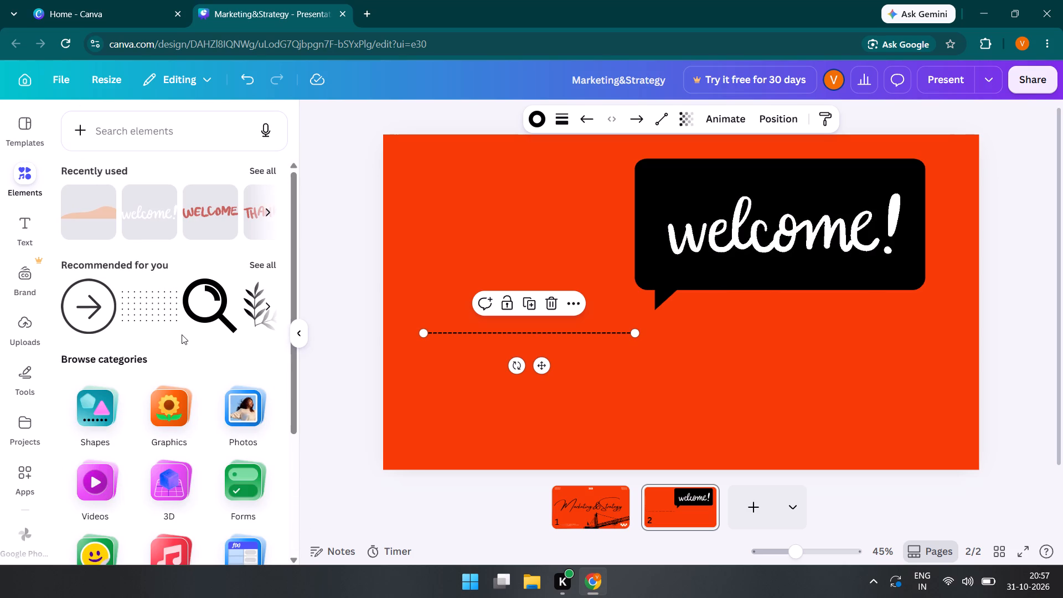
click(267, 320)
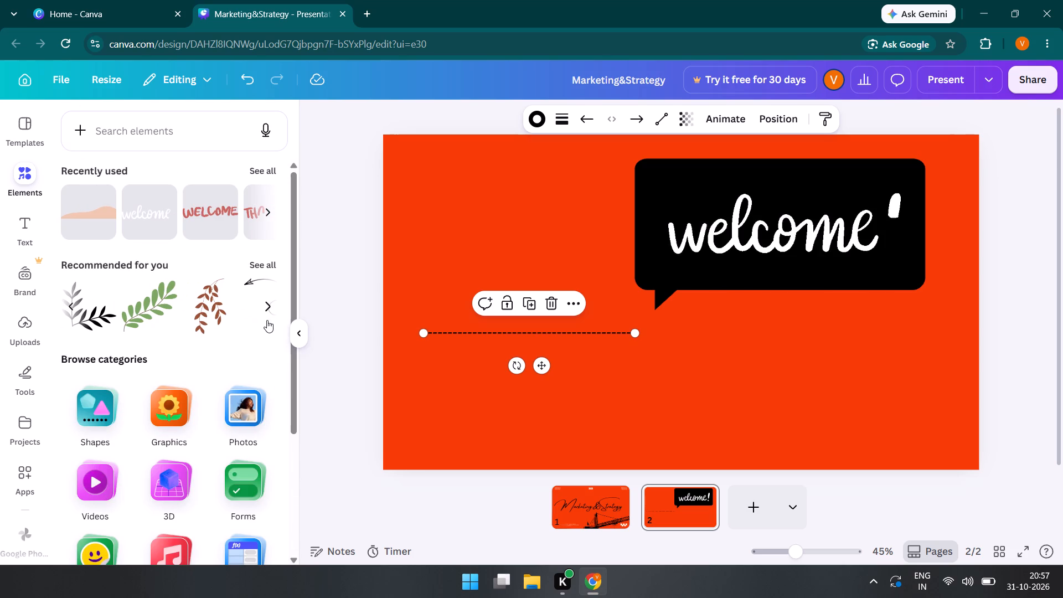
click(209, 308)
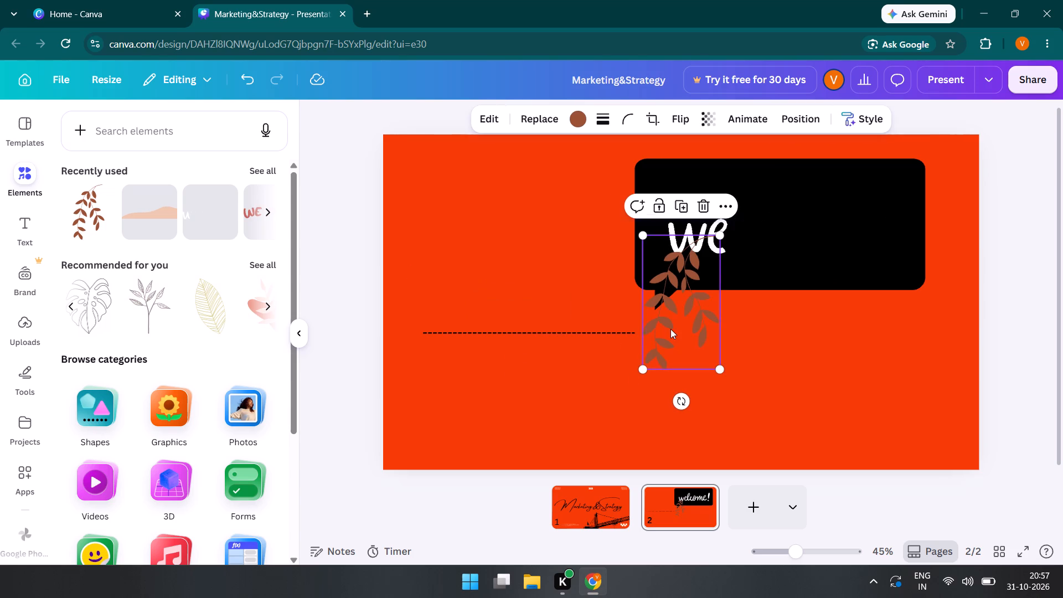
drag(670, 329, 916, 271)
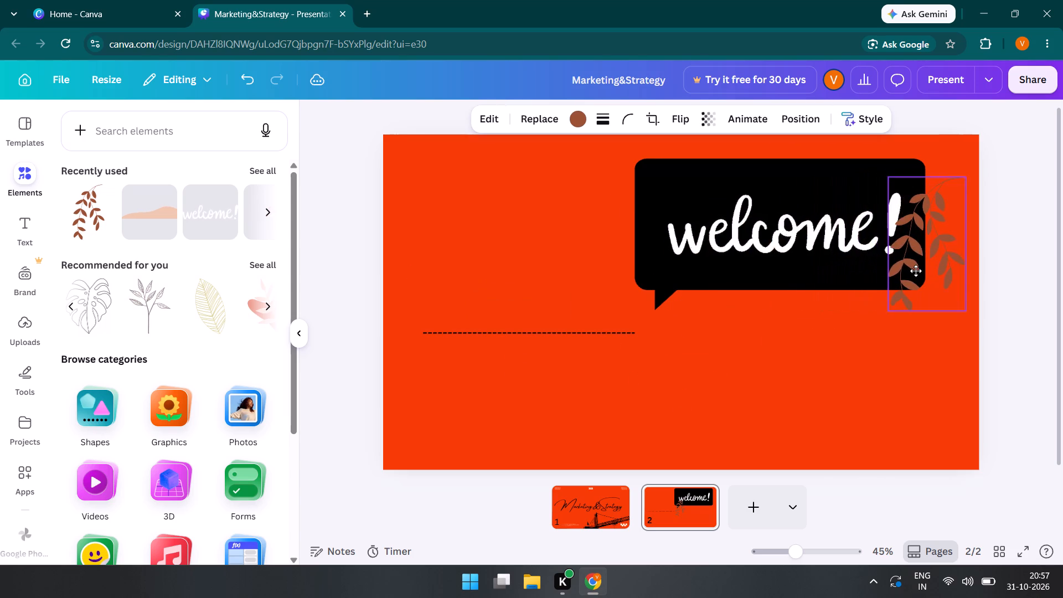
drag(916, 271, 732, 401)
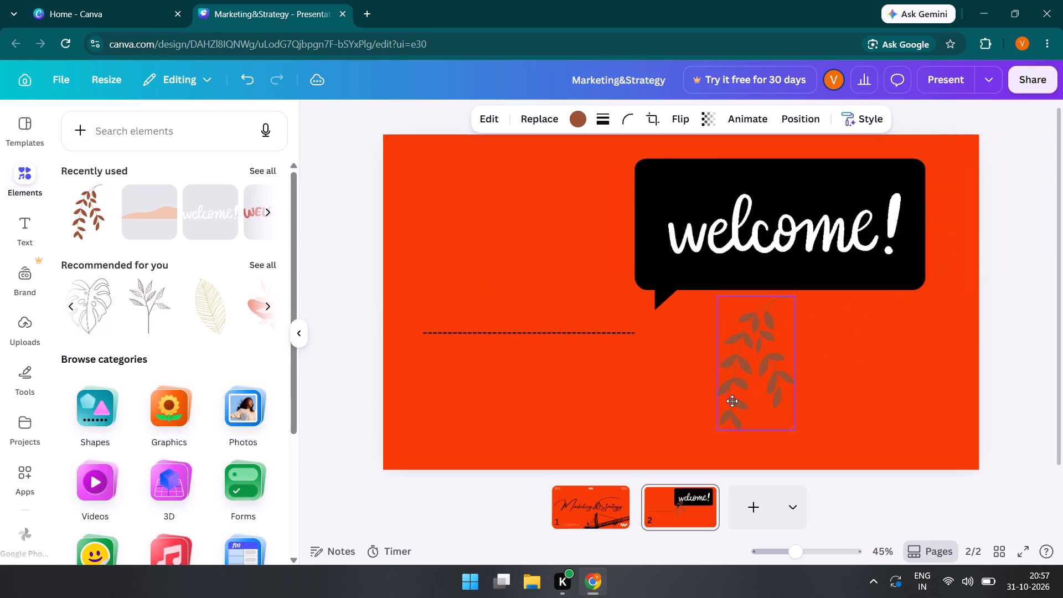
drag(732, 401, 706, 424)
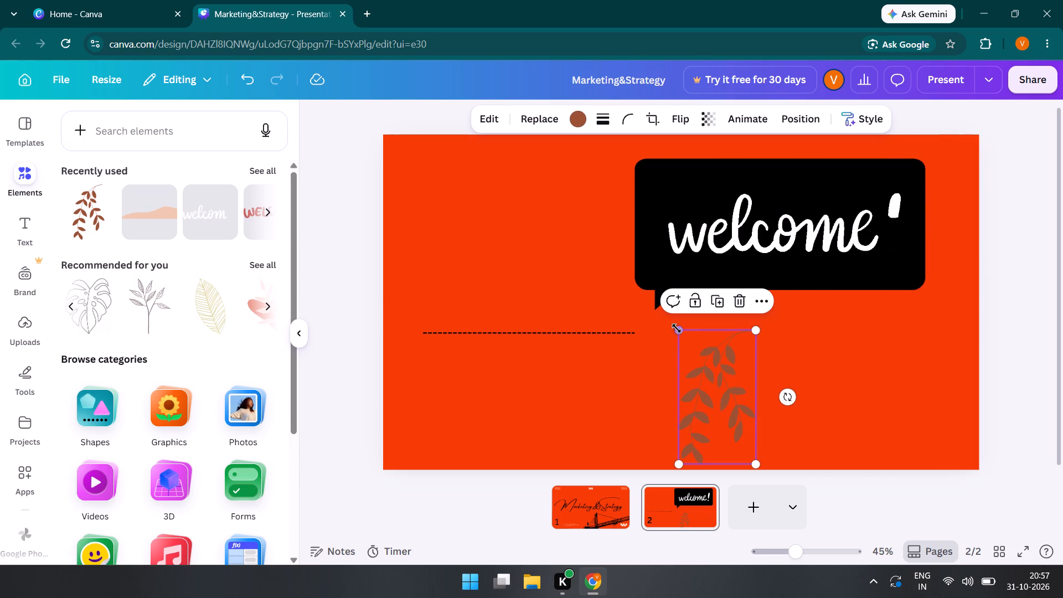
drag(675, 329, 711, 382)
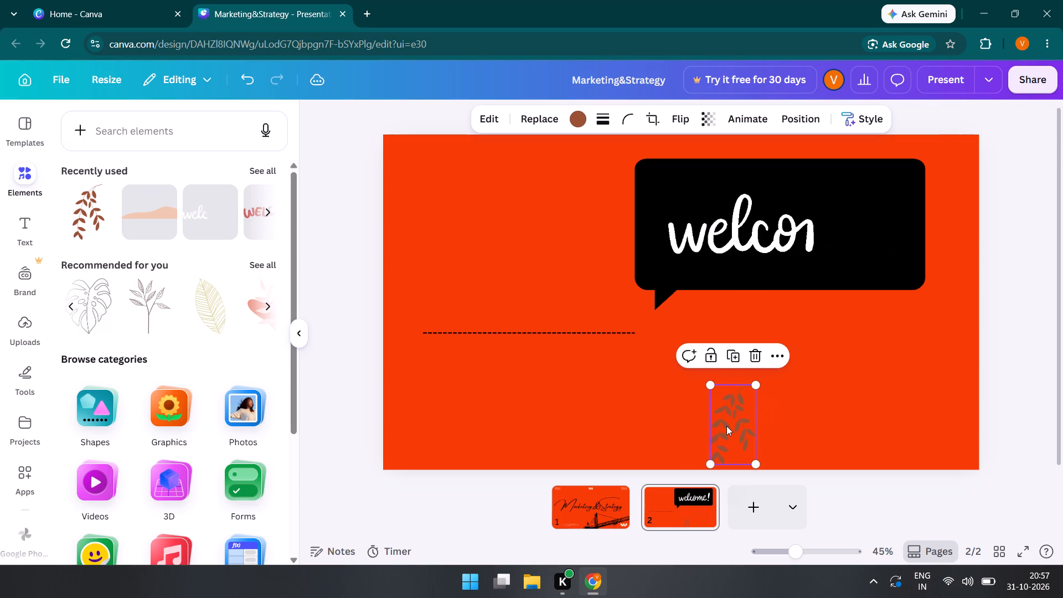
drag(726, 426, 973, 181)
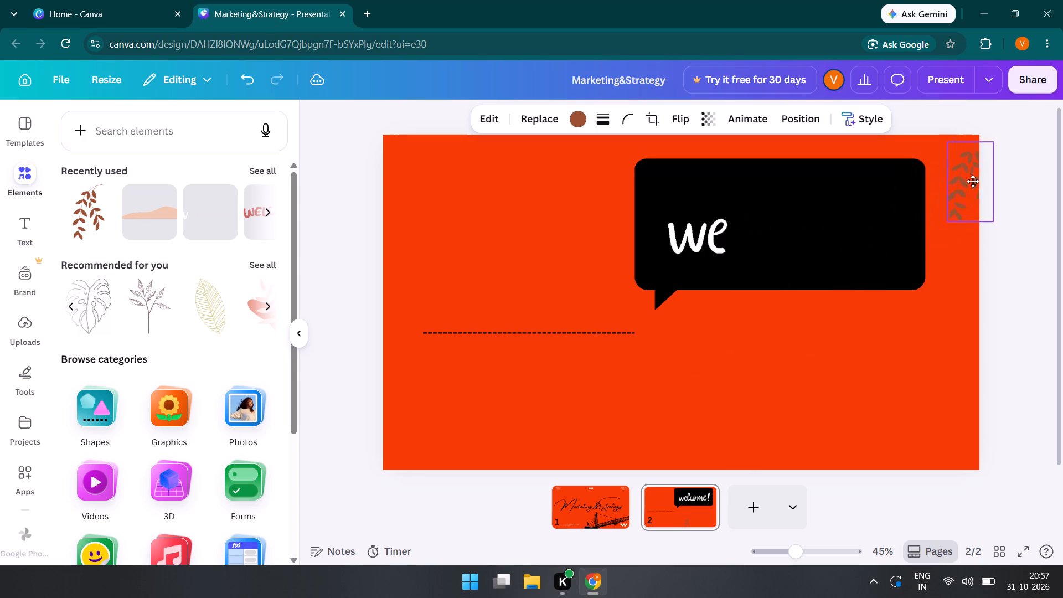
drag(973, 181, 955, 176)
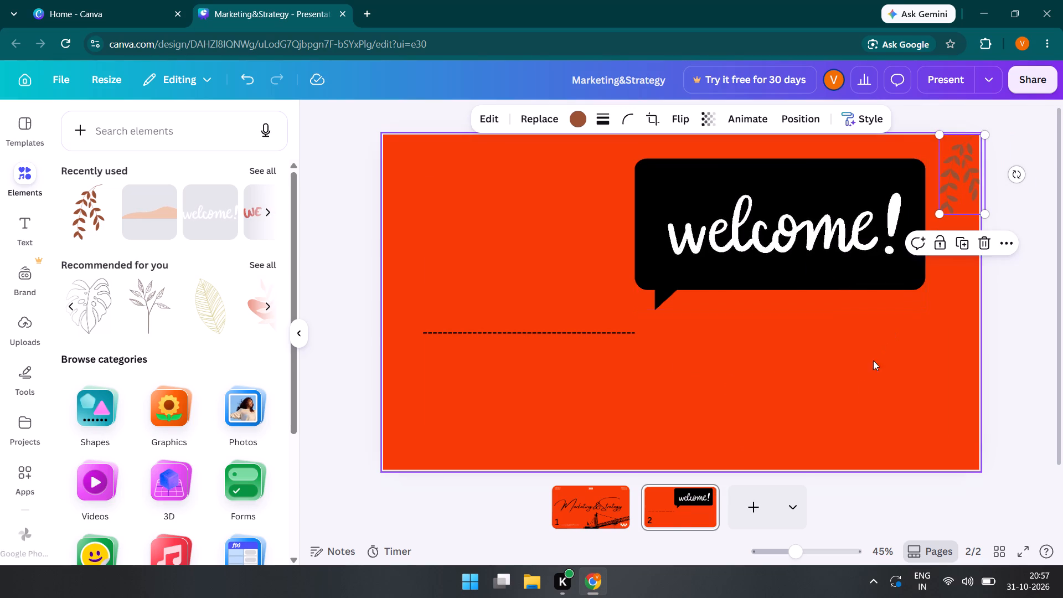
click(862, 383)
Shift the black speech bubble slightly left and up on the second slide, and reposition the animated welcome text inside it.
drag(804, 199, 752, 203)
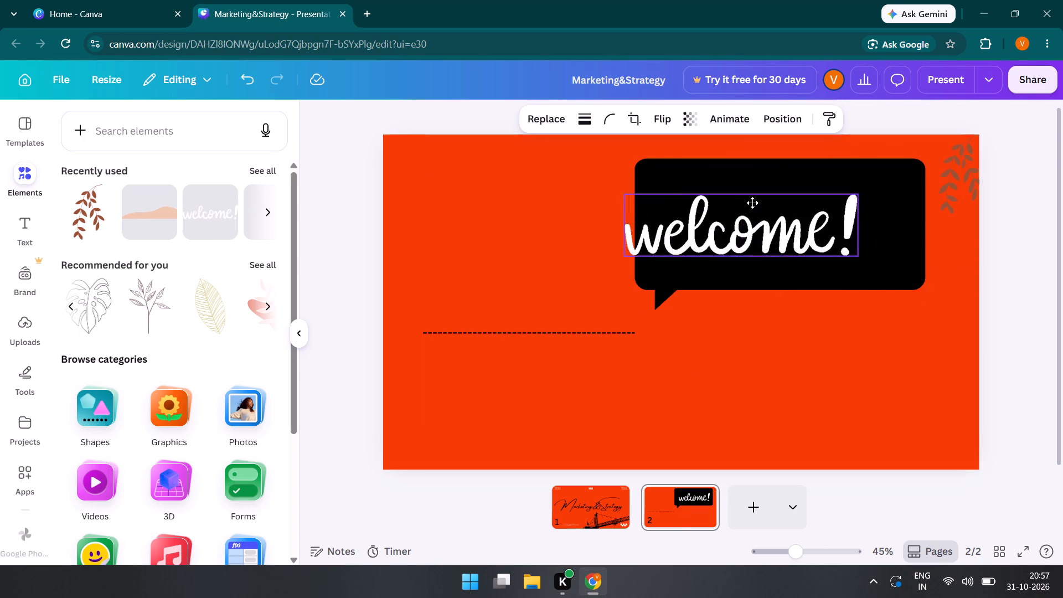
drag(752, 203, 534, 389)
drag(771, 234, 757, 229)
drag(566, 418, 819, 224)
click(669, 396)
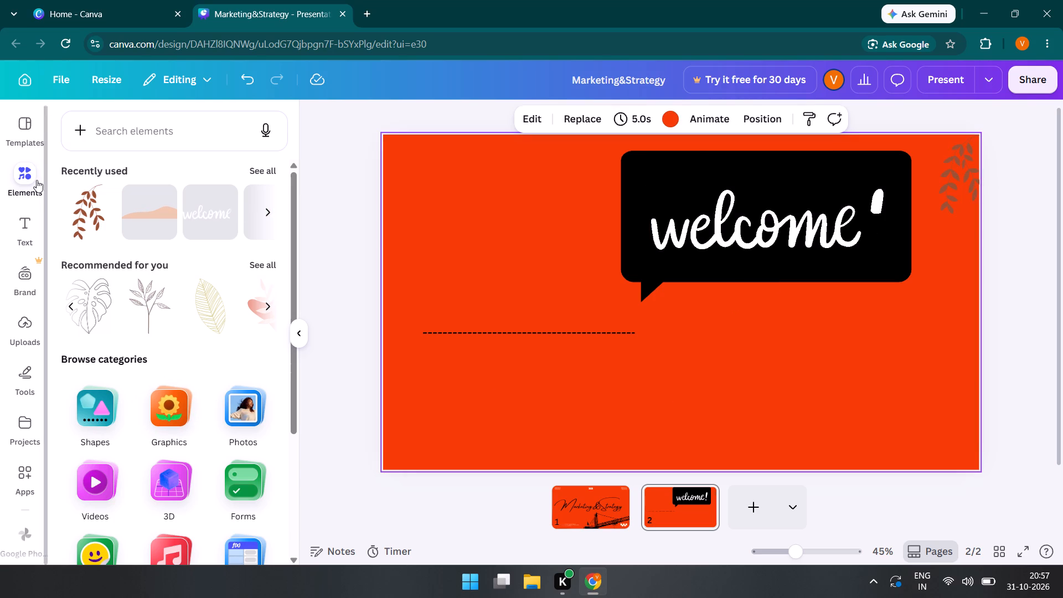
Add a second brown leaf branch graphic and place it overlapping the first one in the second slide's top-right corner.
drag(71, 215, 507, 346)
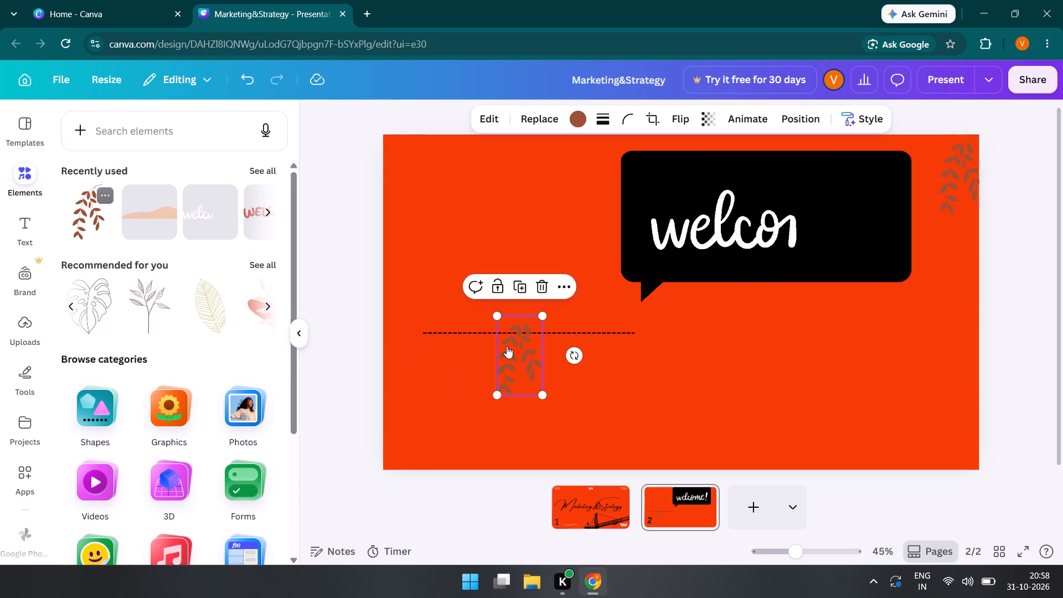
drag(507, 346, 914, 171)
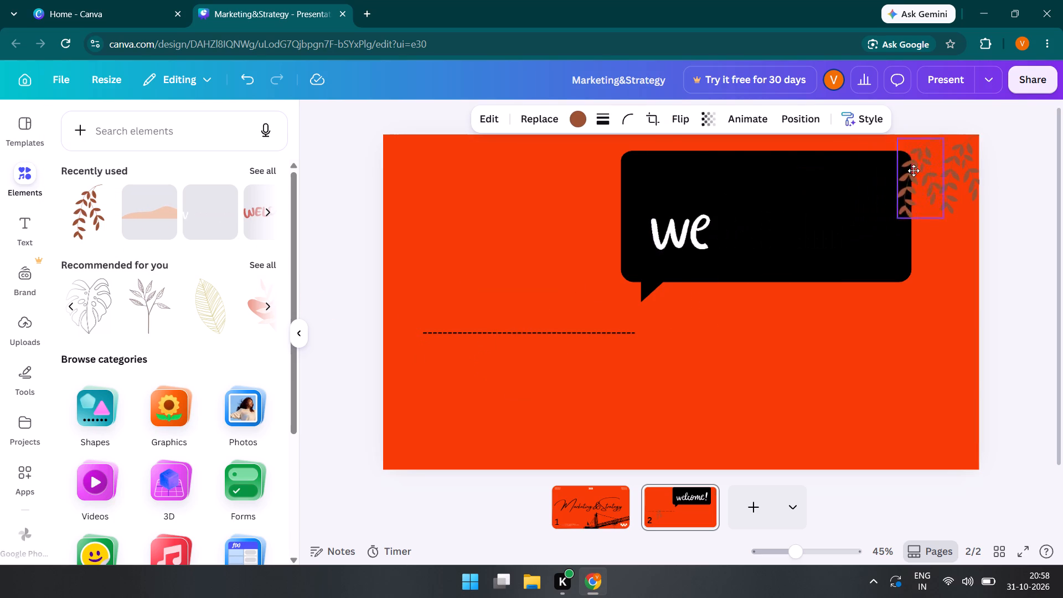
drag(914, 171, 943, 178)
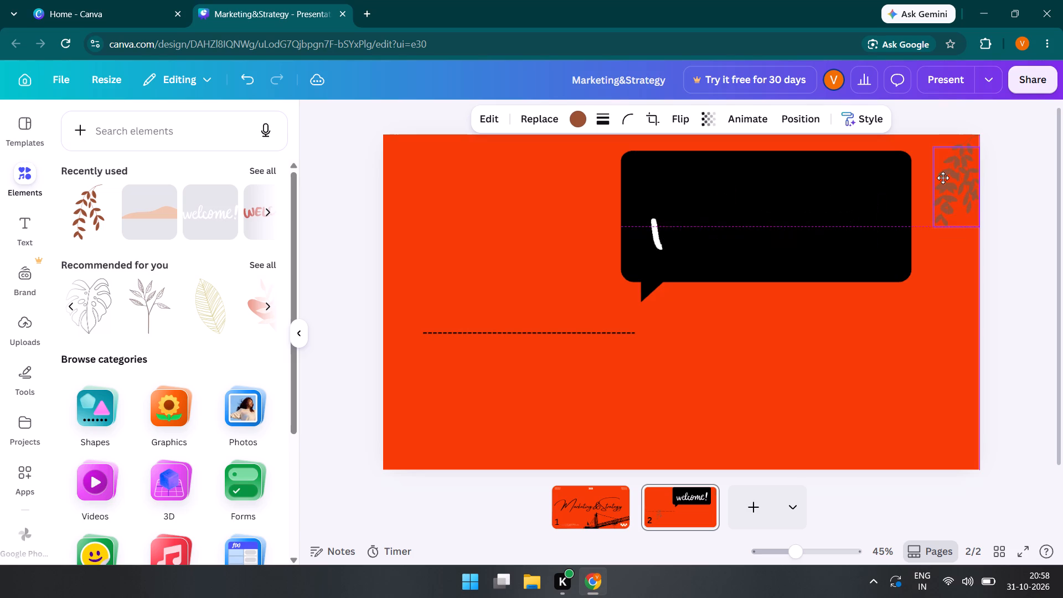
drag(943, 178, 932, 177)
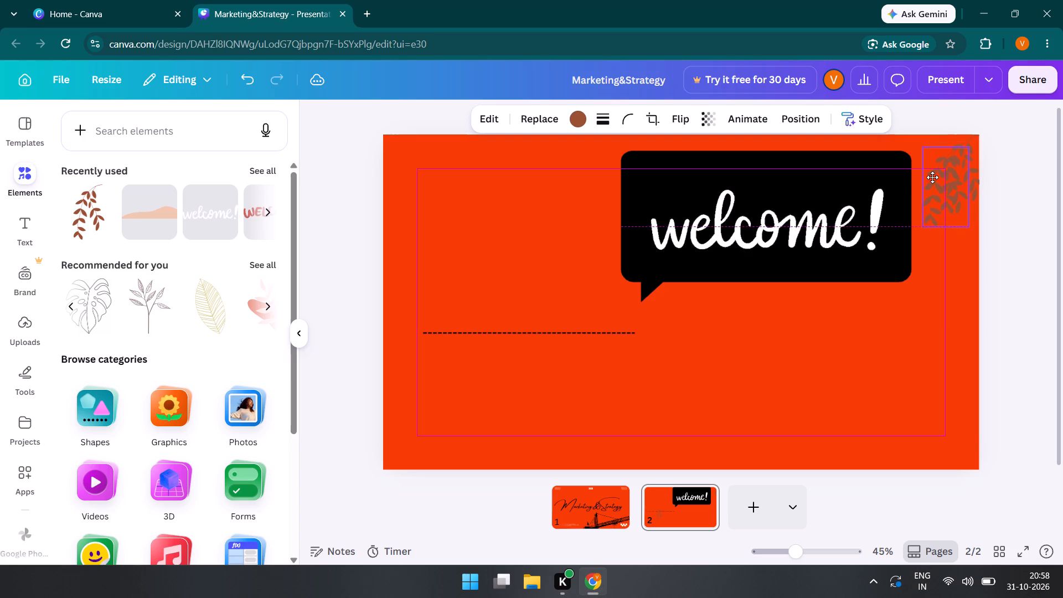
drag(932, 177, 933, 167)
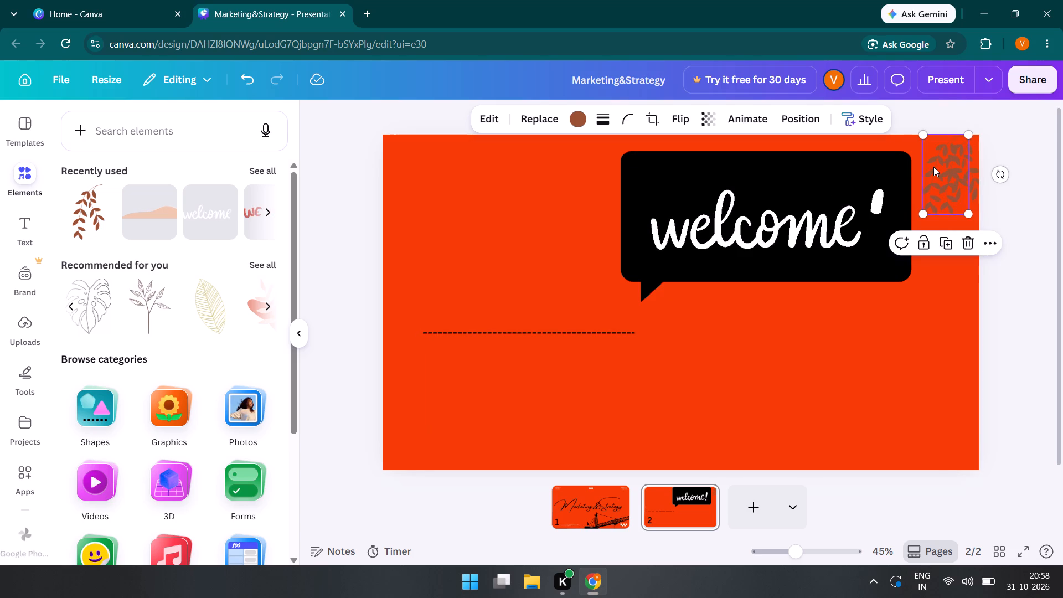
click(944, 328)
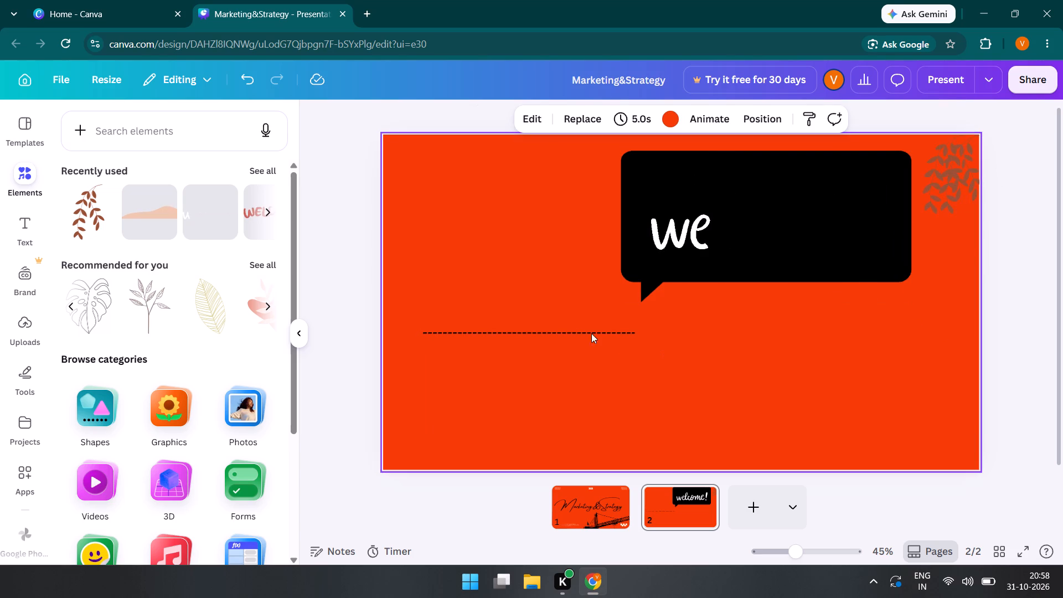
Move the dashed line on the second slide slightly up and to the right, just below the speech bubble's tail.
drag(576, 333, 581, 319)
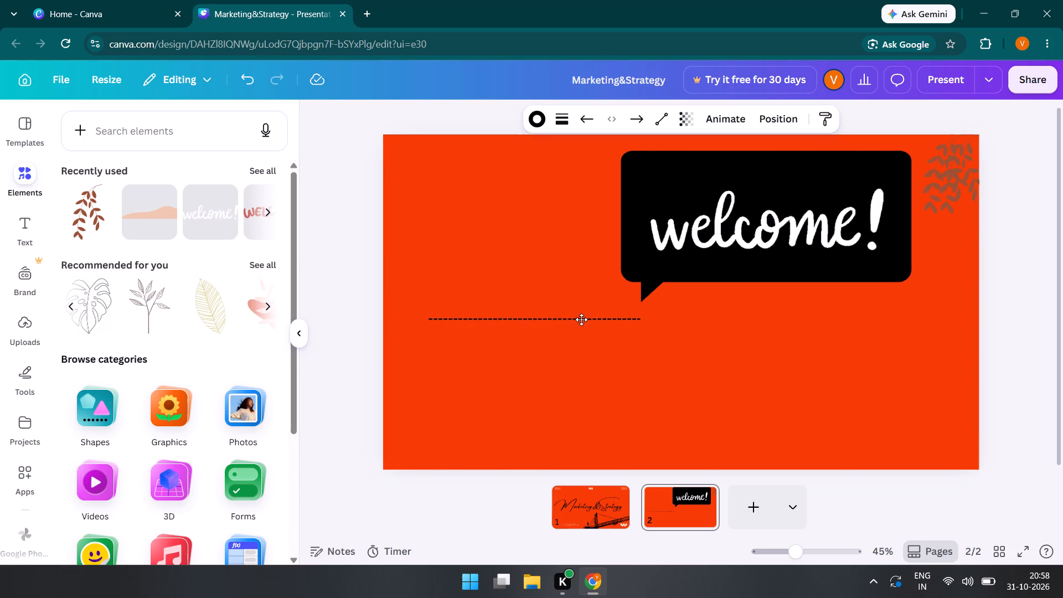
drag(581, 319, 581, 324)
click(417, 357)
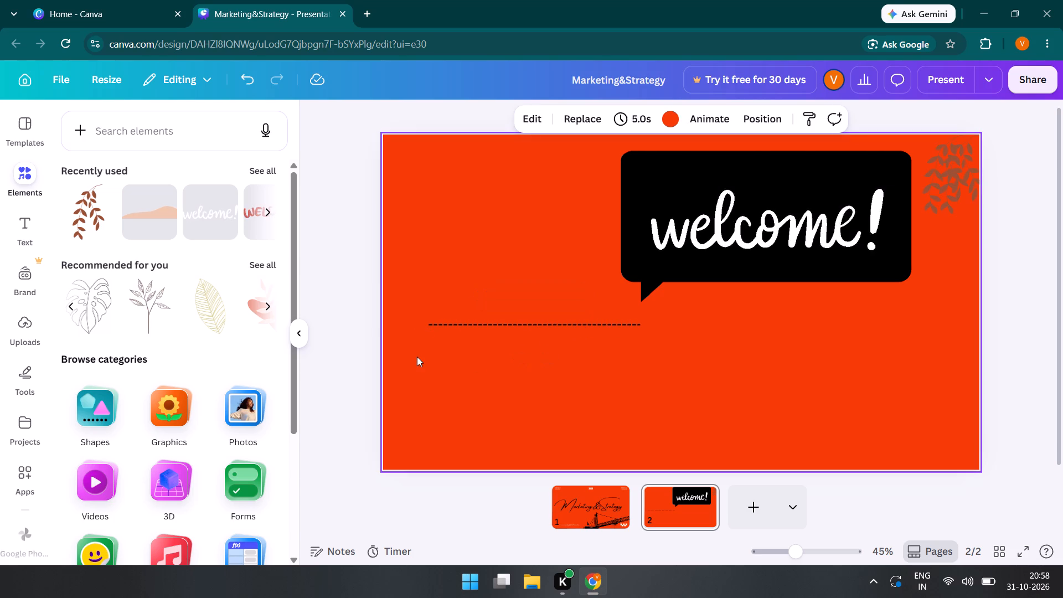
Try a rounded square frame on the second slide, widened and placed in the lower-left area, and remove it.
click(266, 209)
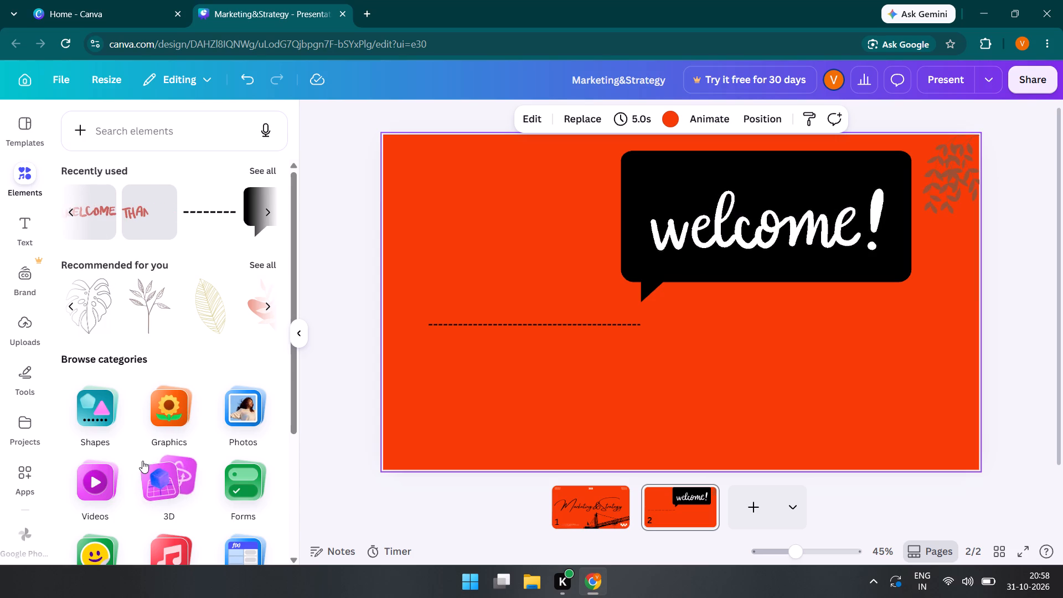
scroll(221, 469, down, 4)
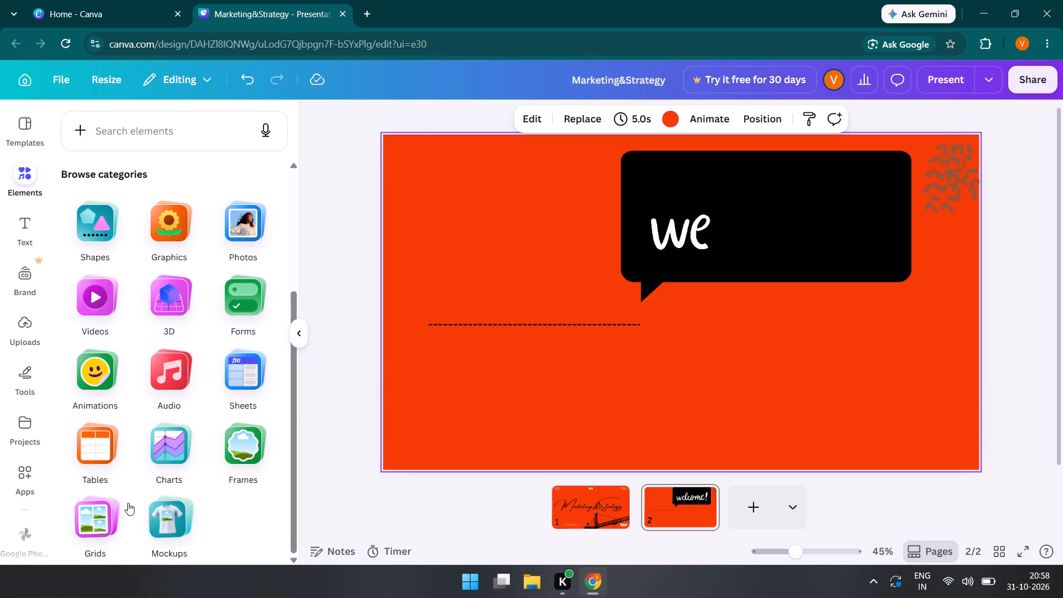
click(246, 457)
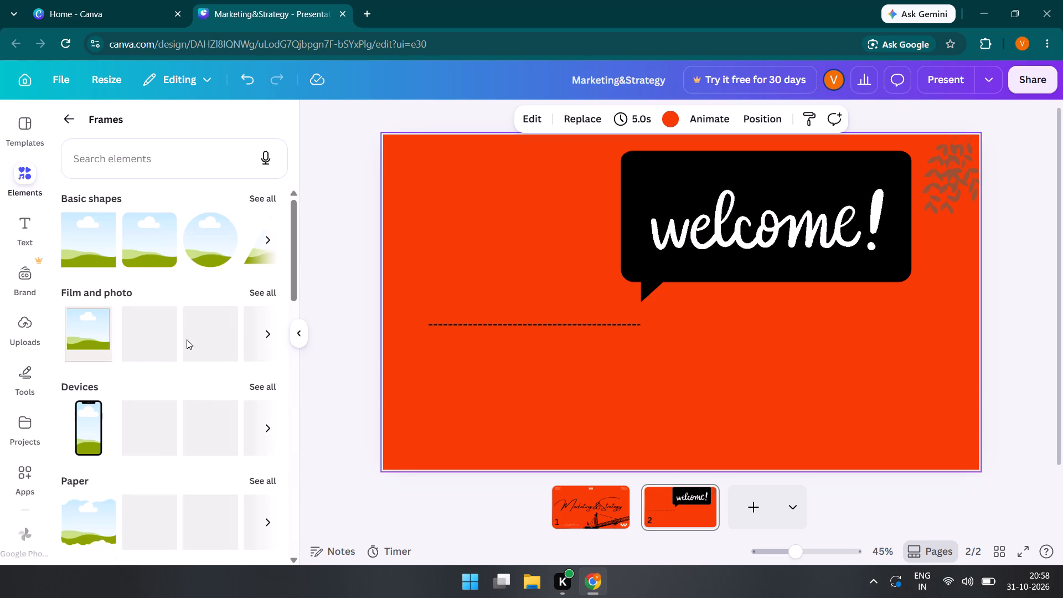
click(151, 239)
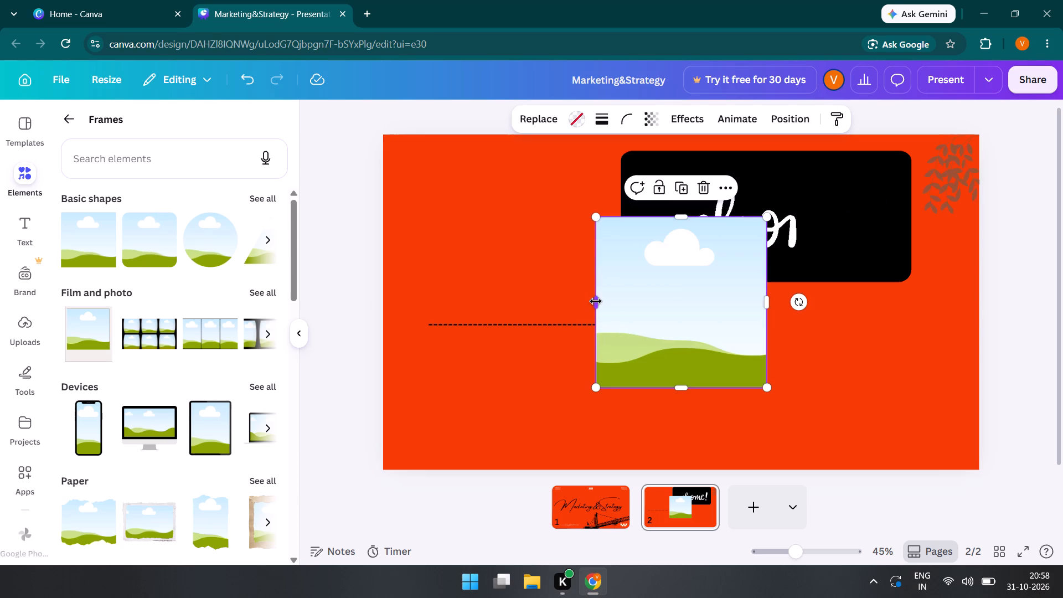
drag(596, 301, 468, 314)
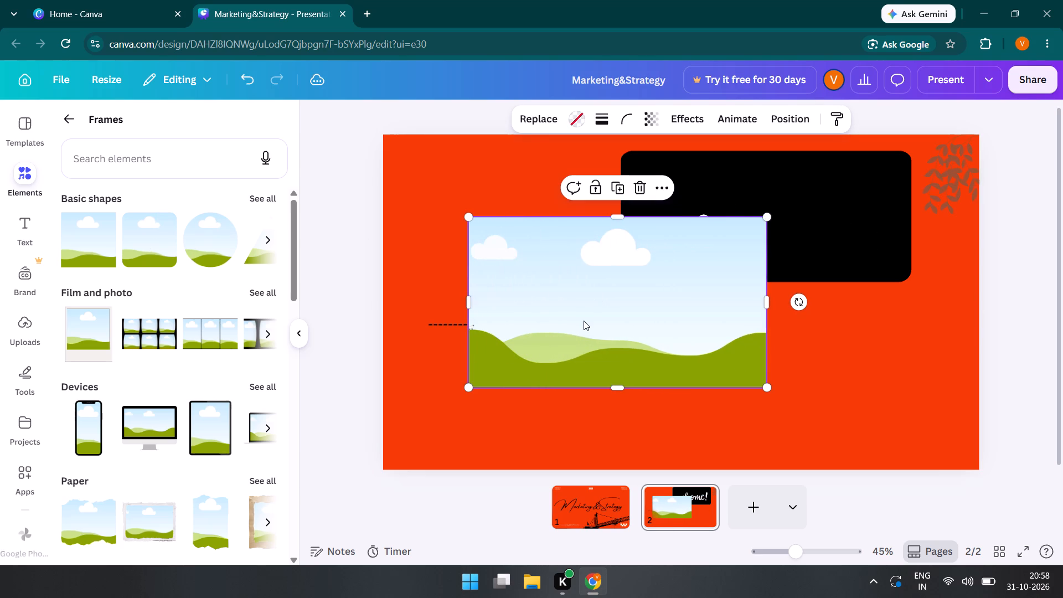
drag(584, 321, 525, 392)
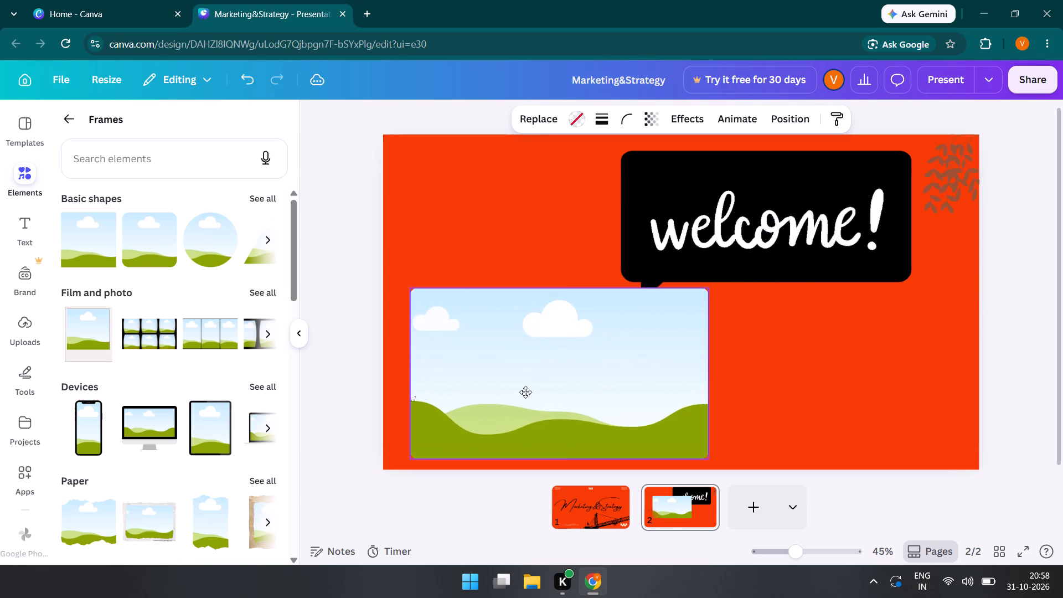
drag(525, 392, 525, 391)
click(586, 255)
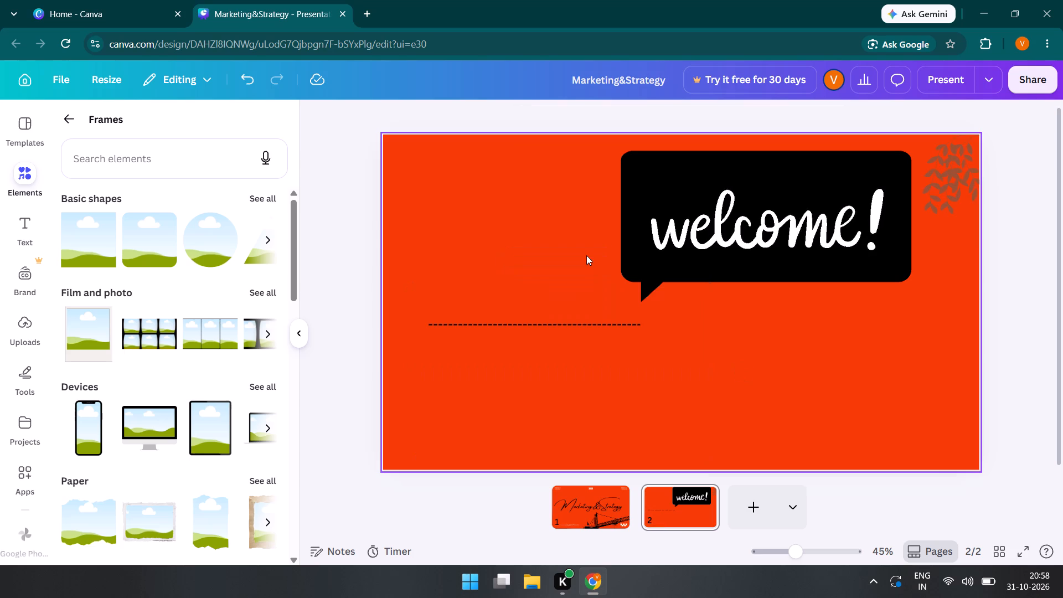
Look through the film and photo frames, the element categories and the text options for something else to add to the second slide.
click(271, 337)
click(271, 337)
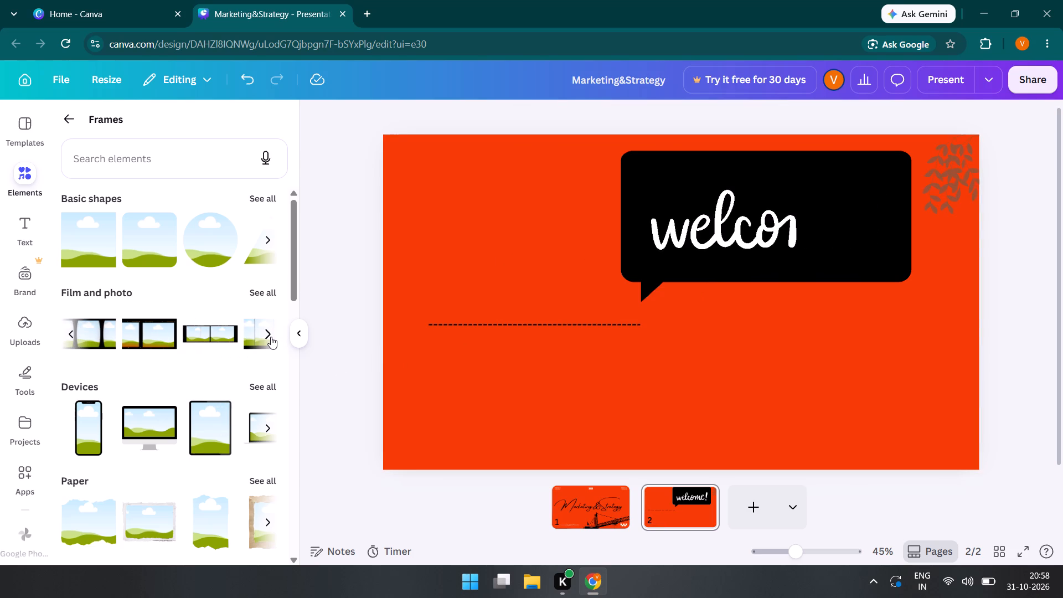
click(271, 337)
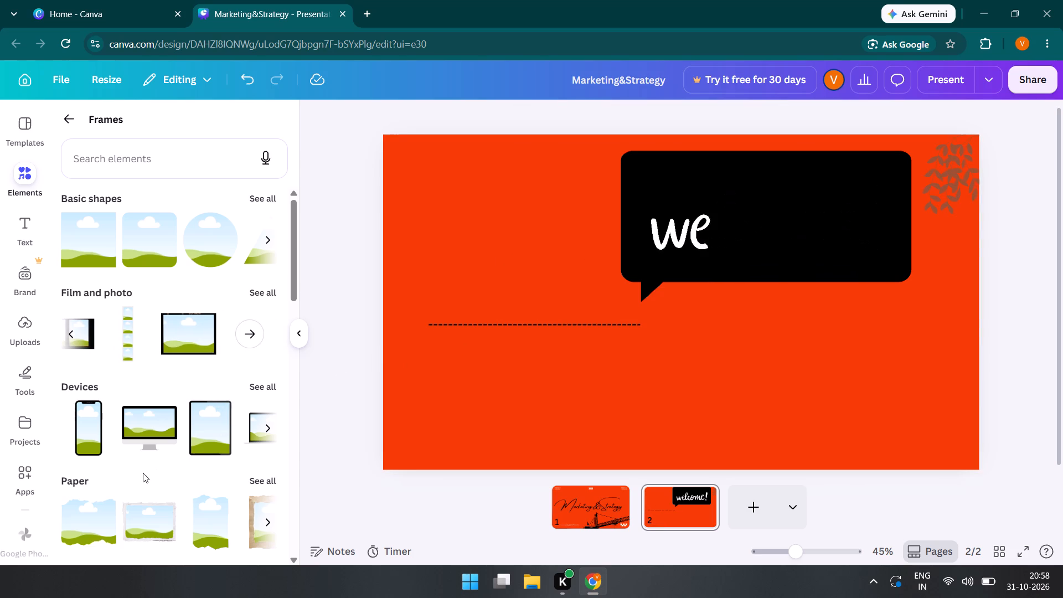
click(68, 121)
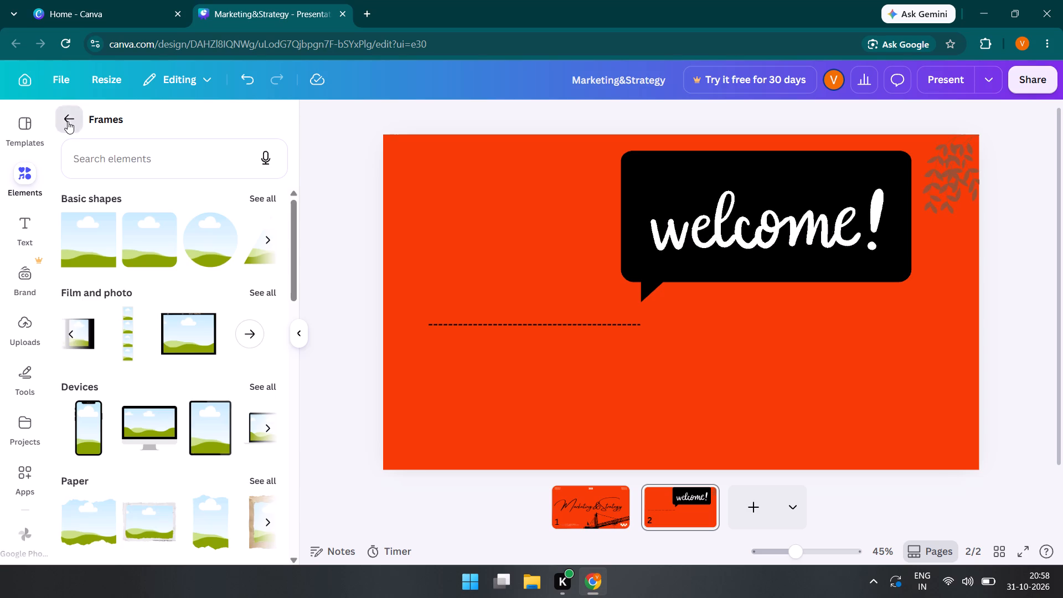
scroll(131, 395, down, 2)
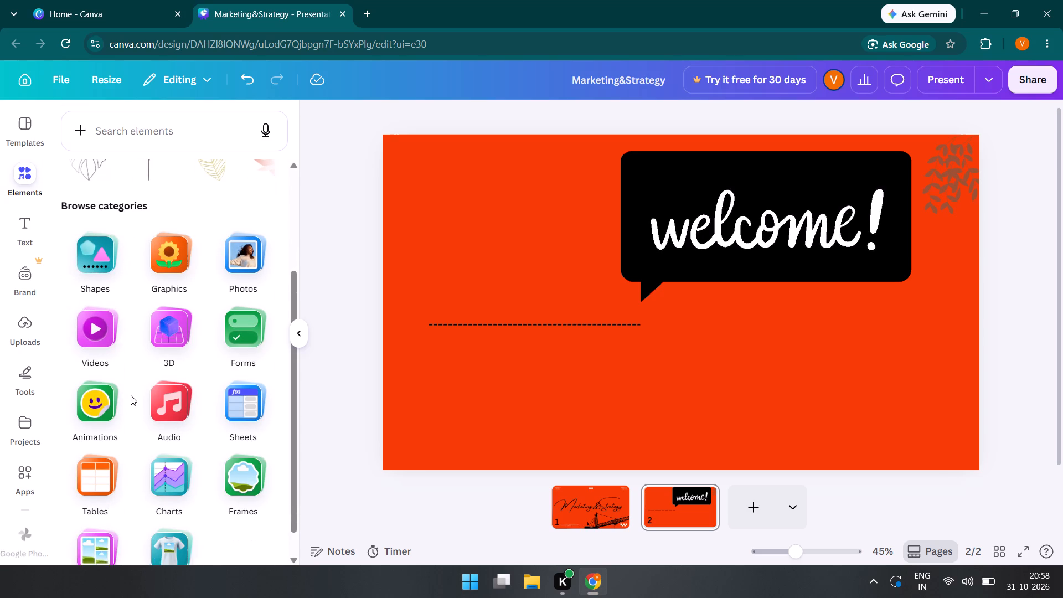
scroll(131, 395, down, 3)
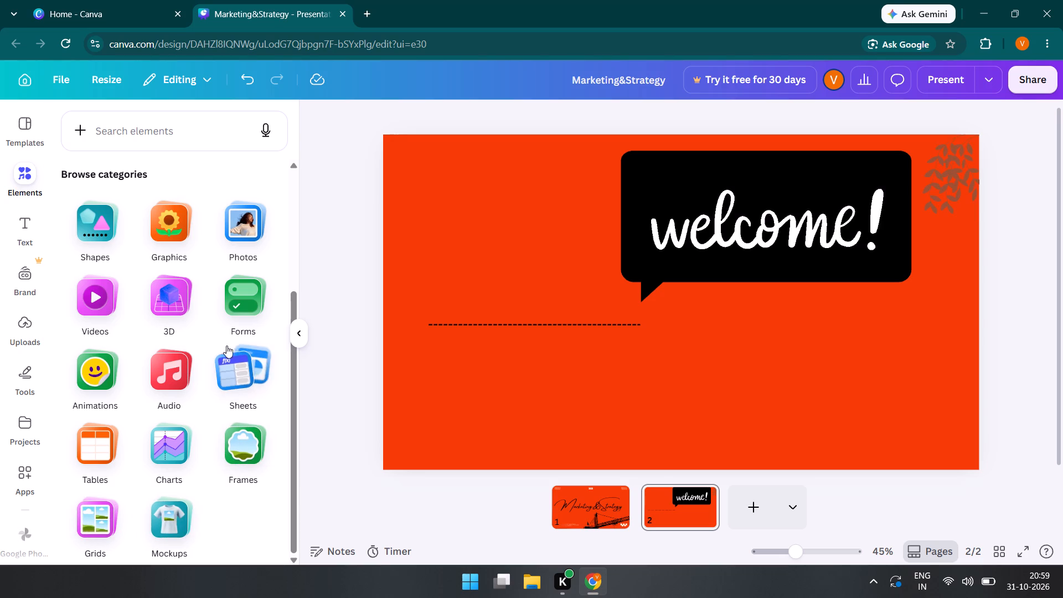
scroll(208, 353, up, 6)
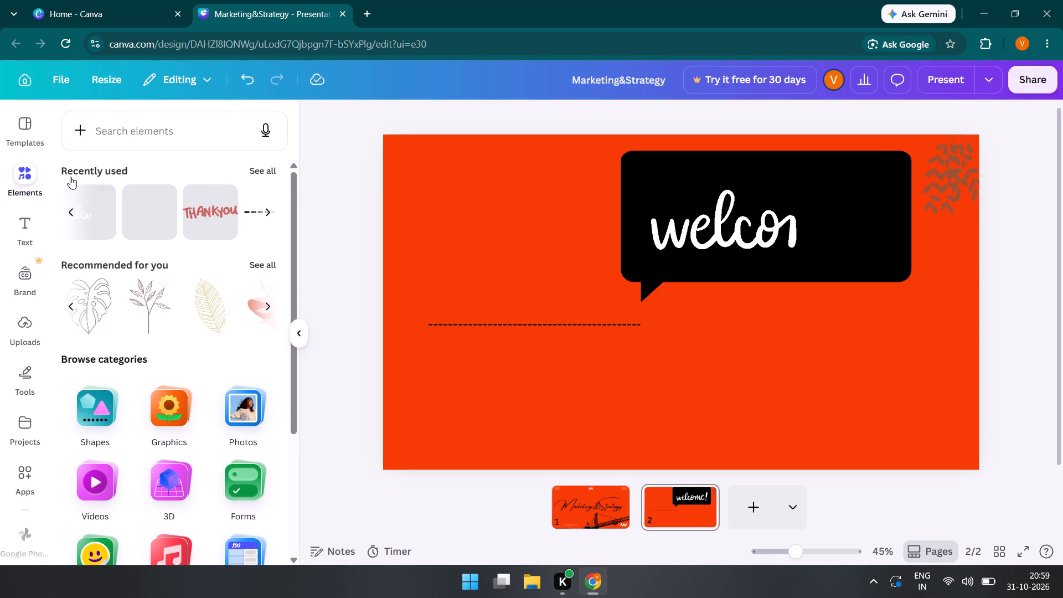
click(19, 230)
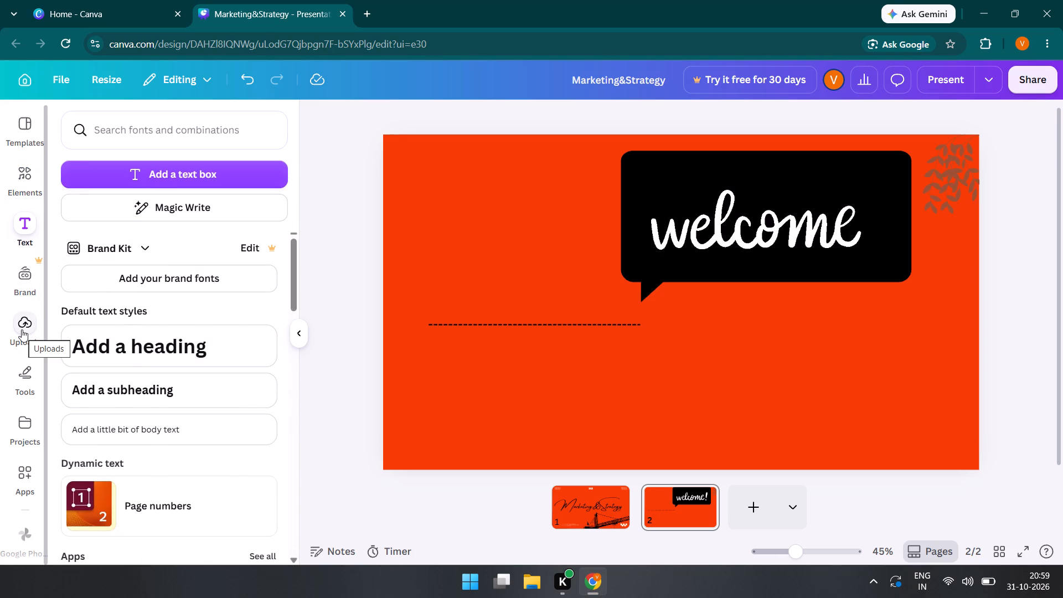
Add the saved handwritten-style signature to the second slide, enlarge it moderately, and place it in the slide's bottom-right corner.
click(29, 396)
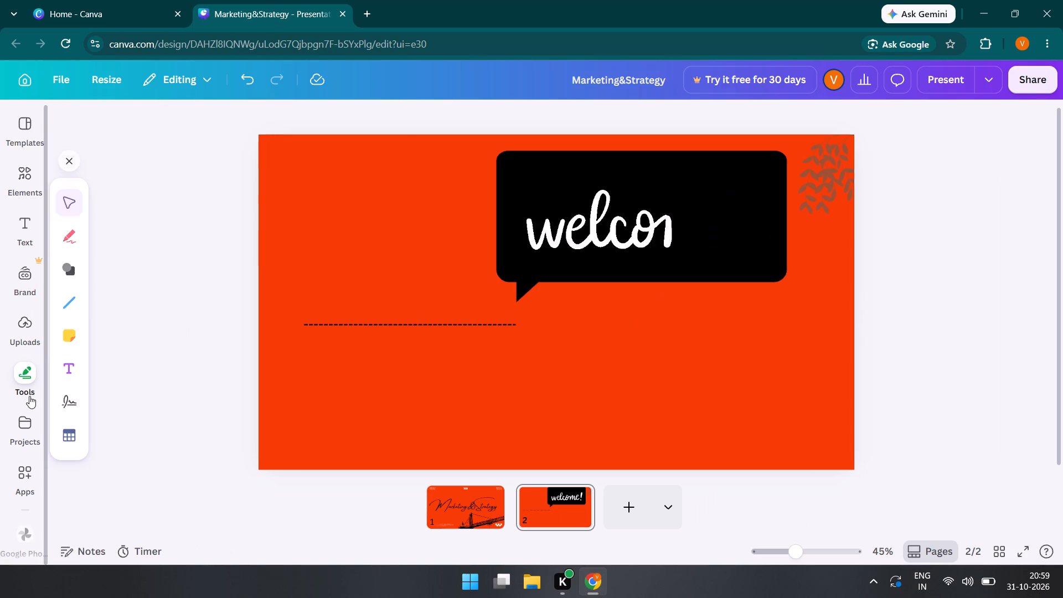
click(72, 404)
click(151, 312)
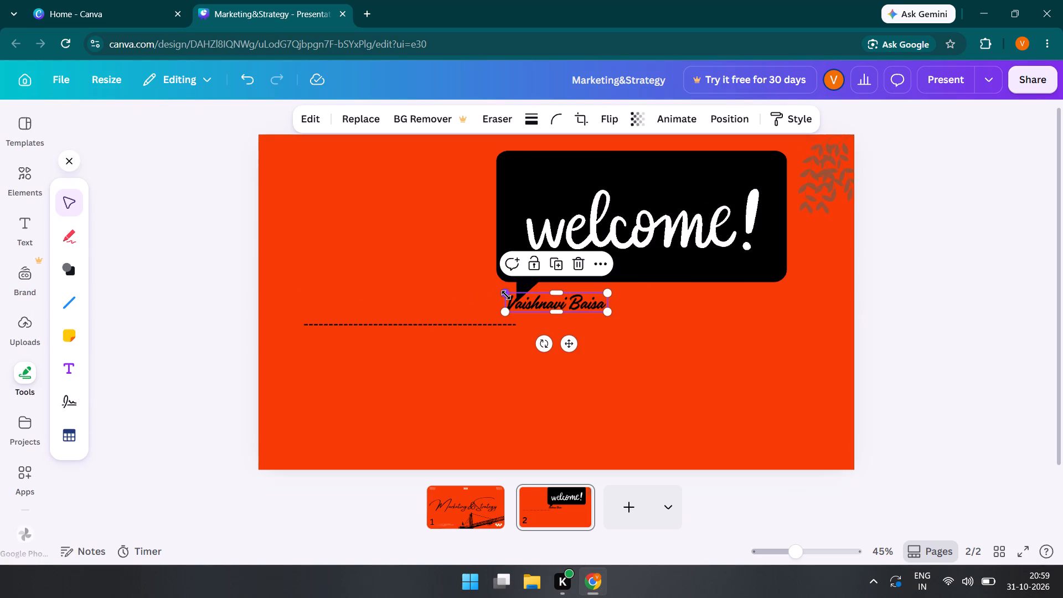
drag(506, 295, 371, 258)
drag(497, 281, 714, 416)
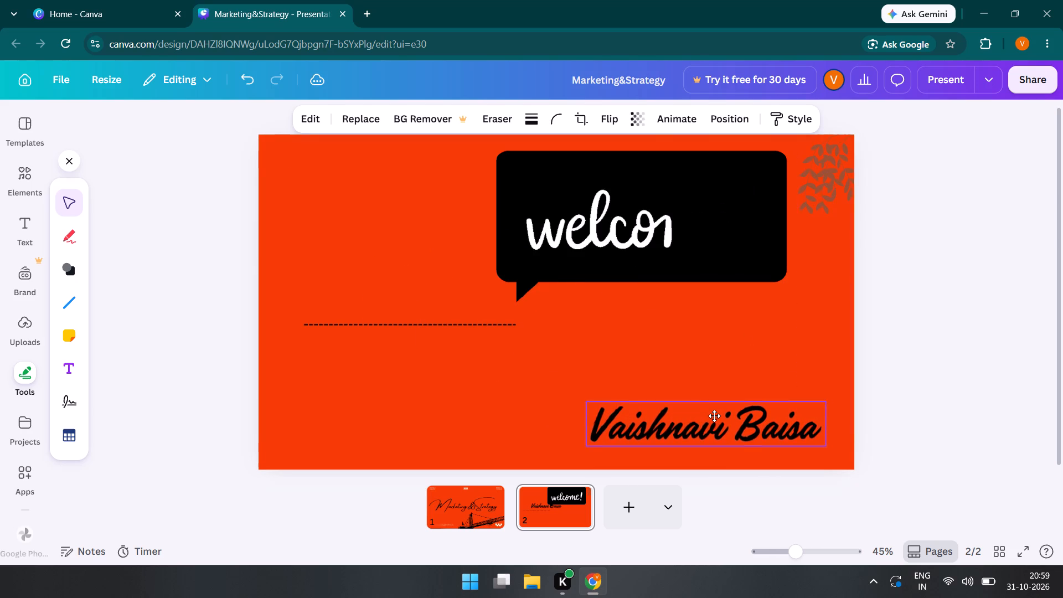
drag(714, 416, 725, 432)
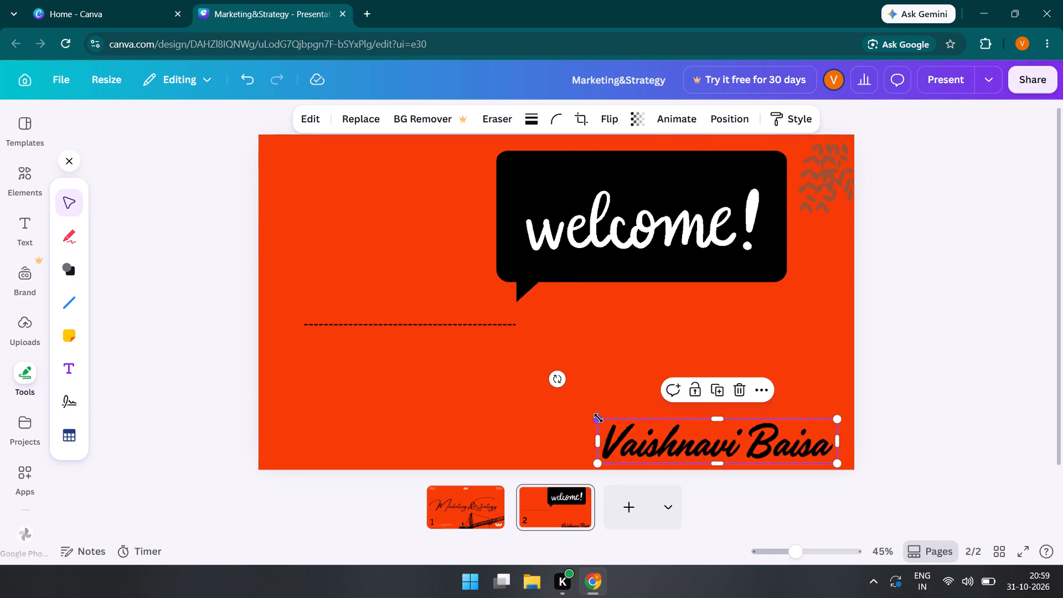
drag(598, 418, 668, 427)
click(603, 388)
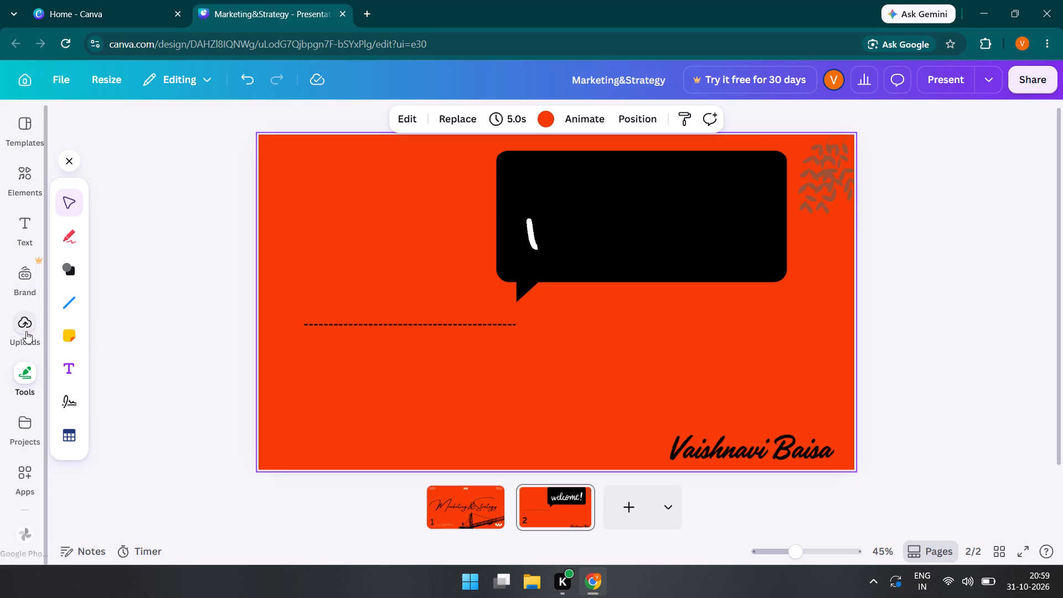
Add the solid orange blob graphic from the recommended elements to the second slide and enlarge it moderately.
click(28, 172)
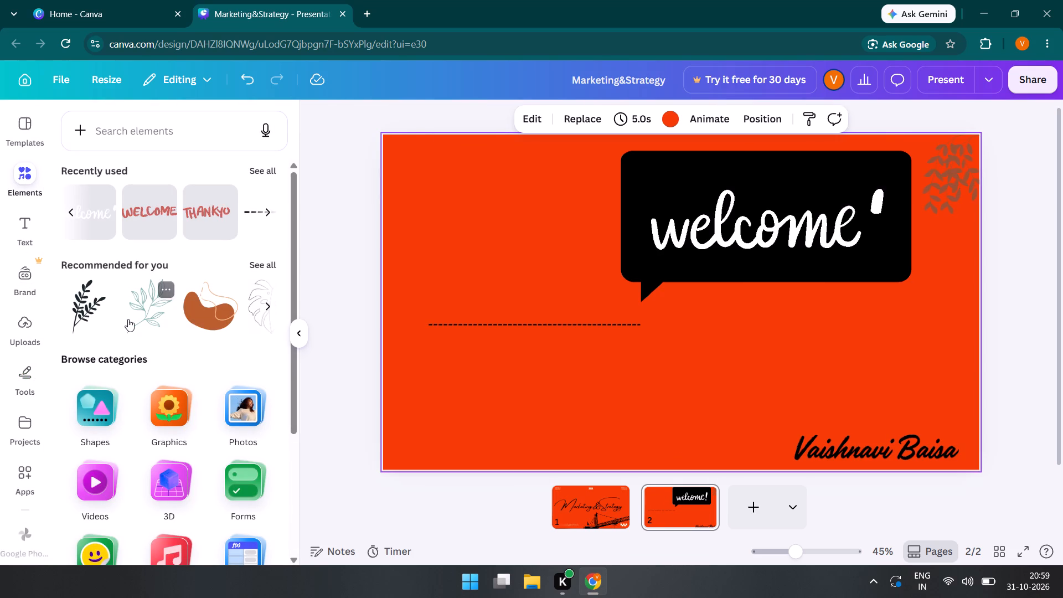
click(266, 261)
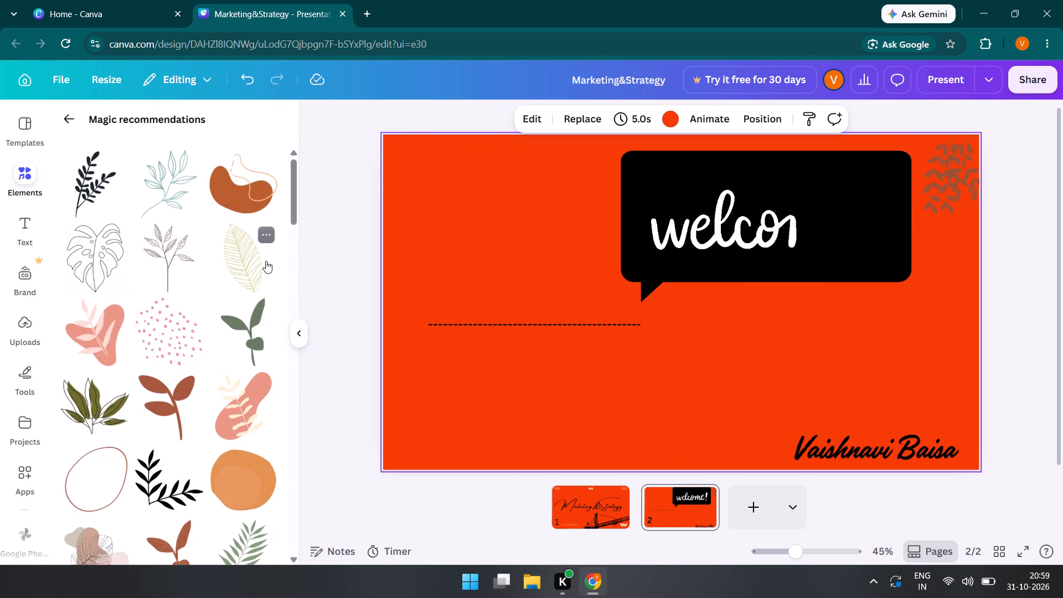
scroll(183, 362, down, 4)
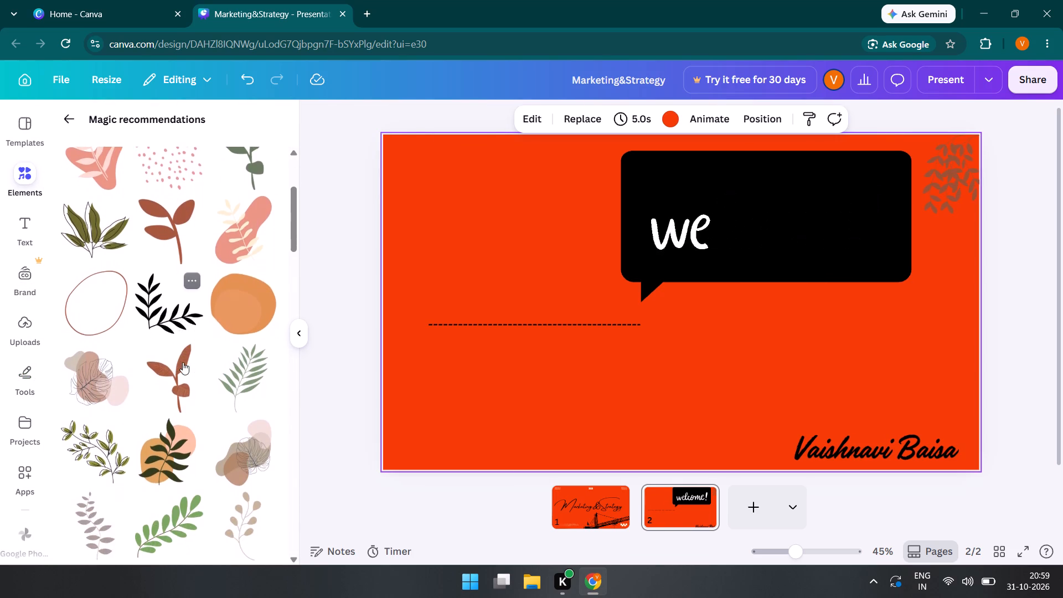
scroll(183, 362, down, 1)
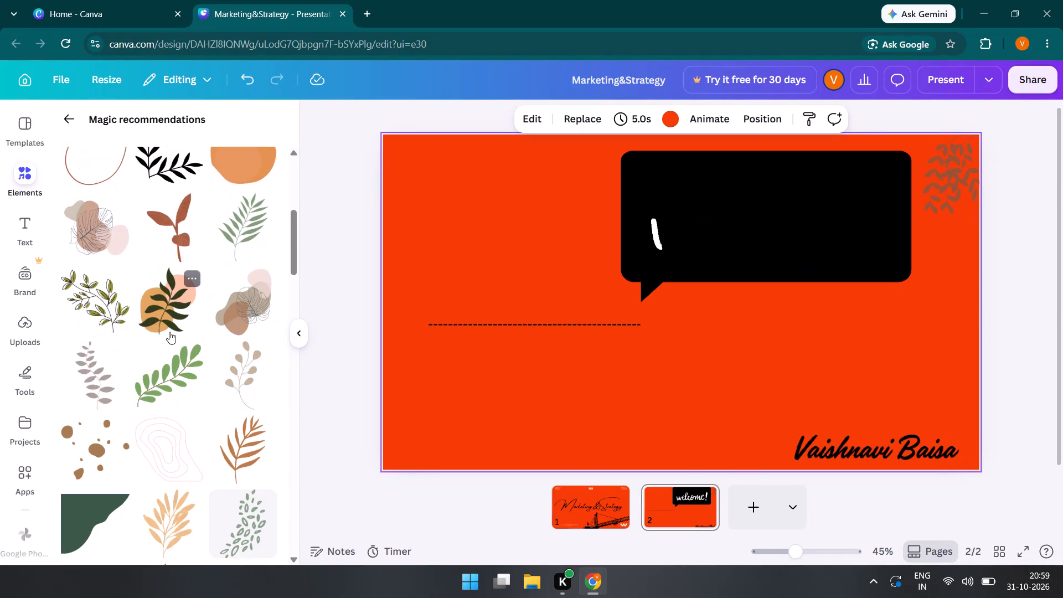
scroll(169, 332, up, 3)
click(241, 265)
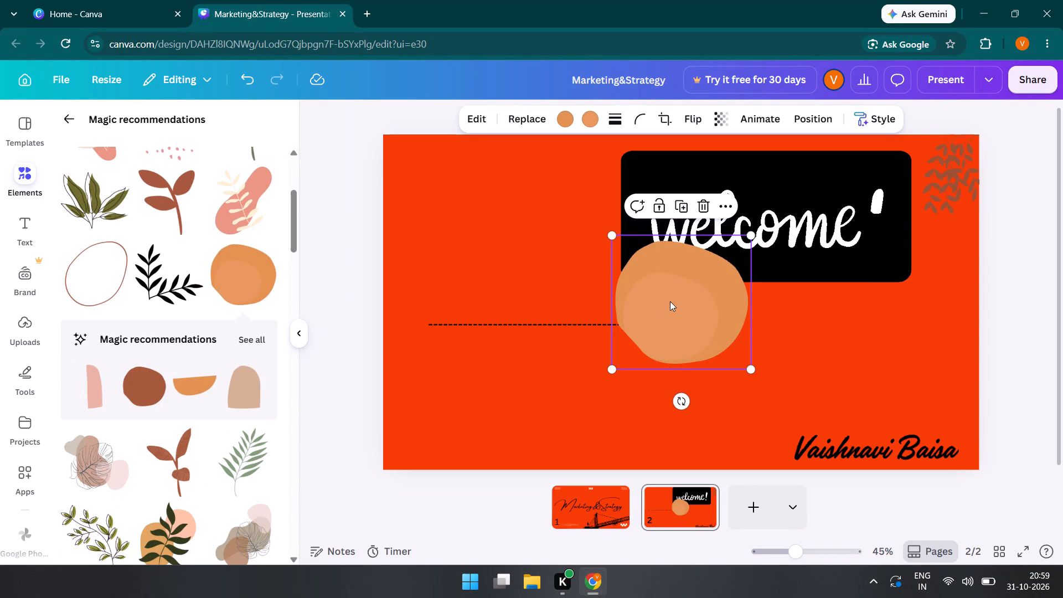
drag(670, 301, 868, 419)
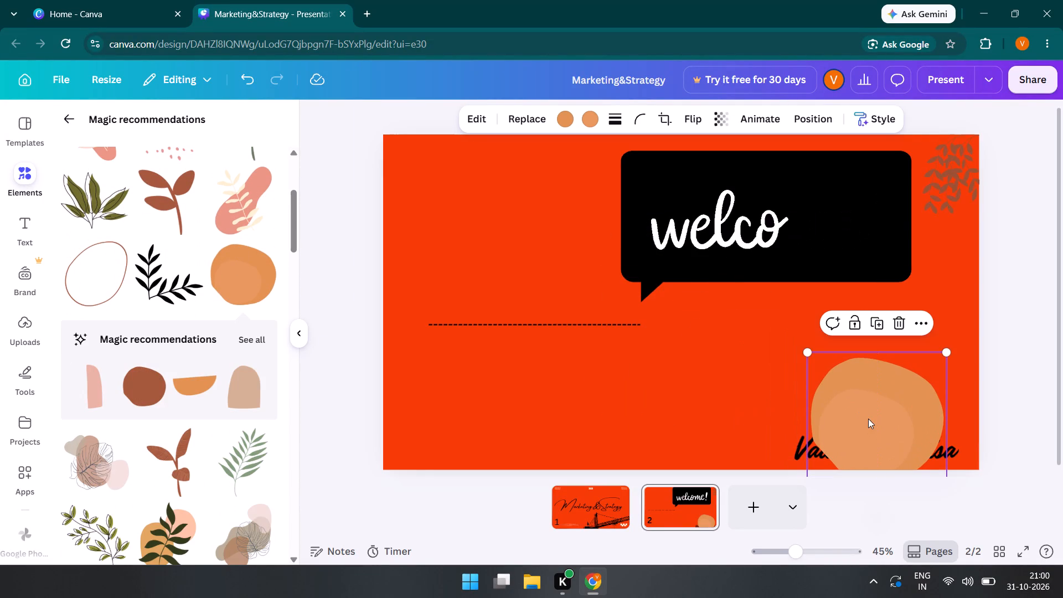
drag(804, 352, 693, 369)
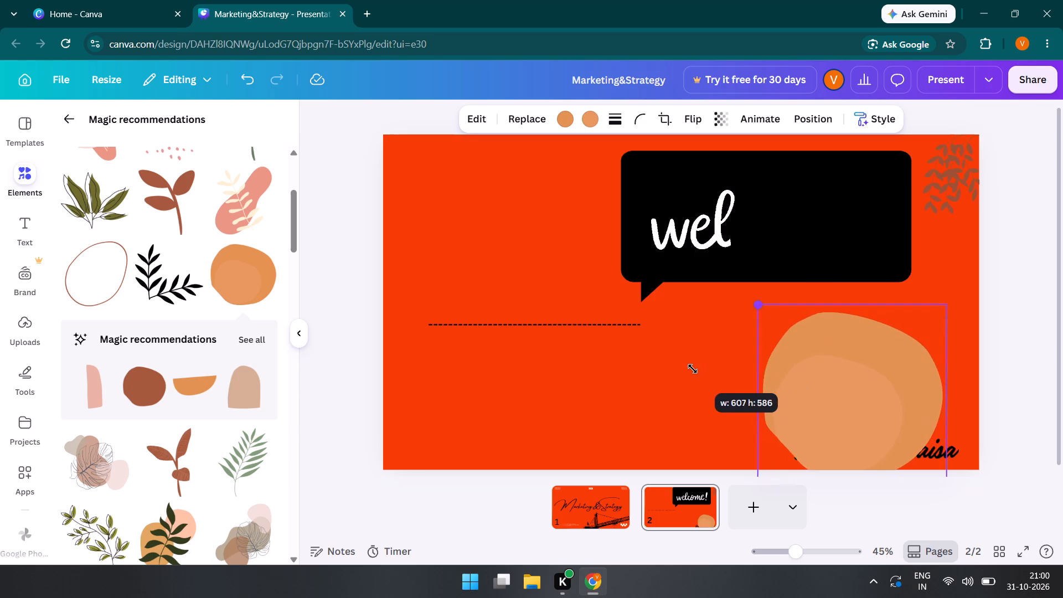
drag(693, 369, 718, 405)
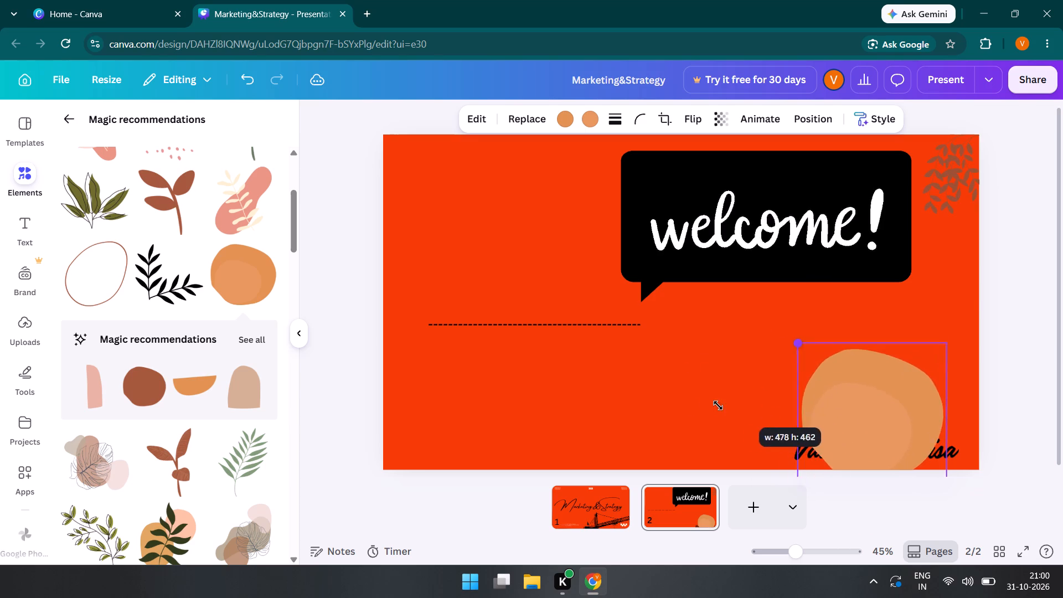
drag(718, 405, 625, 440)
Clear the signature away to just below the speech bubble and place the orange blob in the slide's bottom-right corner, cropped by the bottom edge.
drag(871, 347, 821, 377)
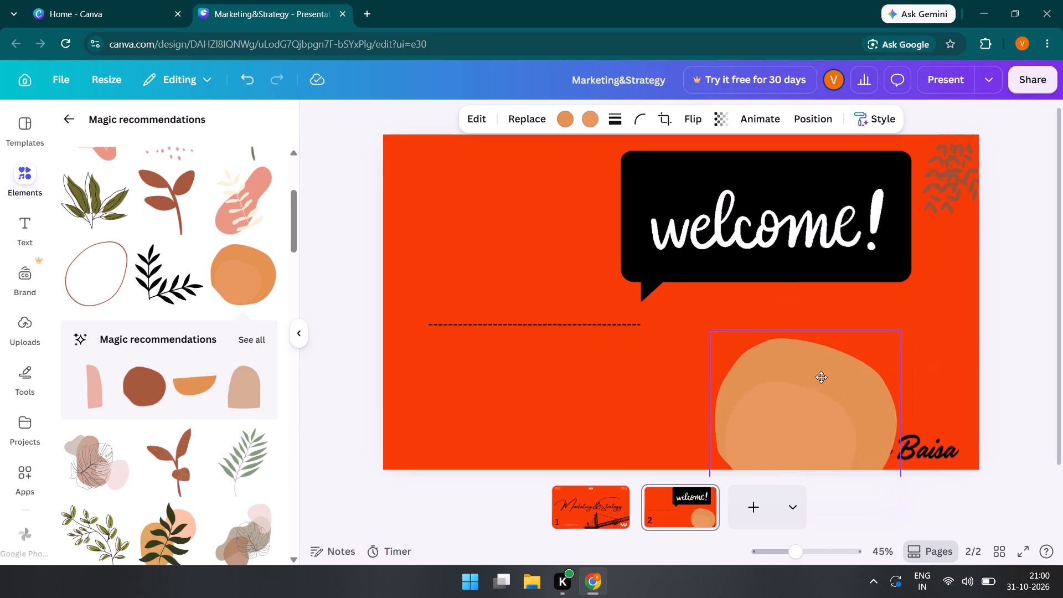
drag(821, 377, 621, 396)
drag(843, 454, 754, 298)
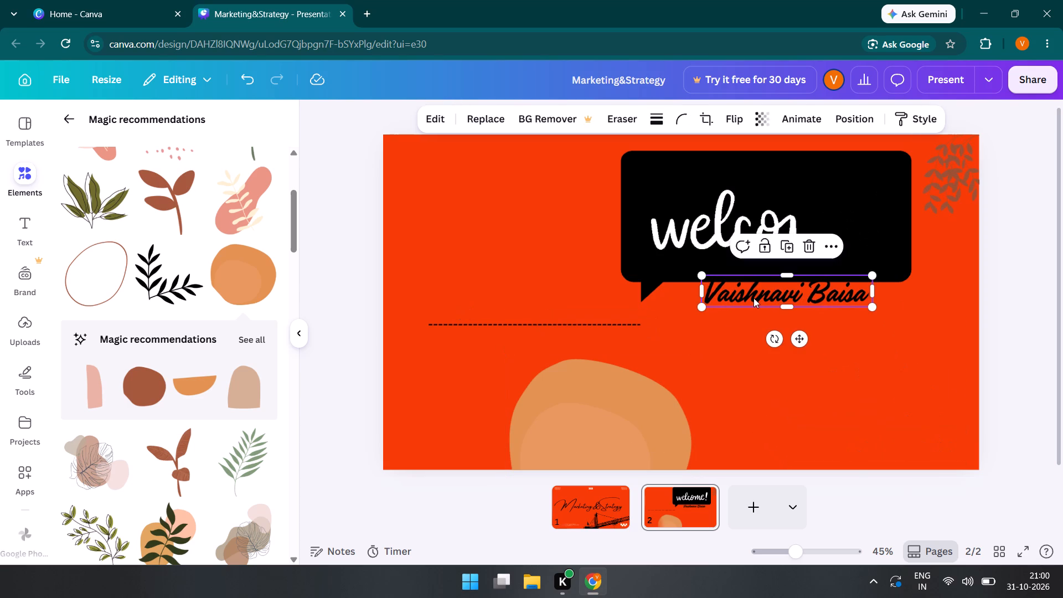
drag(617, 427, 882, 437)
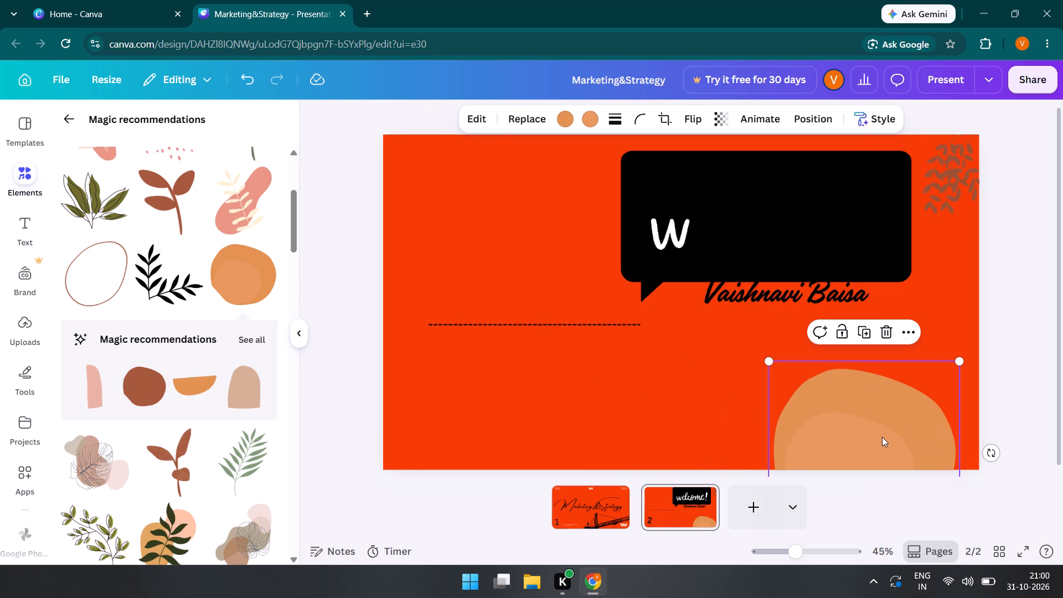
drag(882, 437, 888, 435)
click(700, 395)
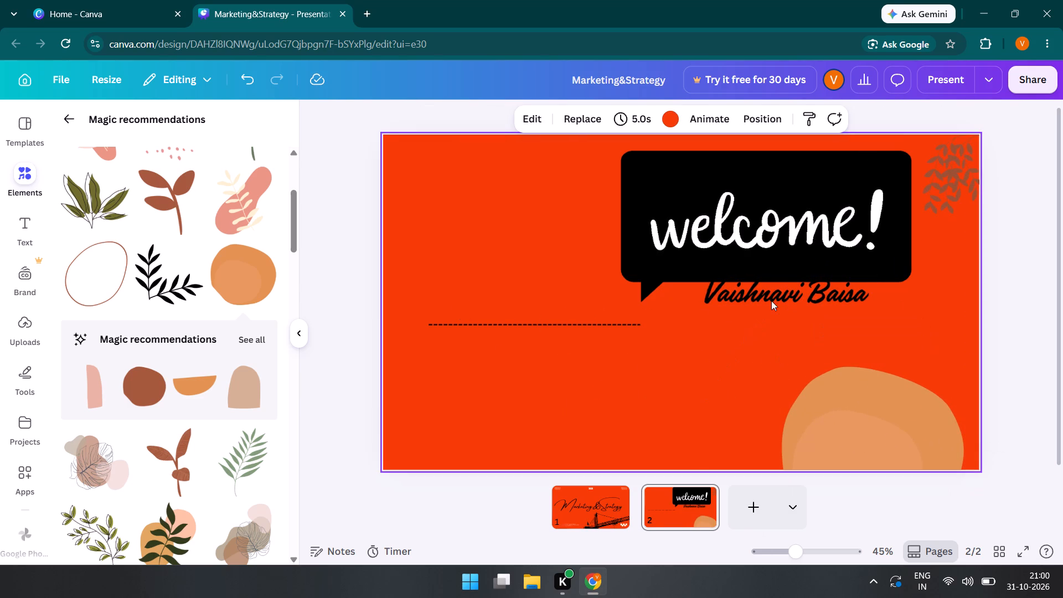
Try several positions for the signature and place it at the bottom of the slide, just left of the orange blob.
drag(777, 294, 835, 355)
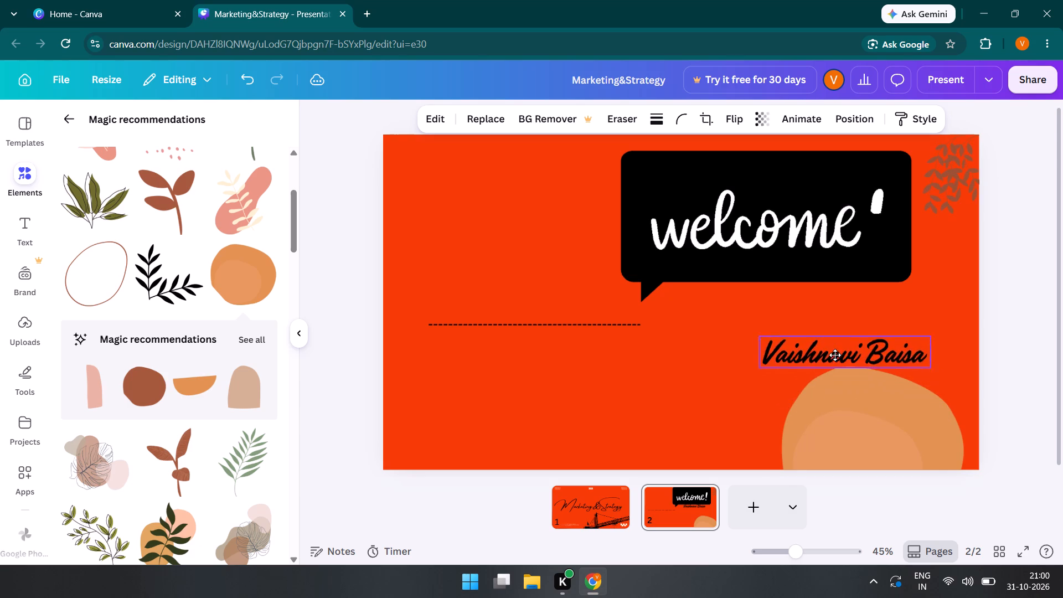
drag(835, 355, 708, 387)
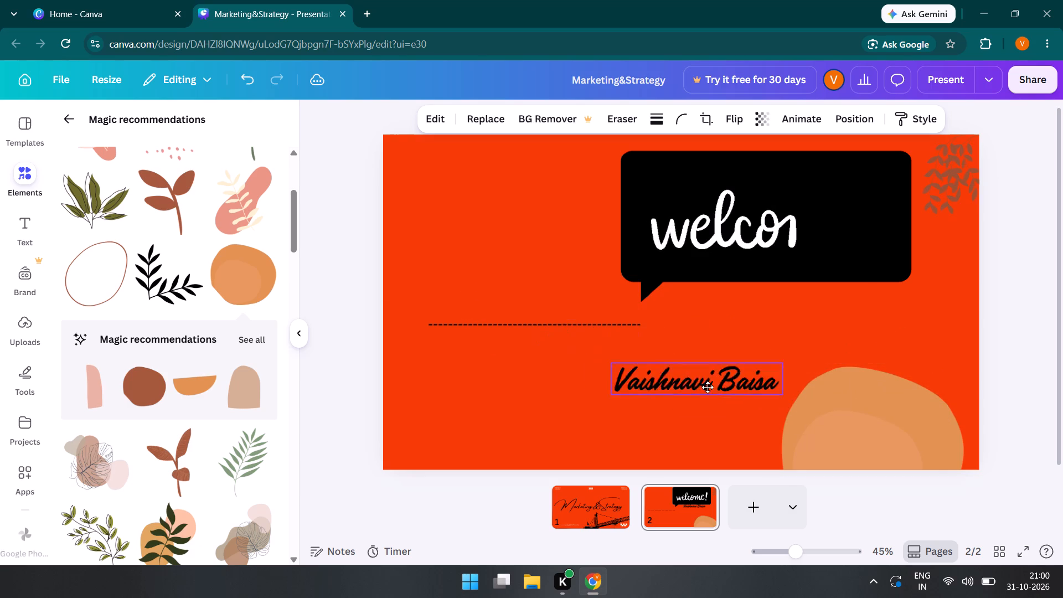
drag(708, 387, 875, 353)
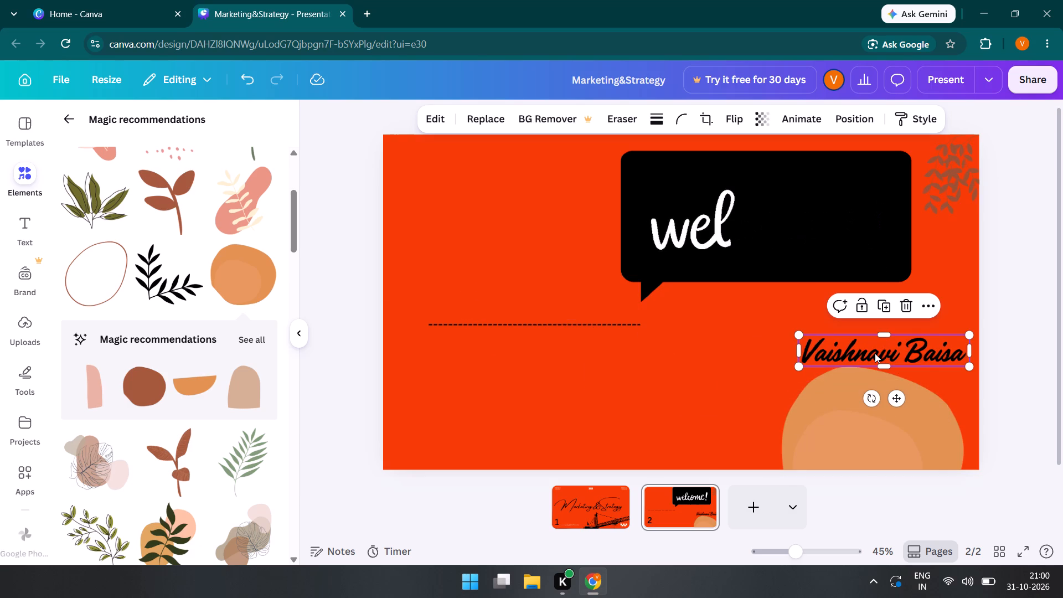
drag(873, 348, 830, 363)
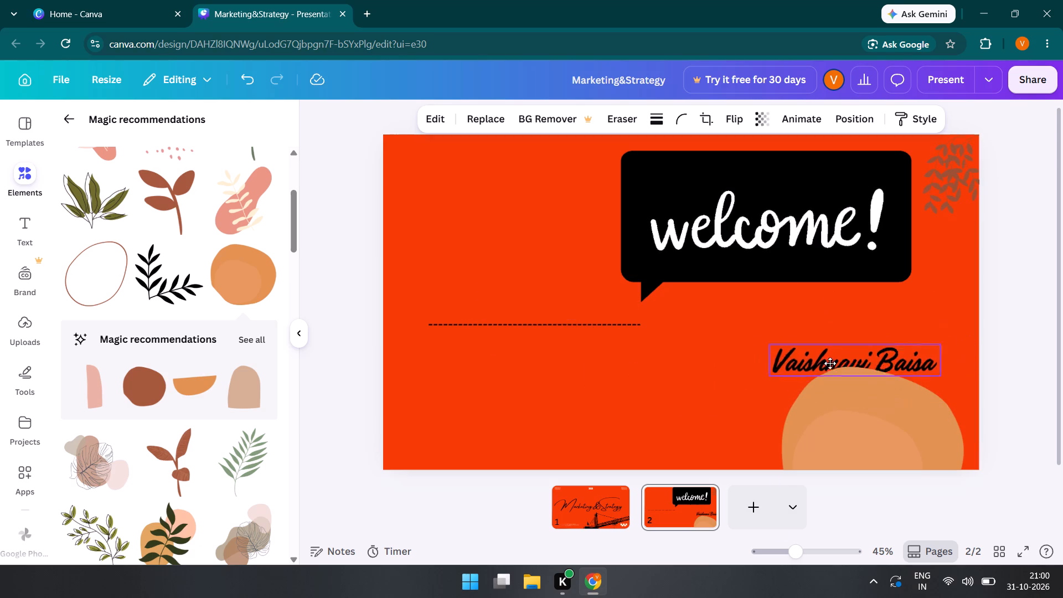
drag(830, 363, 741, 391)
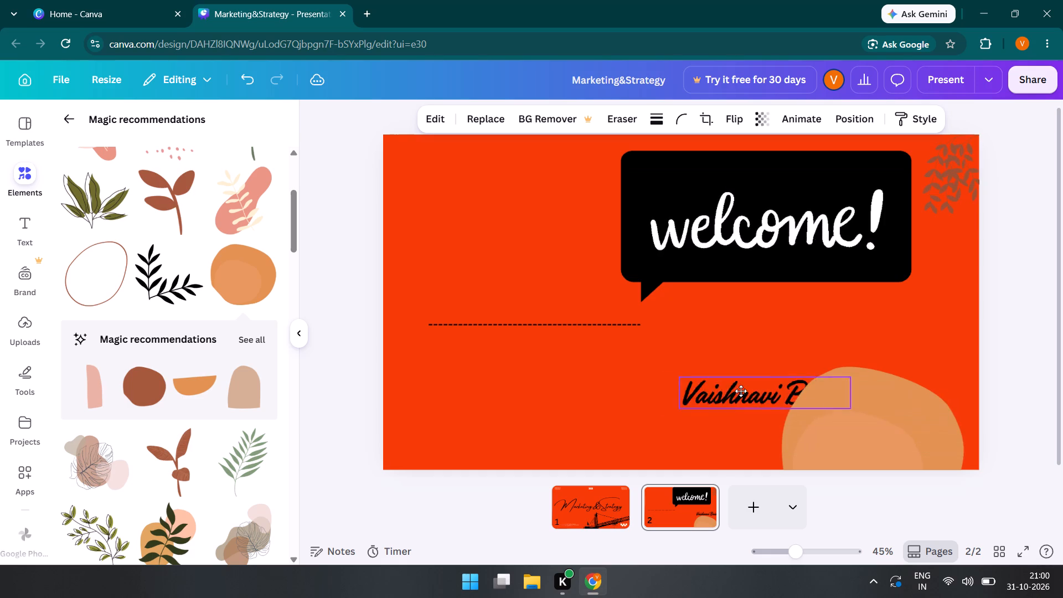
drag(741, 391, 659, 396)
click(659, 396)
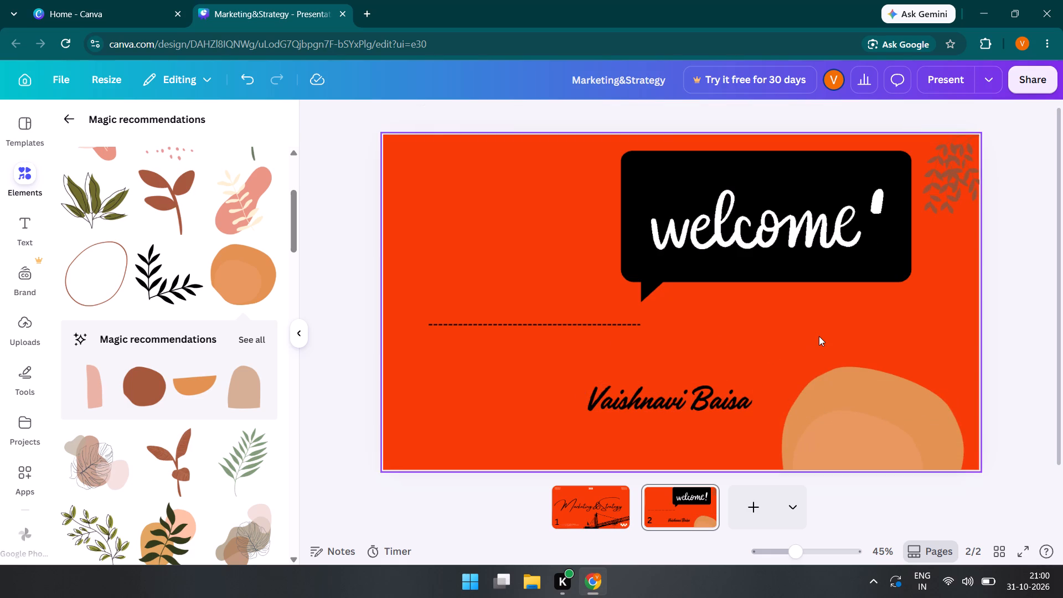
click(819, 336)
drag(701, 393, 775, 428)
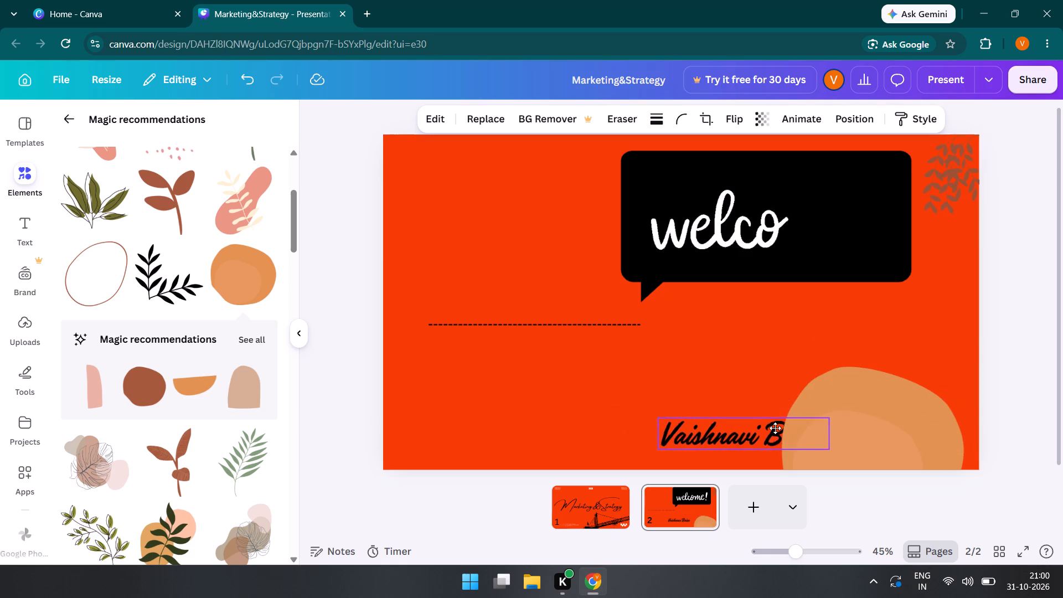
drag(775, 428, 653, 347)
drag(653, 347, 674, 384)
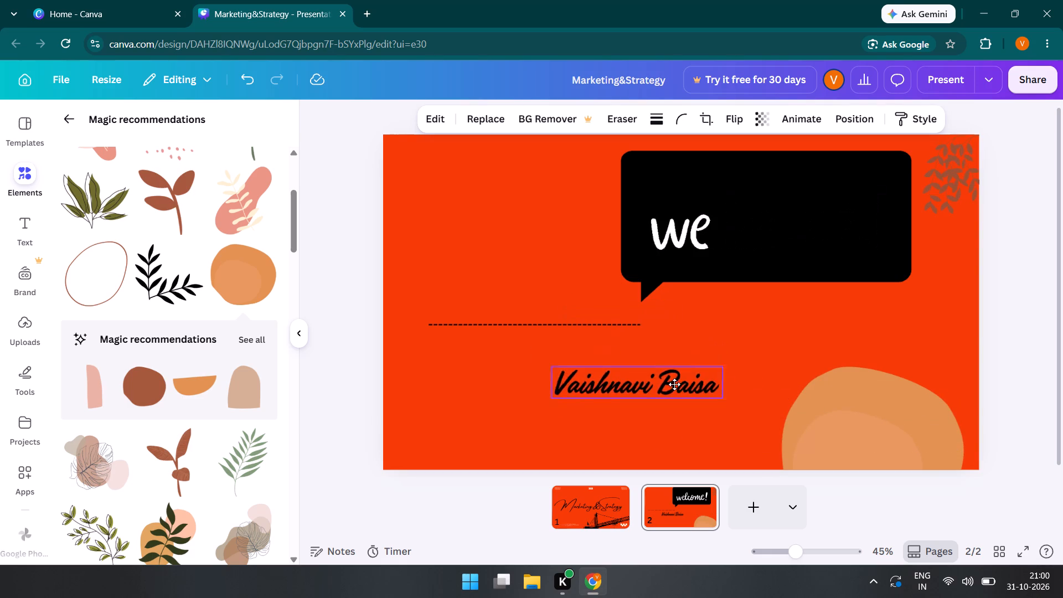
drag(674, 384, 718, 439)
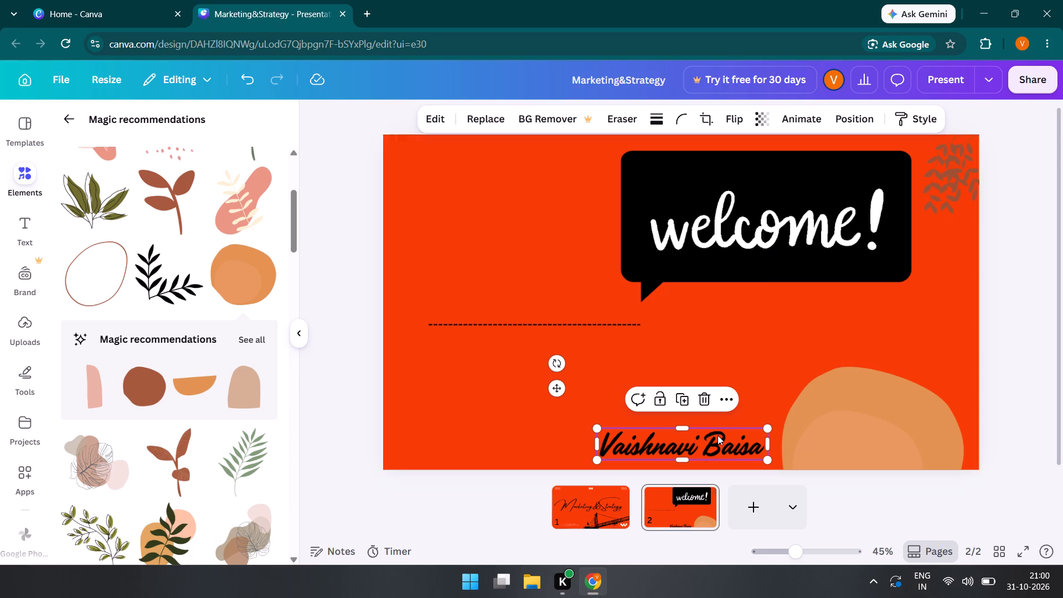
click(678, 361)
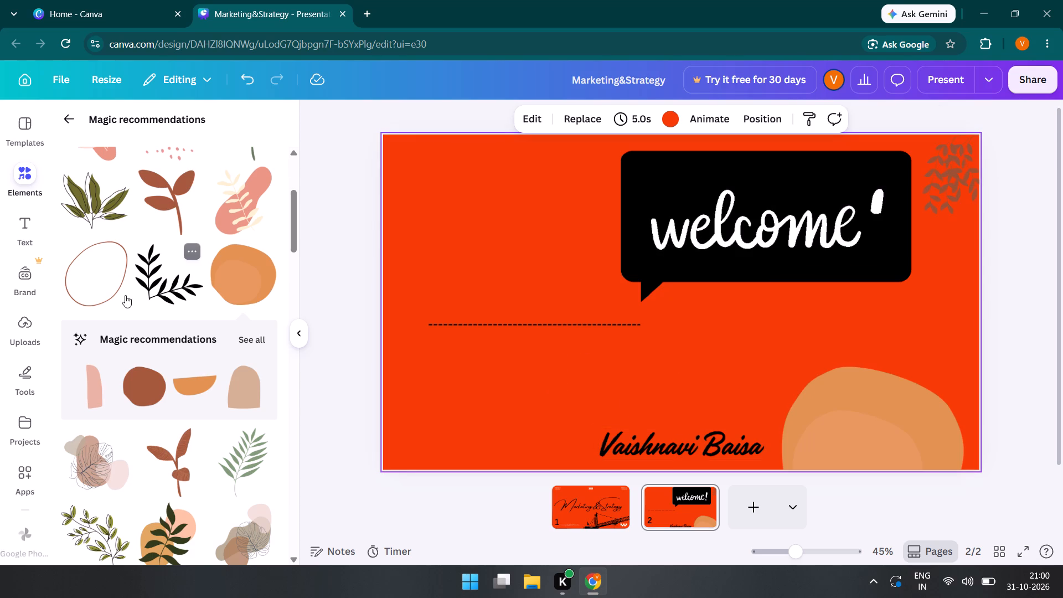
Add the line-art leaf graphic with pastel blobs to the second slide, overlapping the right part of the orange blob.
drag(89, 478, 678, 365)
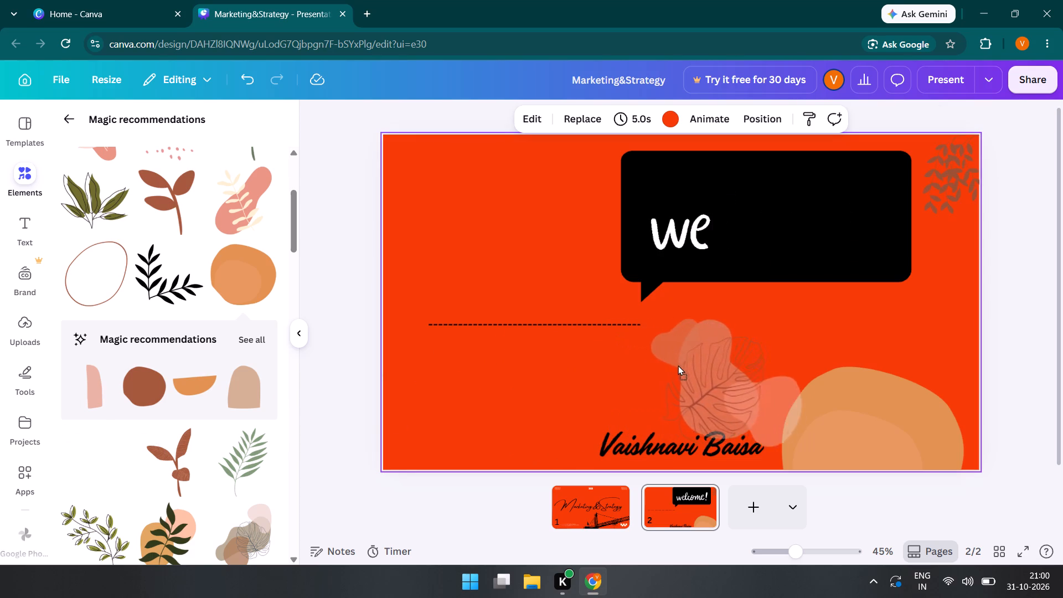
drag(678, 365, 868, 404)
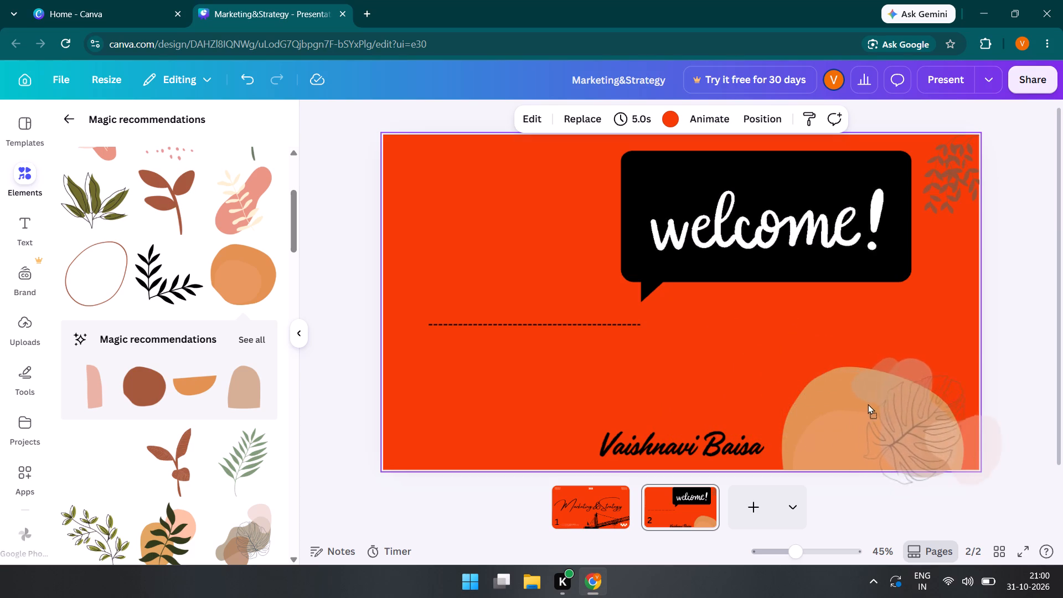
drag(868, 404, 887, 398)
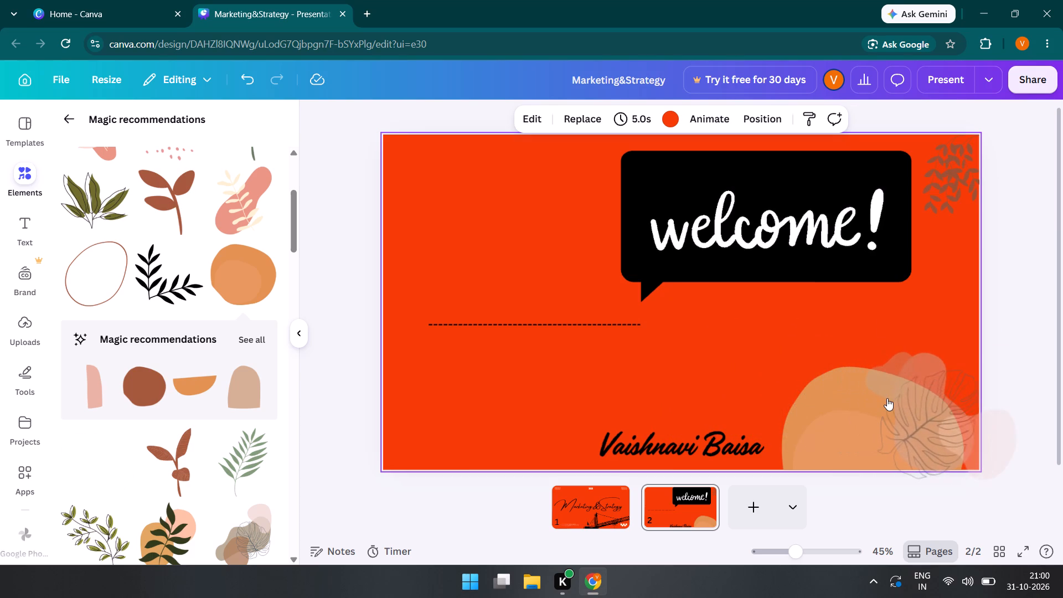
drag(906, 422, 884, 427)
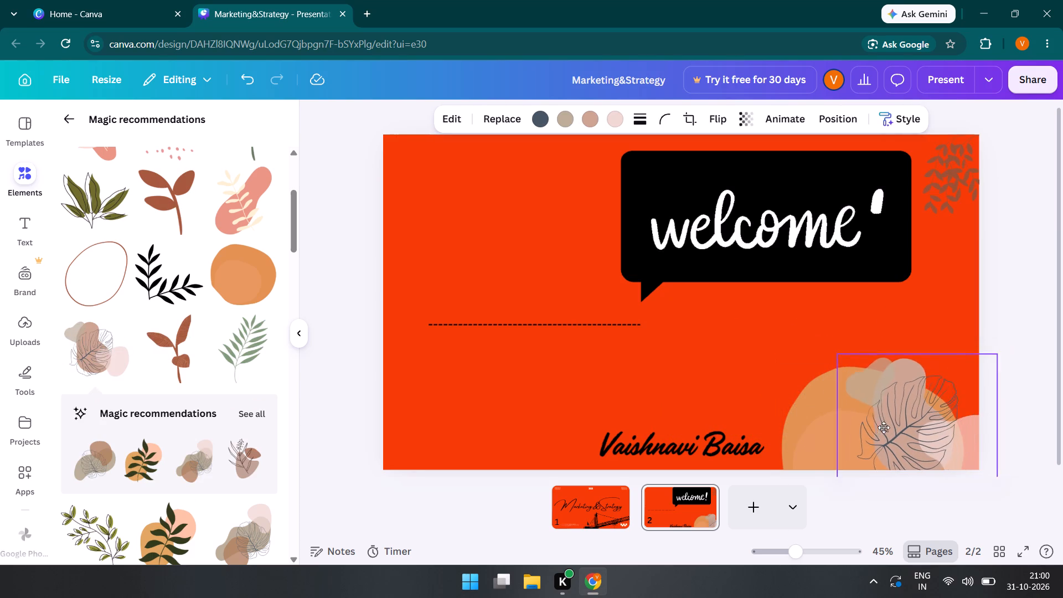
drag(884, 427, 880, 421)
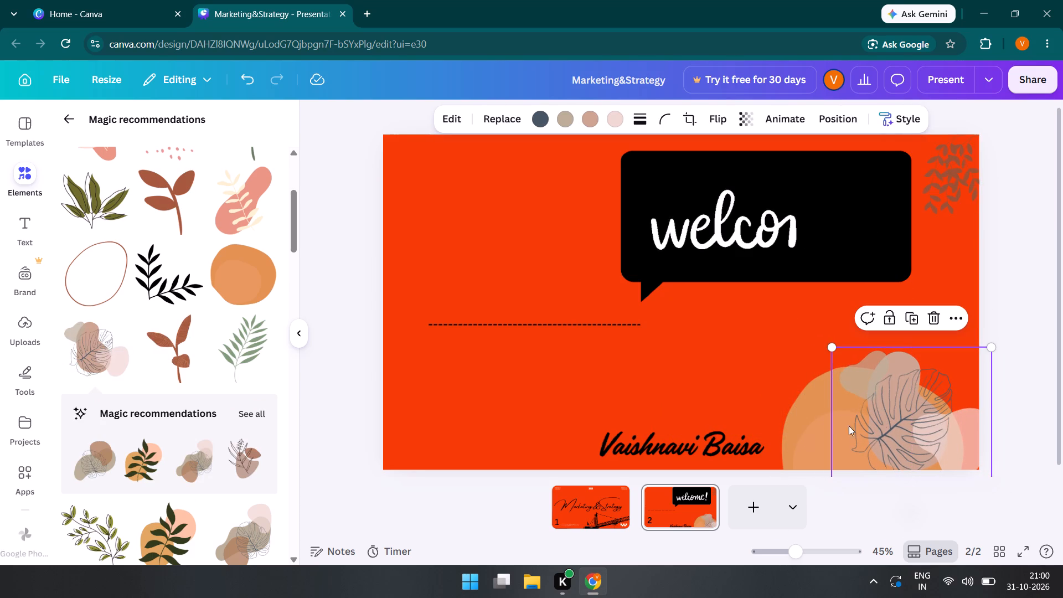
click(732, 364)
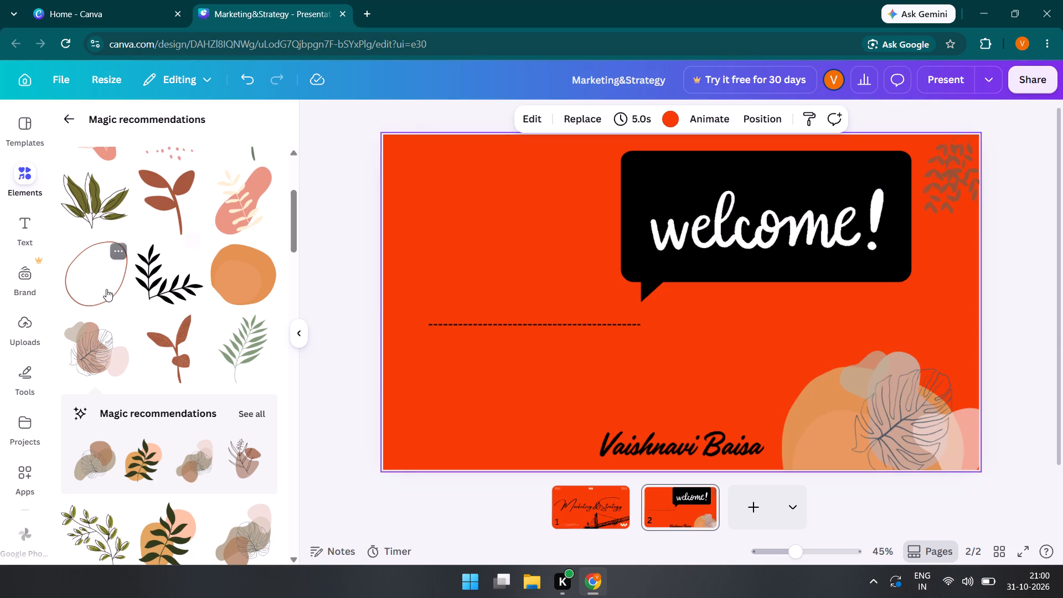
Add the reddish-brown leaf sprig to the second slide, shrink it, and place it in the bottom-right corner, partly beyond the right edge.
scroll(106, 289, up, 2)
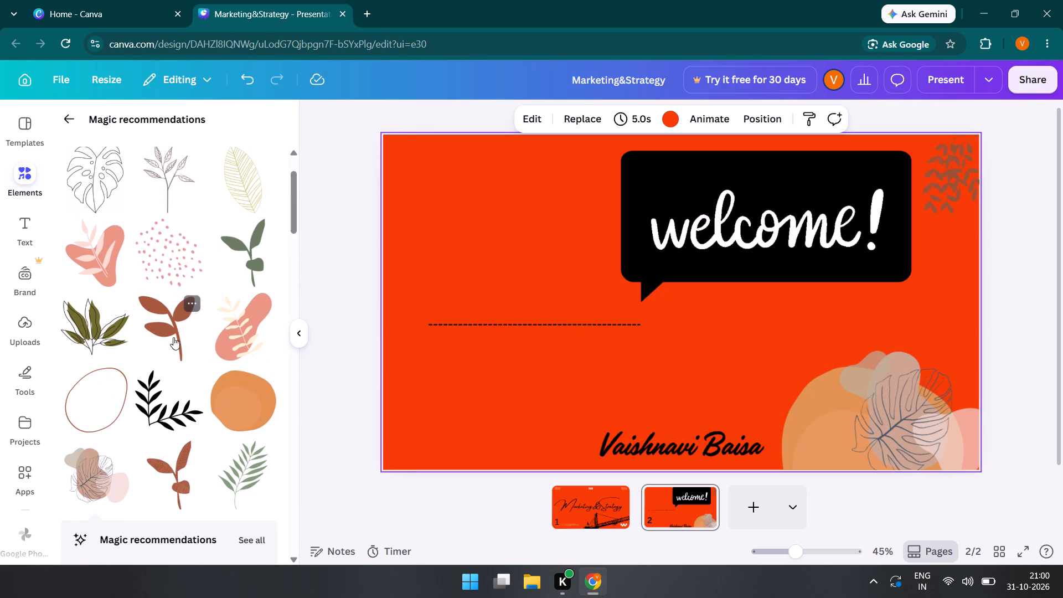
click(177, 338)
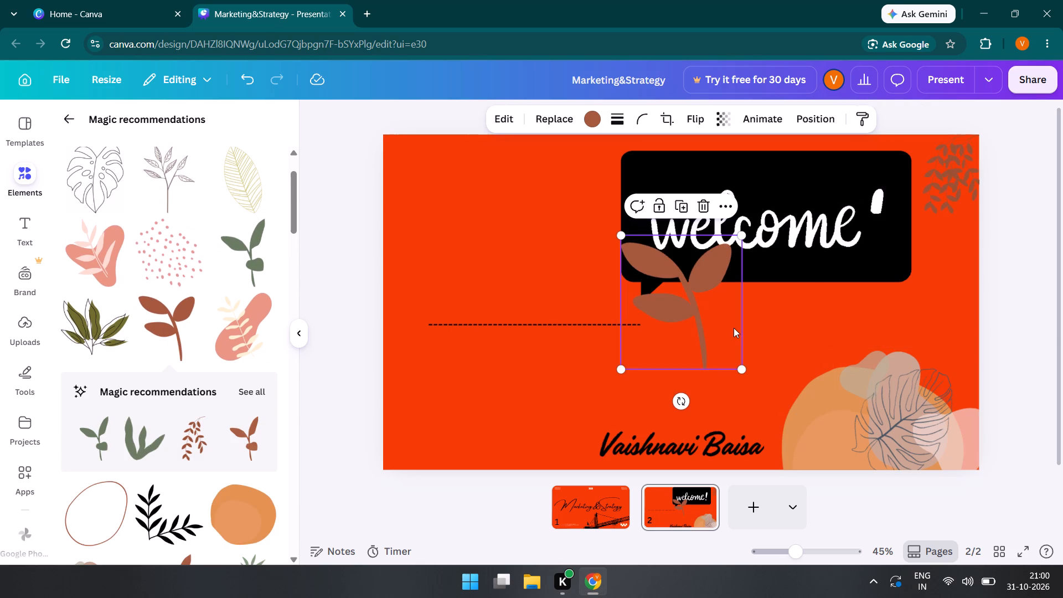
drag(617, 236, 677, 304)
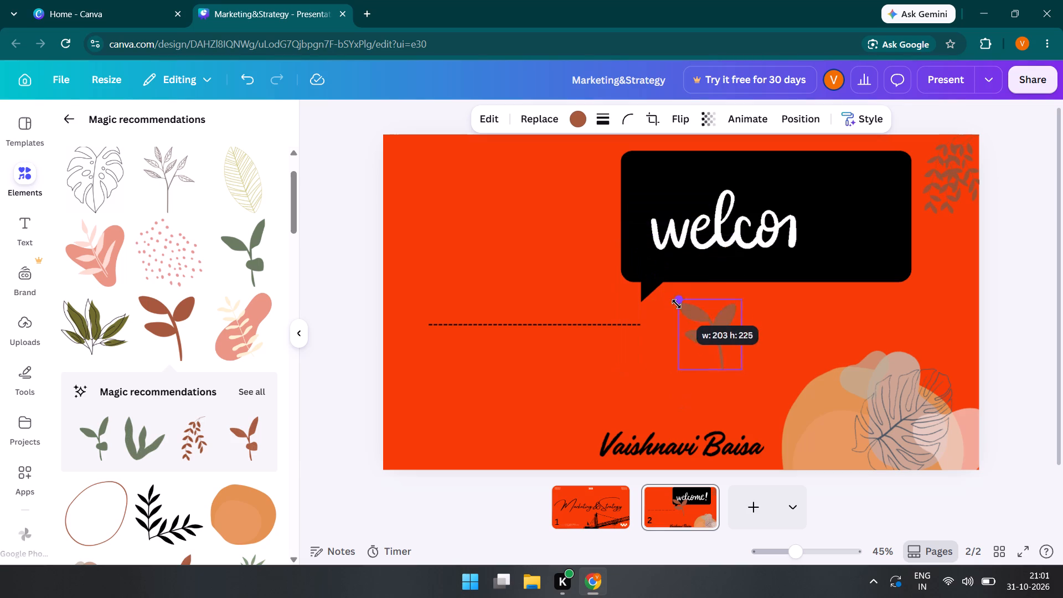
drag(677, 304, 653, 291)
drag(692, 347, 725, 355)
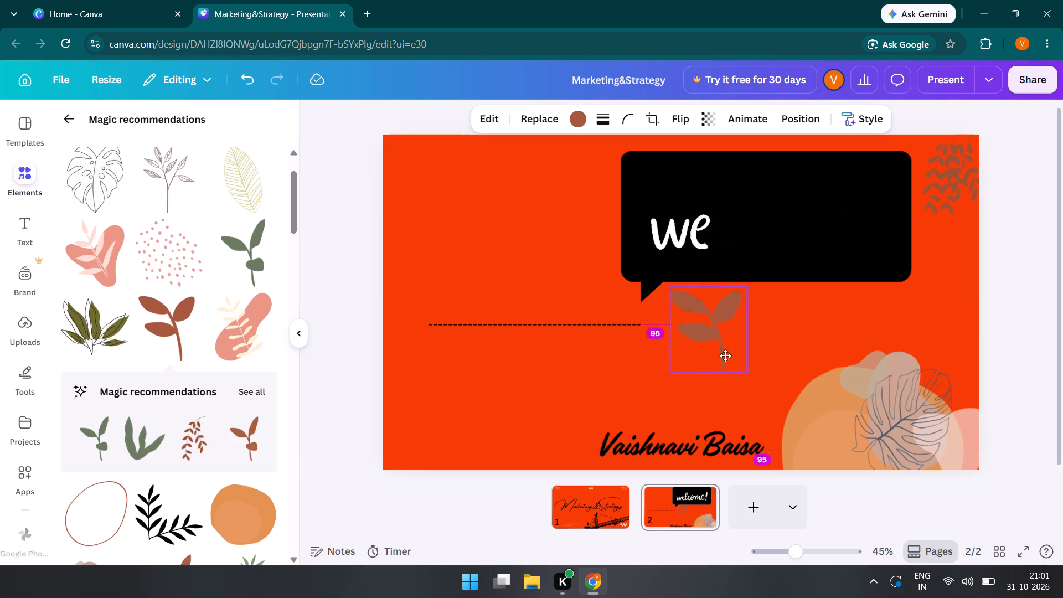
drag(725, 355, 909, 423)
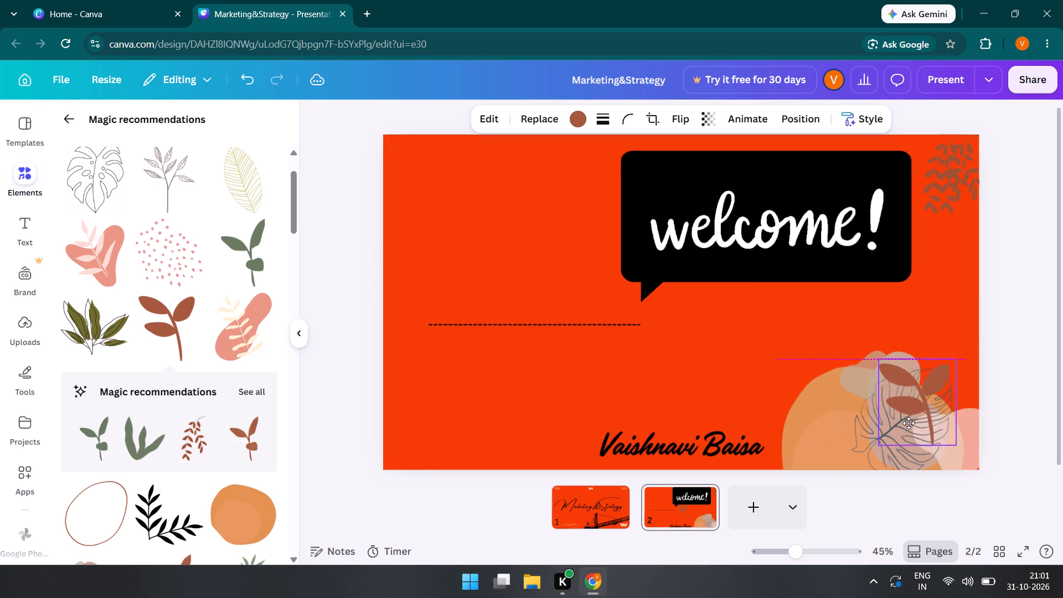
drag(909, 423, 950, 447)
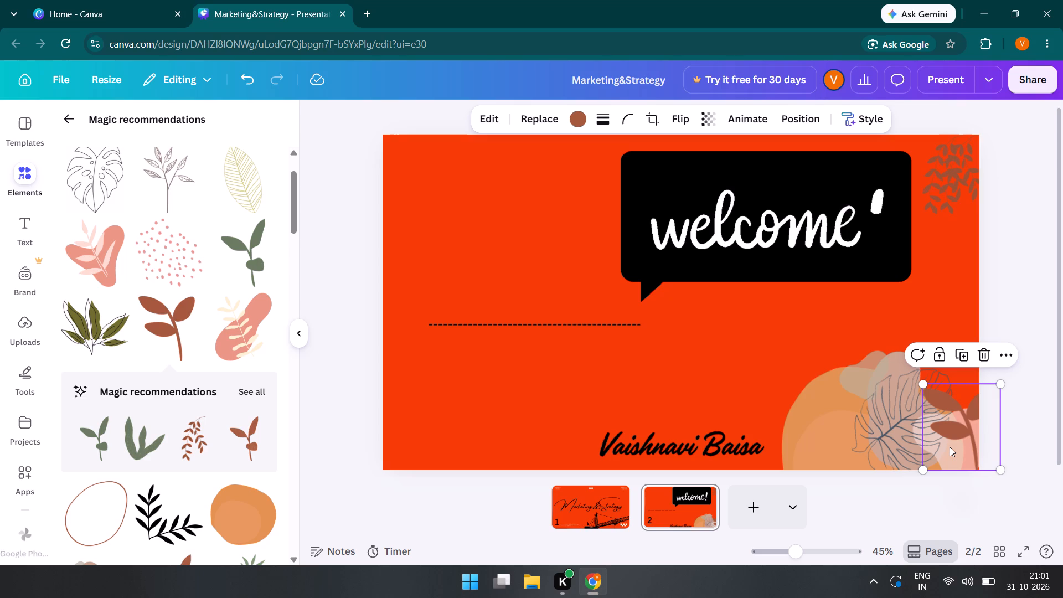
click(720, 344)
Move the signature slightly lower and closer to the orange blob, resting just above the slide's bottom edge.
drag(708, 439, 732, 439)
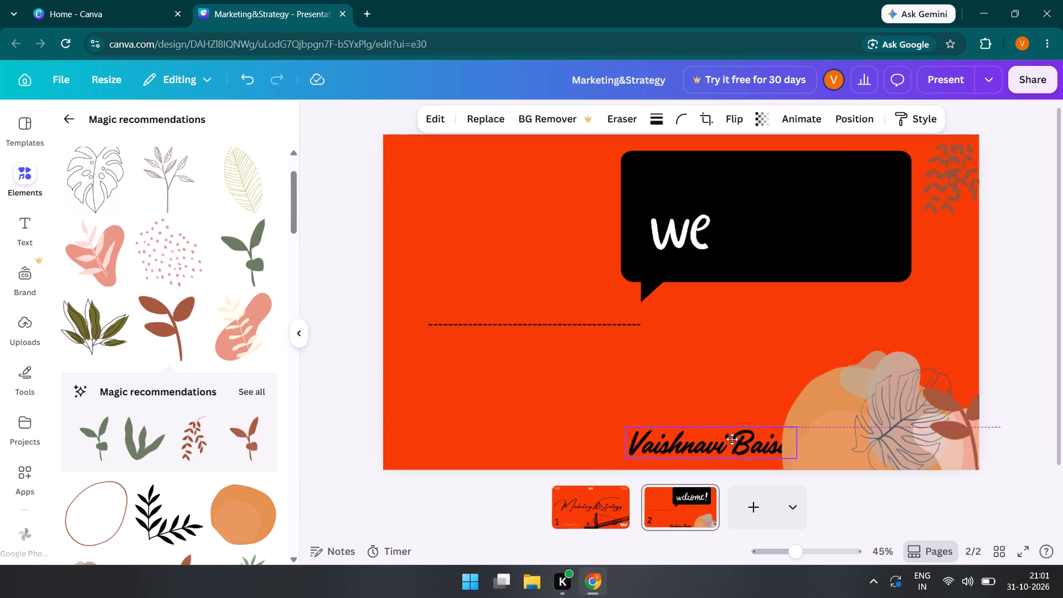
drag(732, 439, 716, 443)
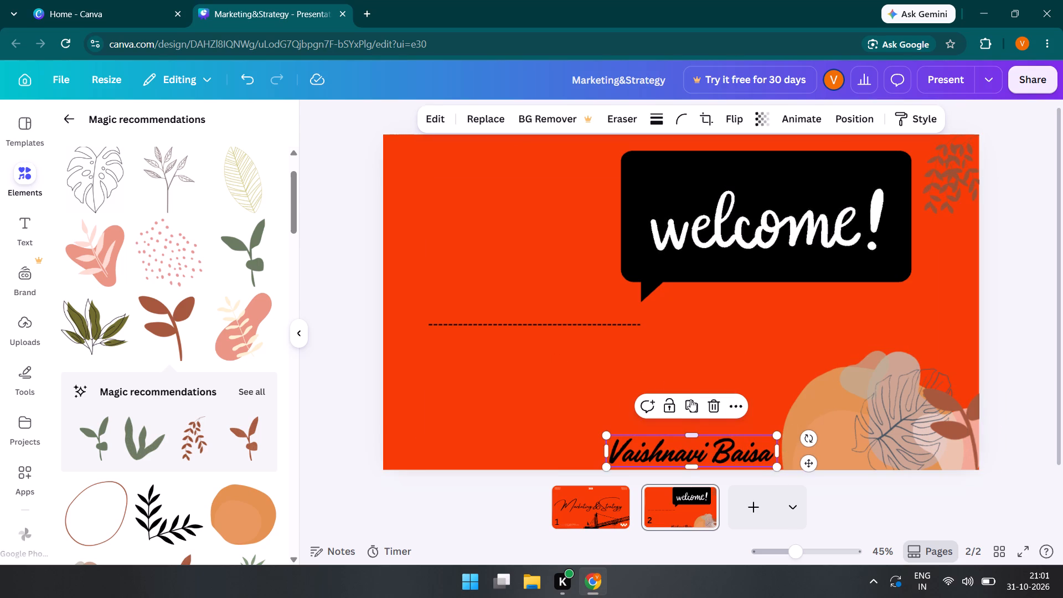
click(595, 359)
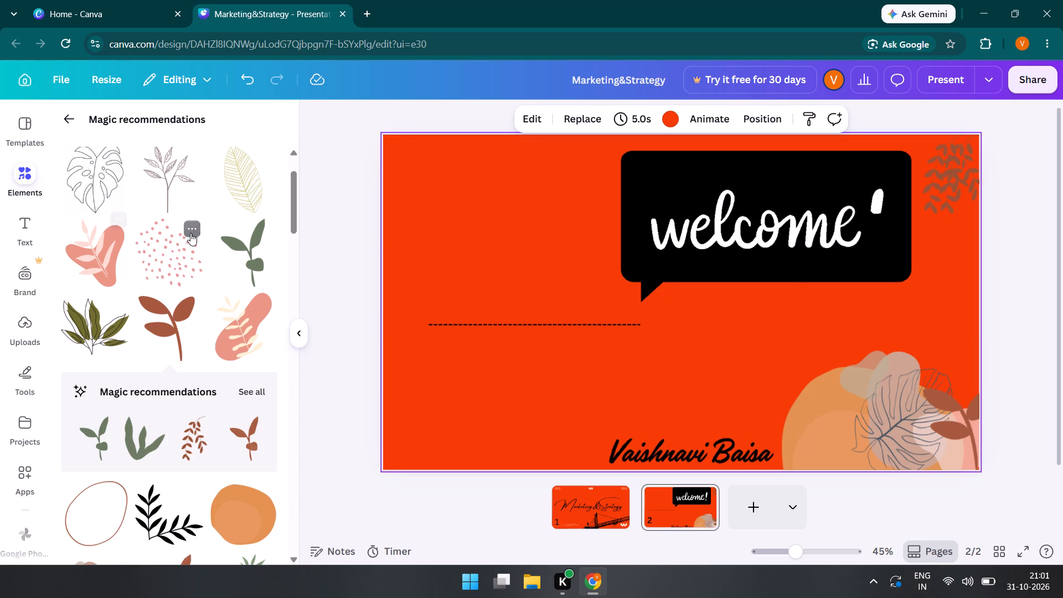
Look through the element categories and the shapes library, including cogs, square stars, organic and abstract shapes, for further decoration.
scroll(190, 233, up, 5)
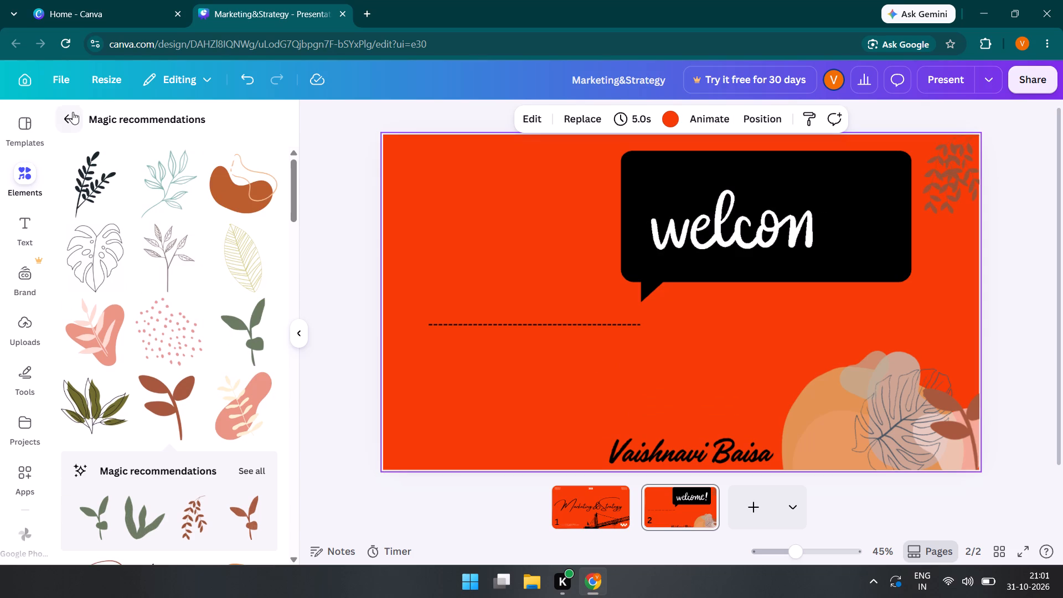
click(73, 112)
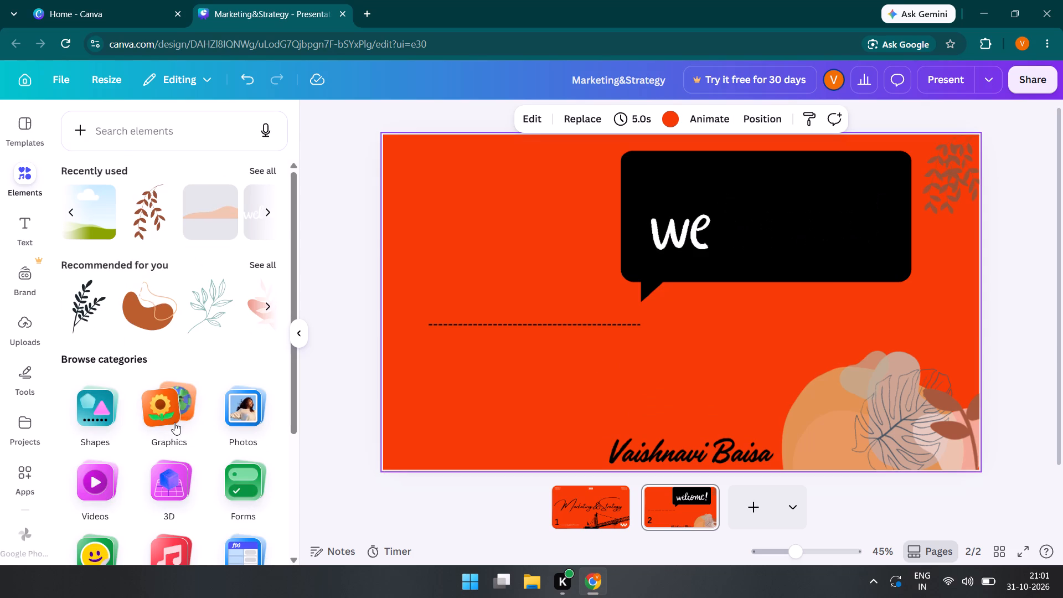
scroll(174, 422, down, 5)
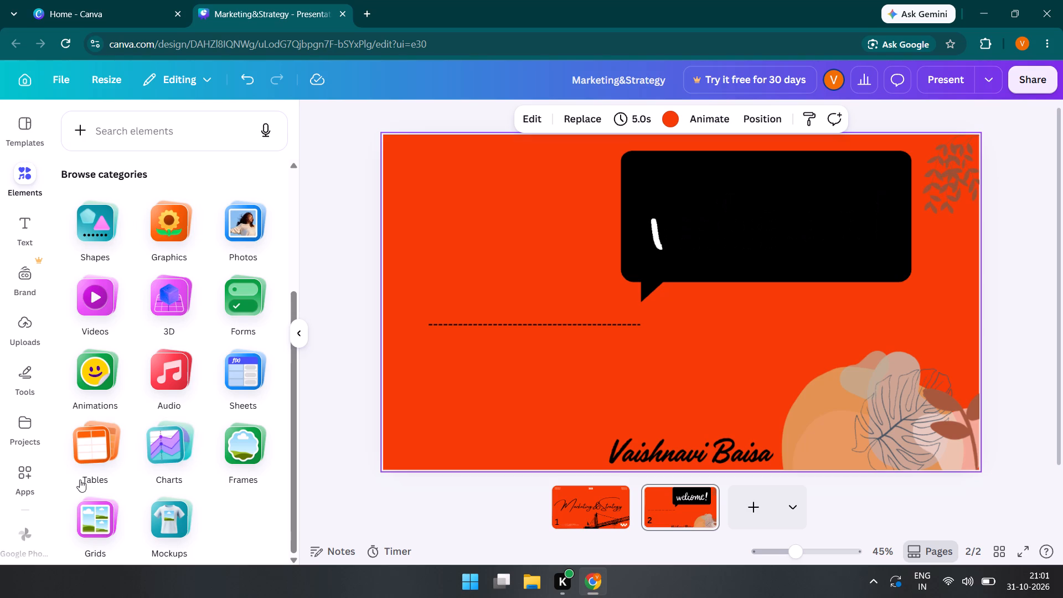
scroll(174, 404, up, 1)
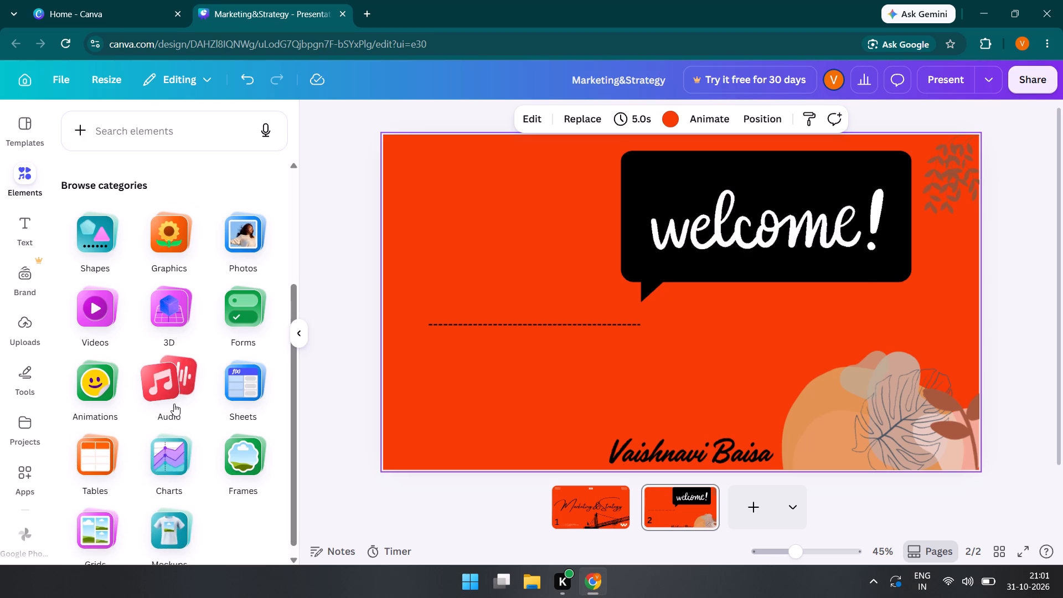
scroll(174, 404, up, 2)
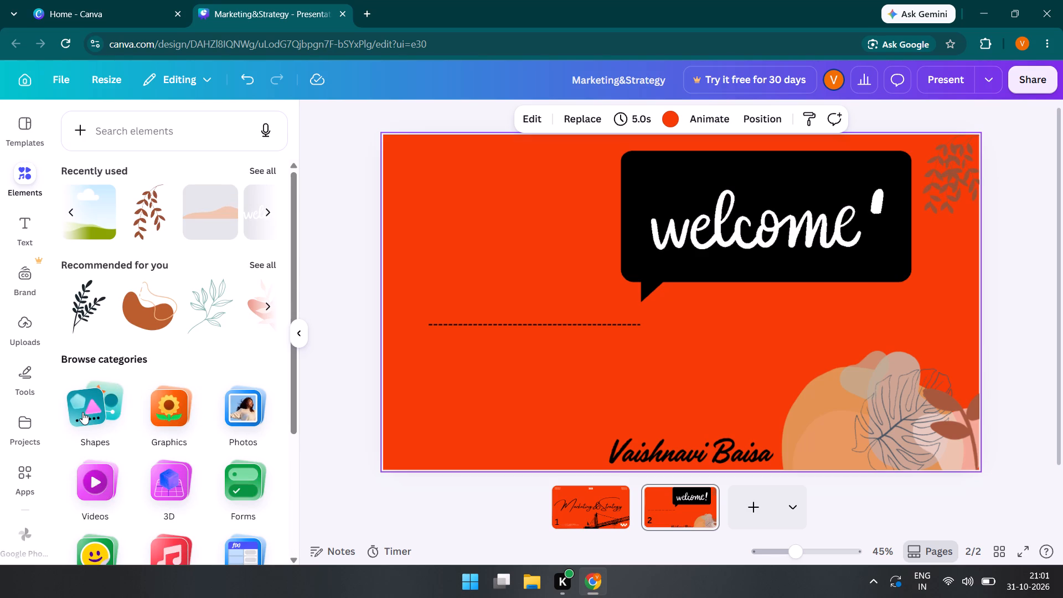
click(82, 412)
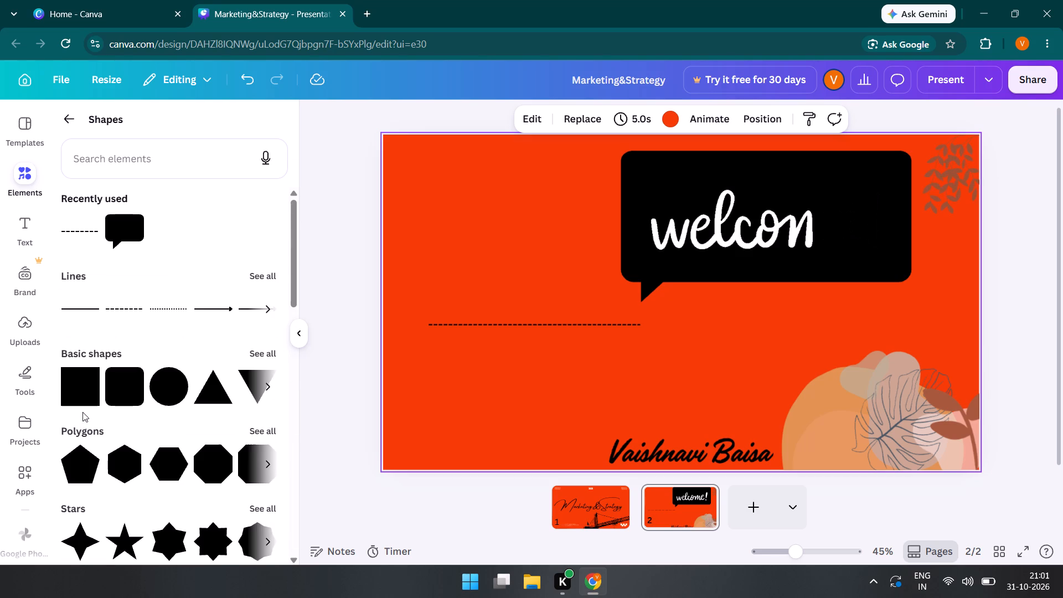
scroll(225, 462, down, 6)
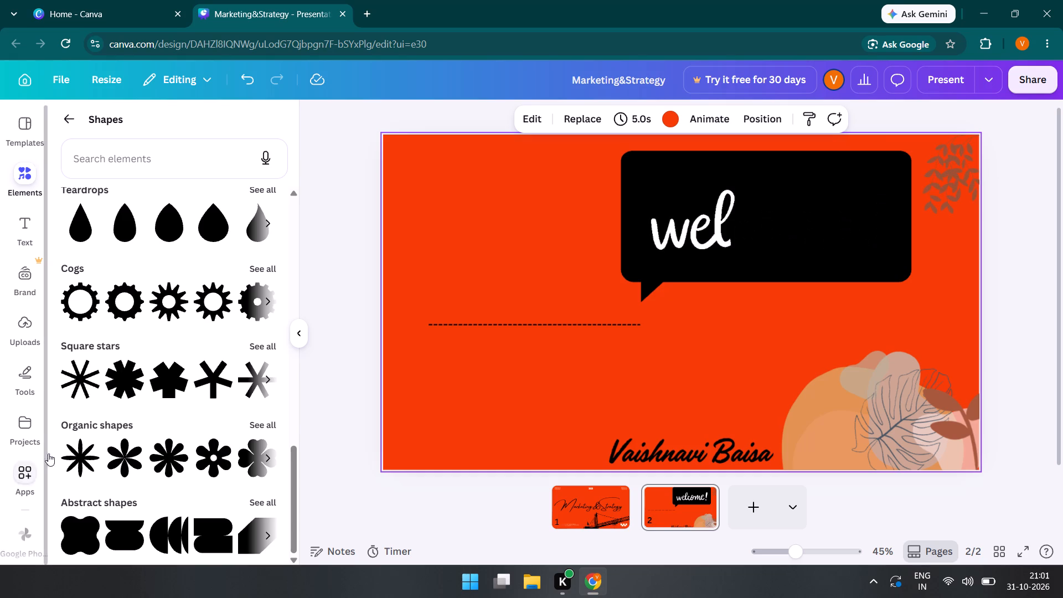
click(267, 303)
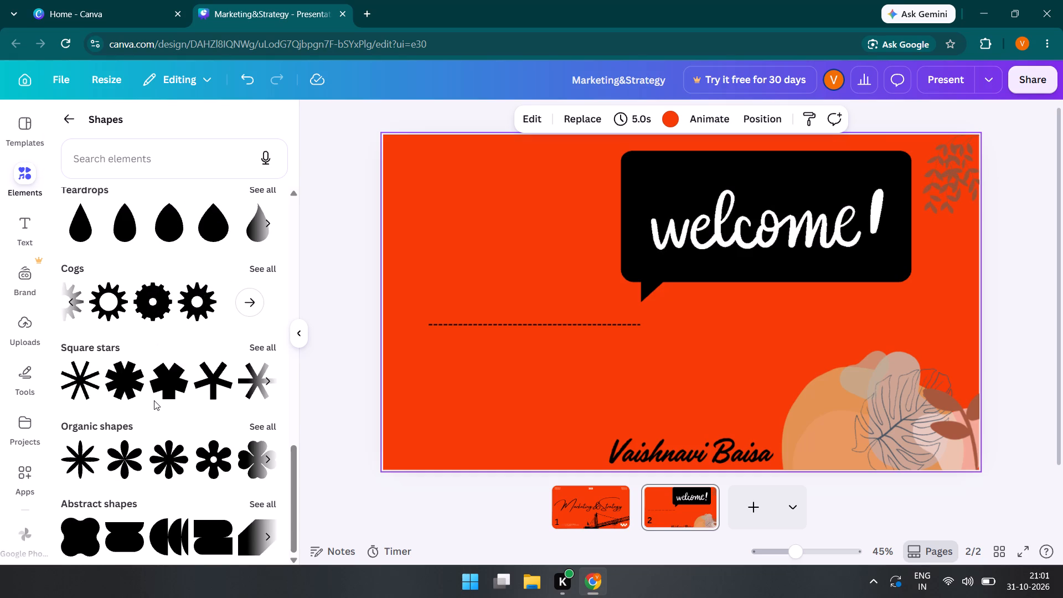
scroll(154, 400, down, 4)
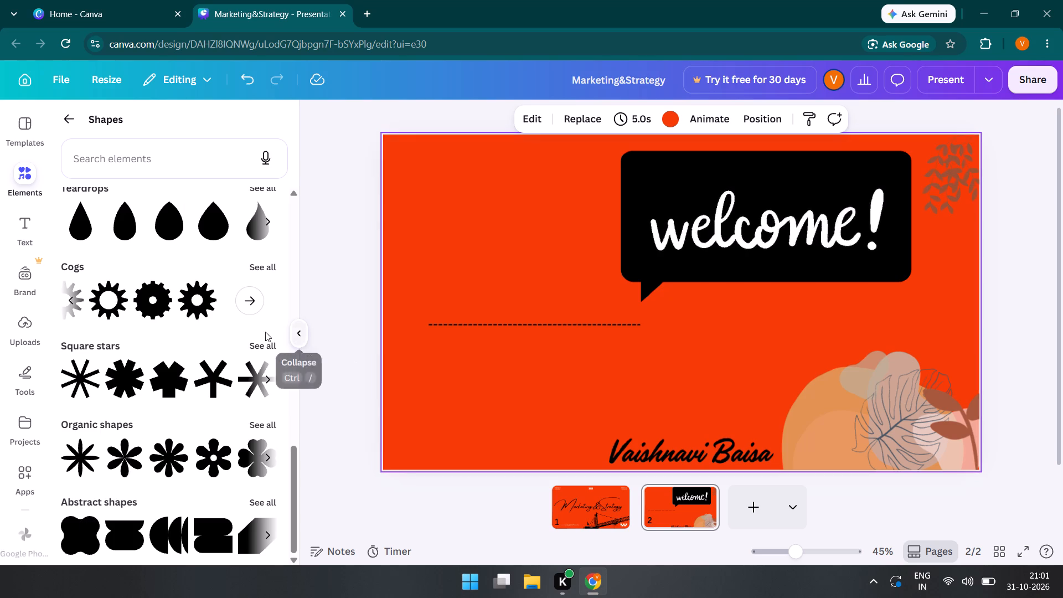
click(76, 117)
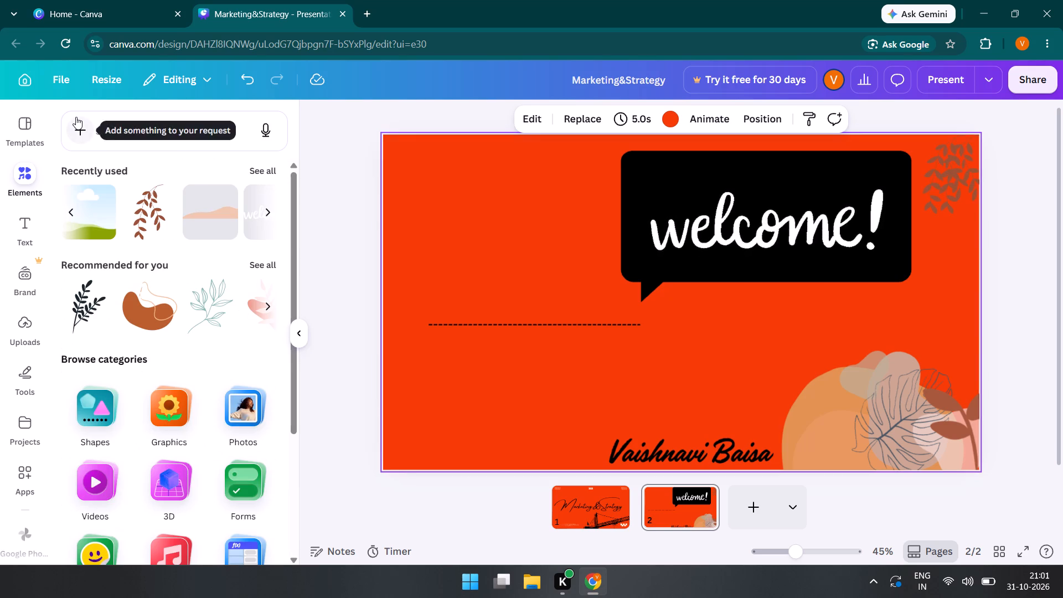
Add the dark leafy branch graphic to the second slide, shrink it, and place it at the bottom over the middle of the orange blob.
click(86, 297)
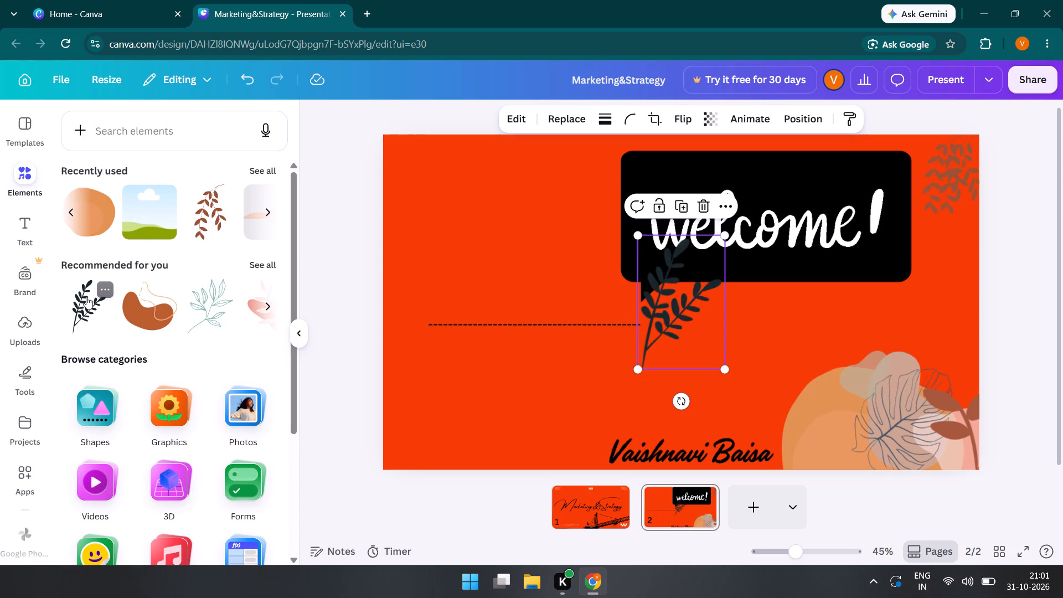
drag(651, 327, 842, 447)
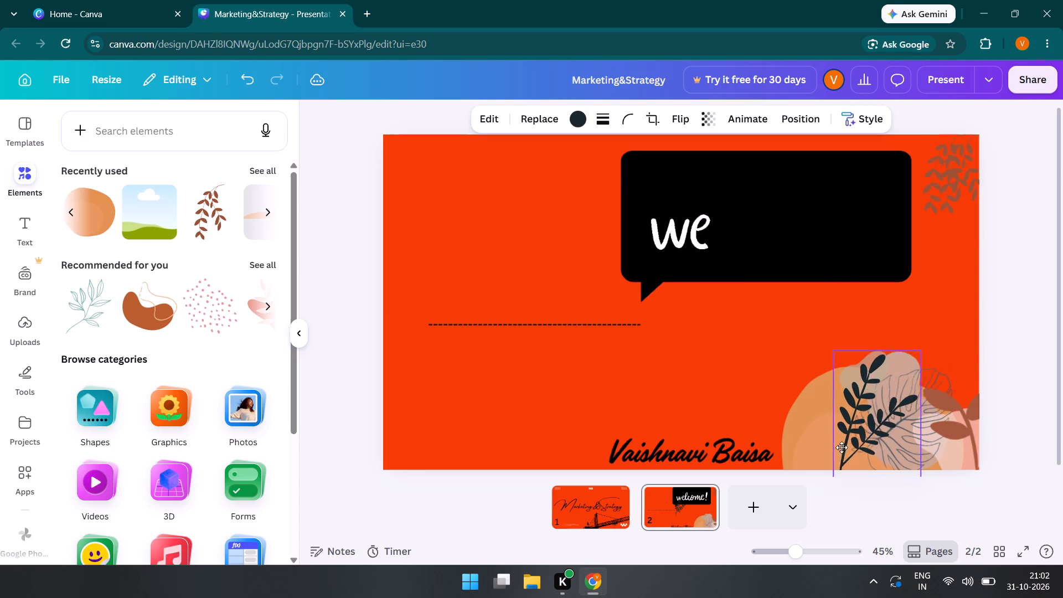
drag(842, 447, 827, 450)
drag(809, 358, 844, 392)
click(762, 368)
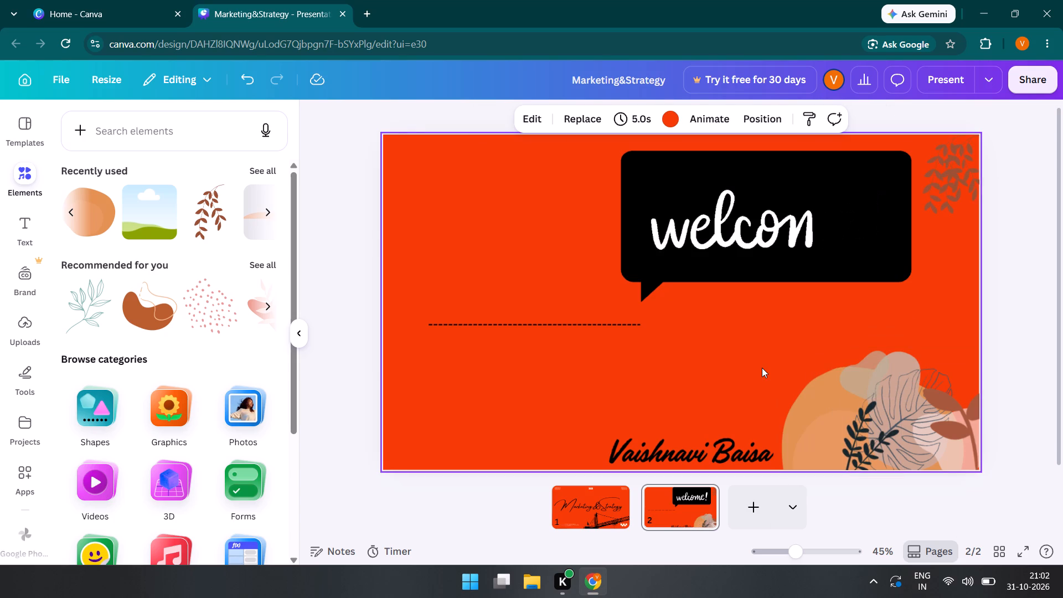
Add the teal line-art leaf branch, shrink it, and place it over the left part of the orange blob, beside the dark branch.
click(91, 305)
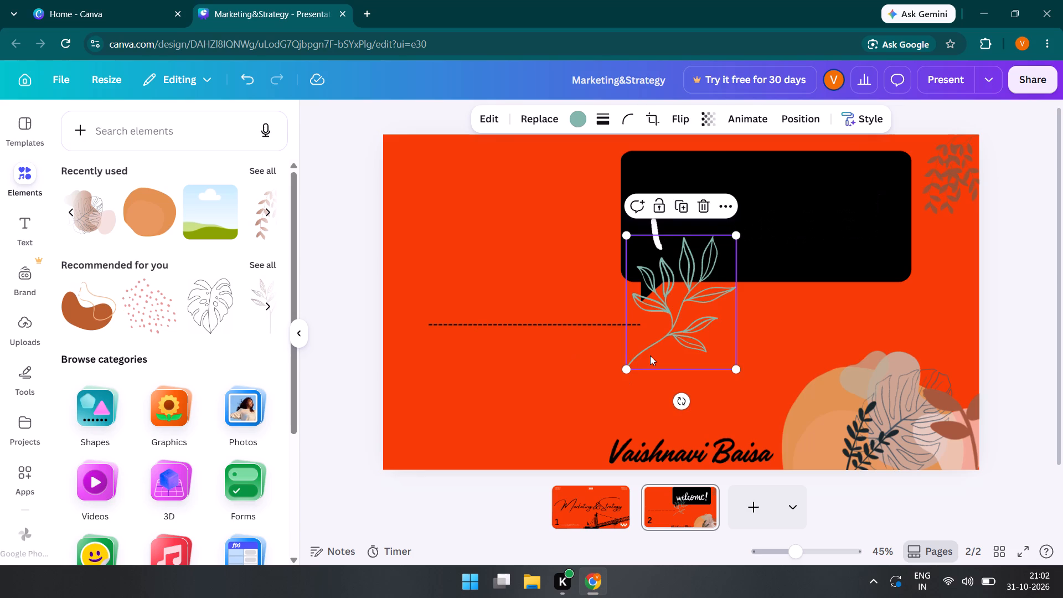
drag(650, 355, 803, 498)
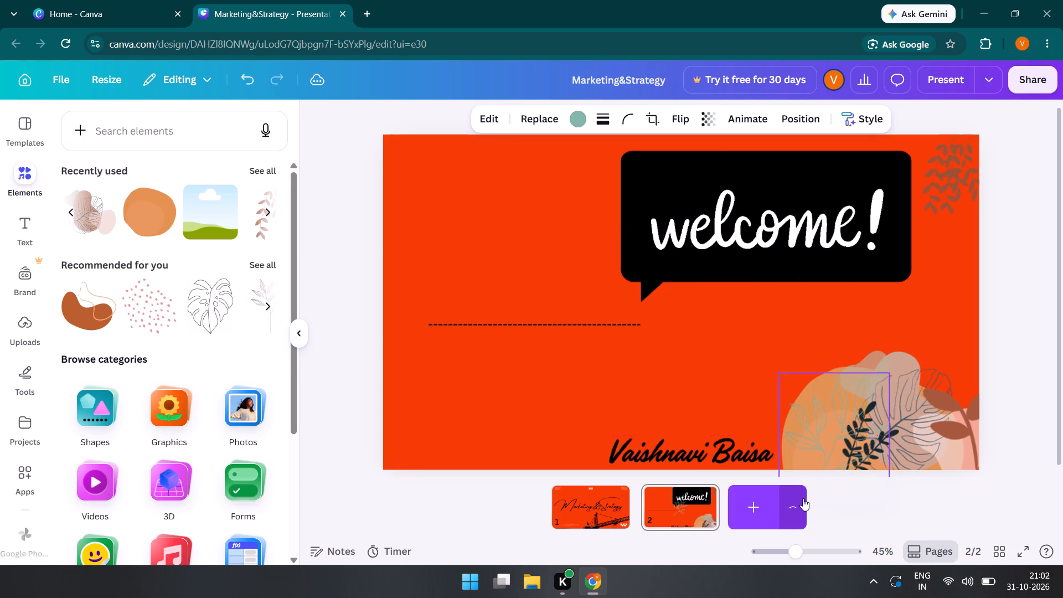
drag(803, 498, 795, 424)
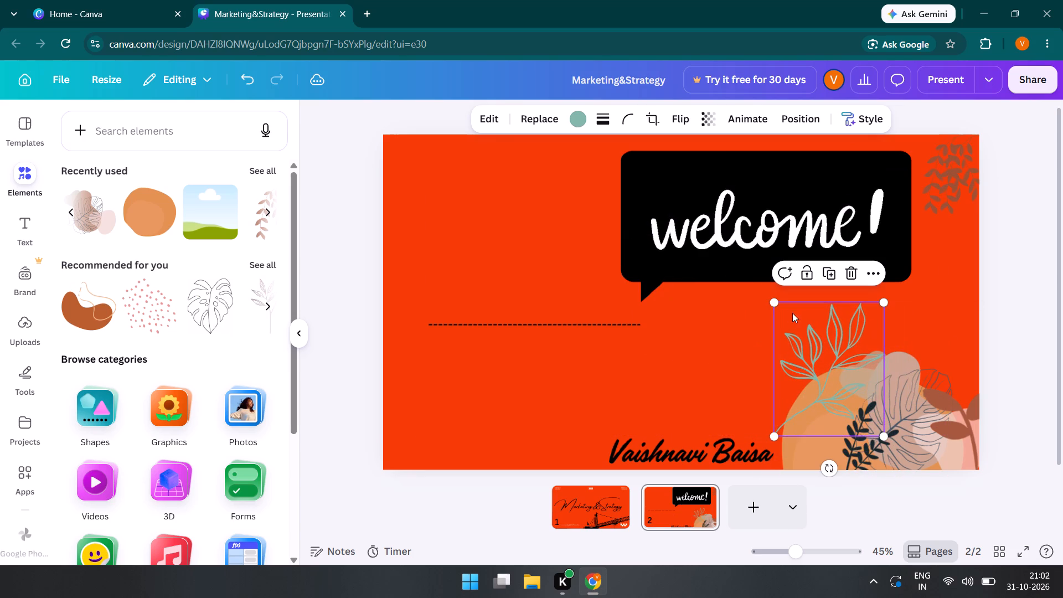
drag(776, 302, 797, 348)
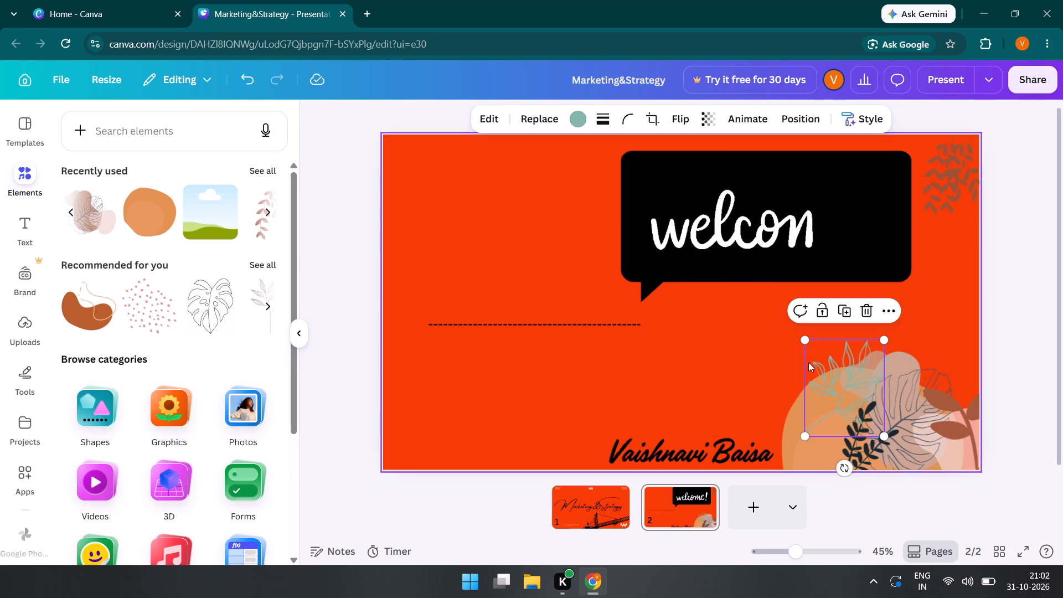
drag(845, 400, 829, 446)
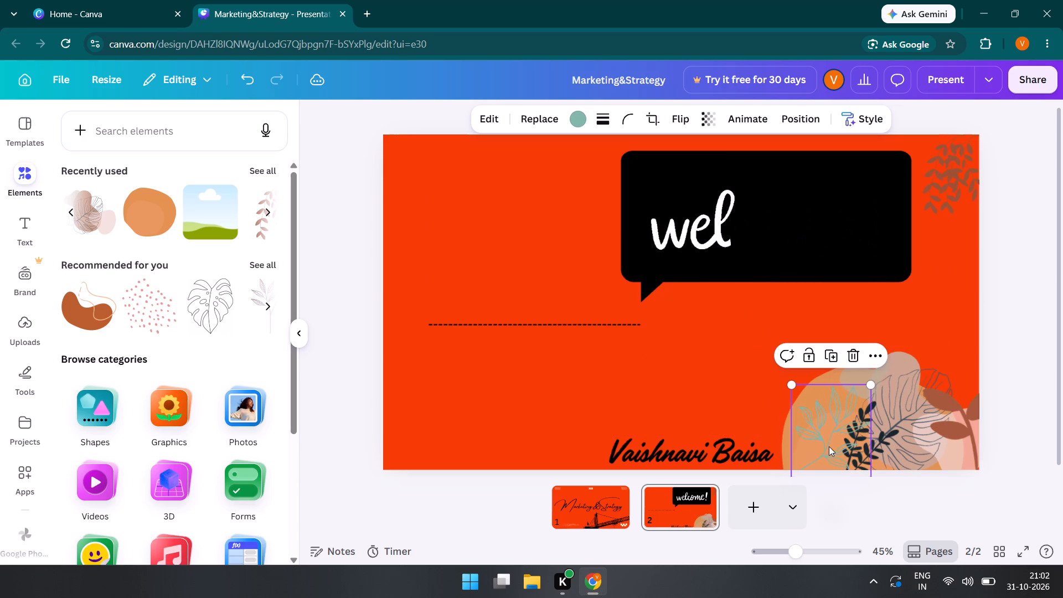
click(690, 408)
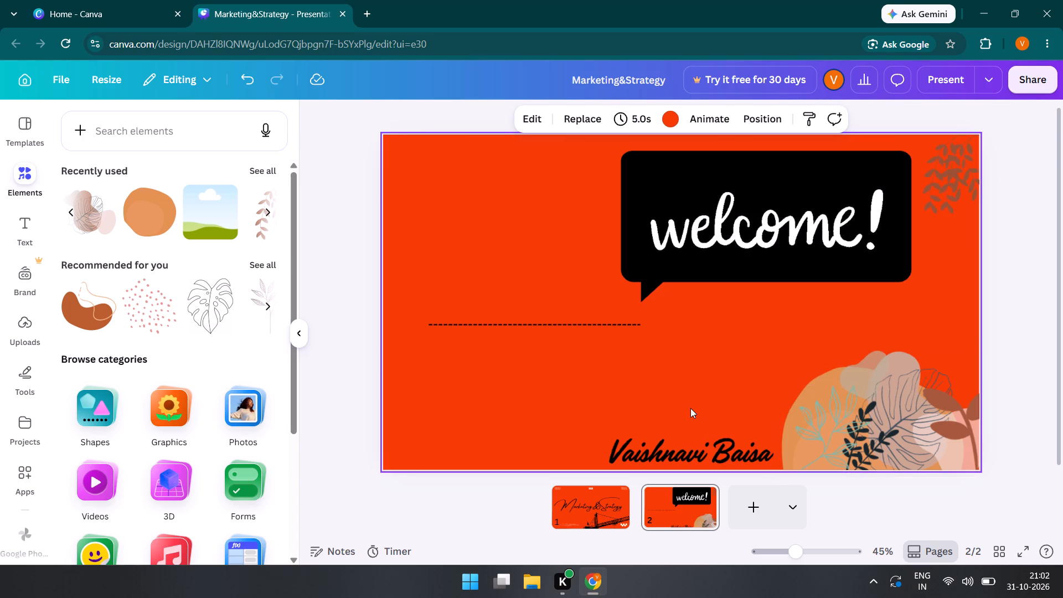
Add the grey-brown line-art leaf sprig, shrink it, and place it in the slide's bottom-right corner beneath the reddish-brown leaves.
click(265, 316)
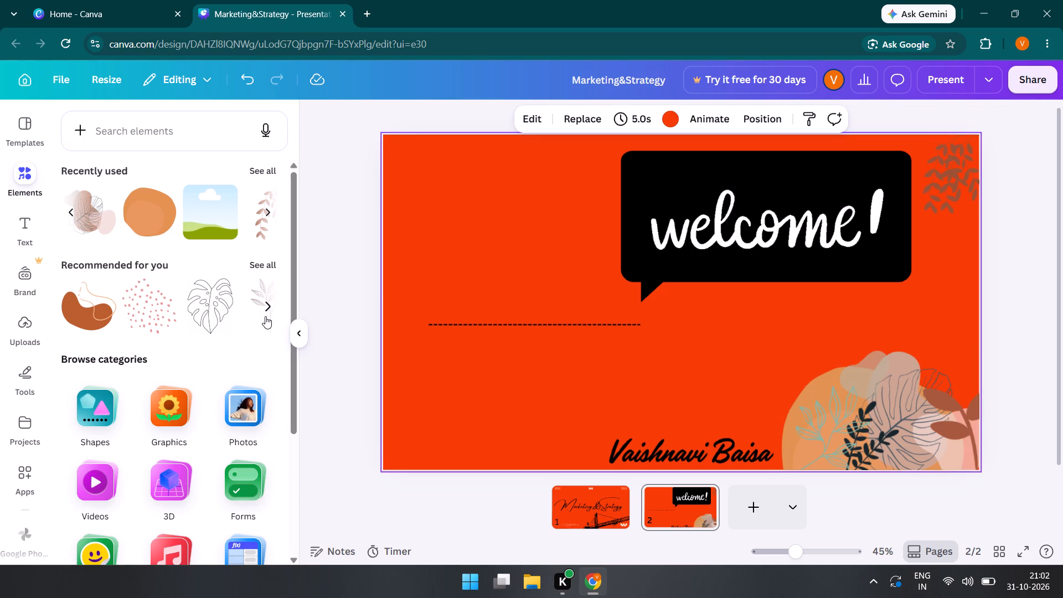
click(102, 308)
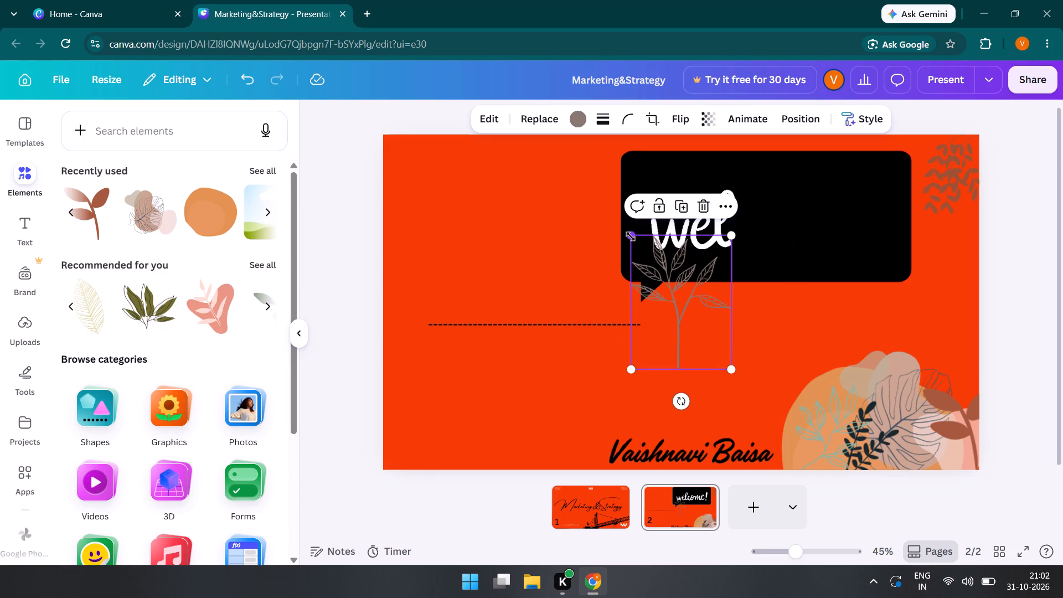
drag(631, 236, 695, 315)
drag(713, 352, 718, 355)
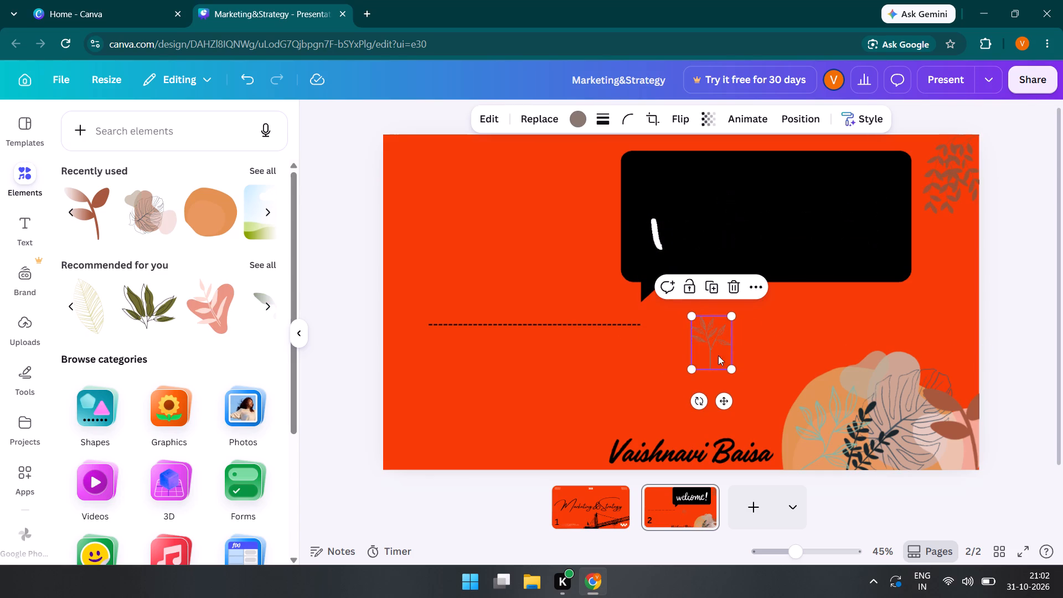
drag(718, 355, 952, 471)
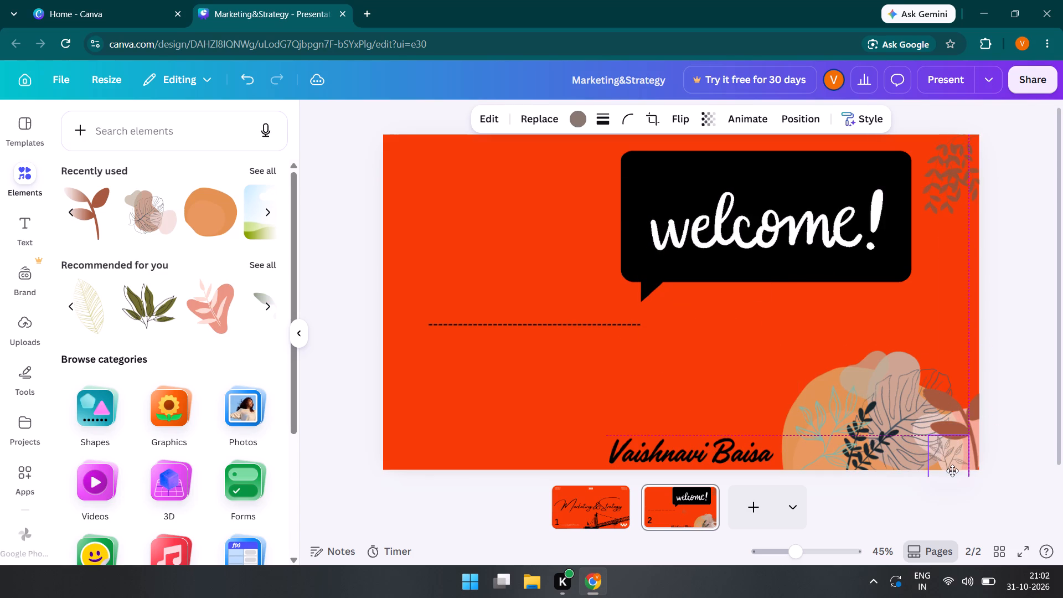
drag(952, 471, 954, 472)
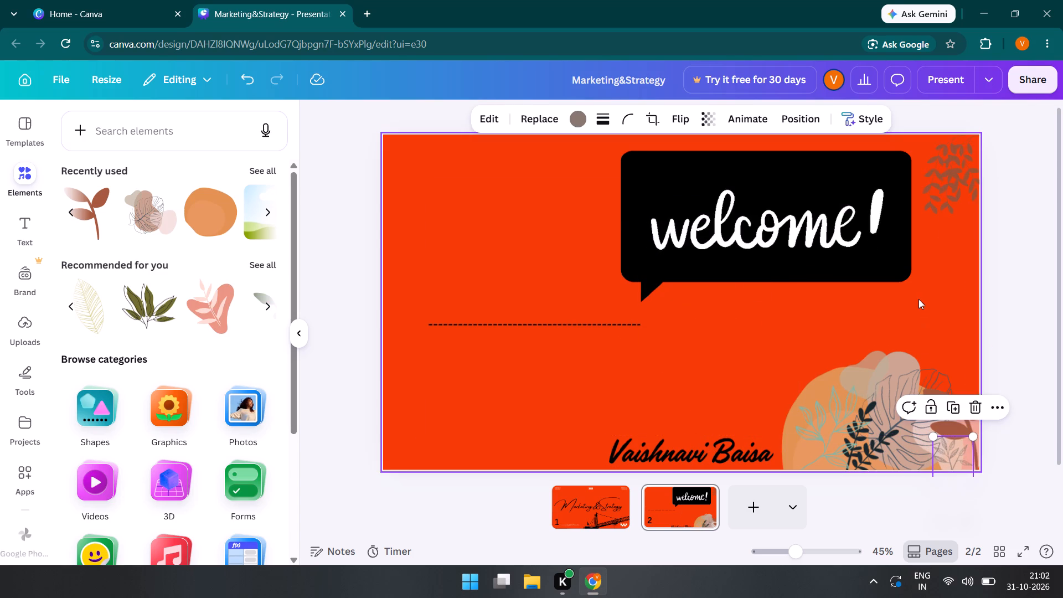
click(918, 299)
click(692, 367)
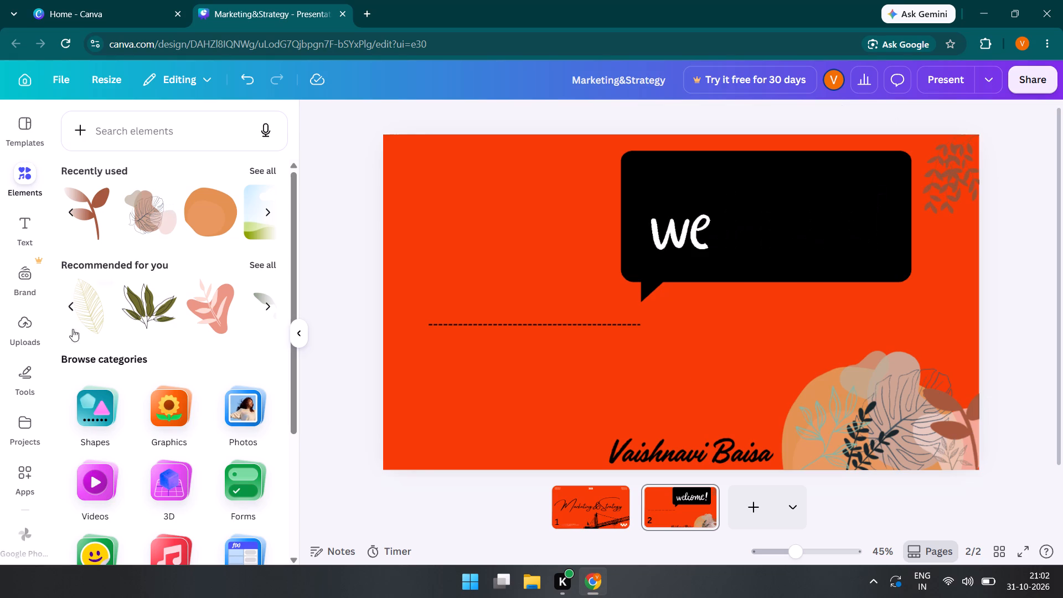
Add the bare wooden branch photo to the second slide, shrink it, and place it in the slide's bottom-left corner.
scroll(158, 453, down, 3)
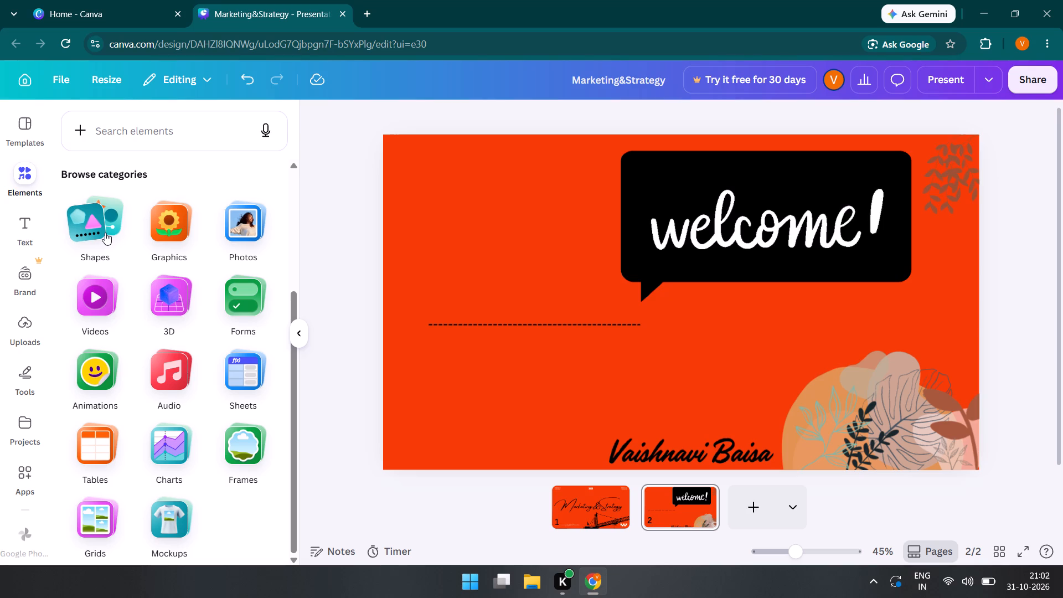
click(235, 222)
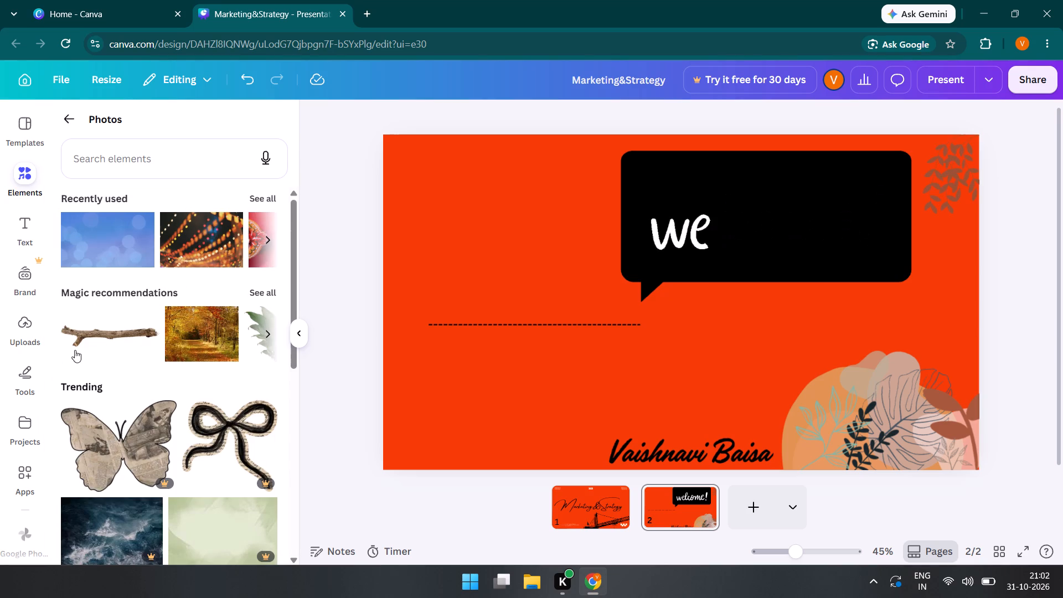
click(94, 339)
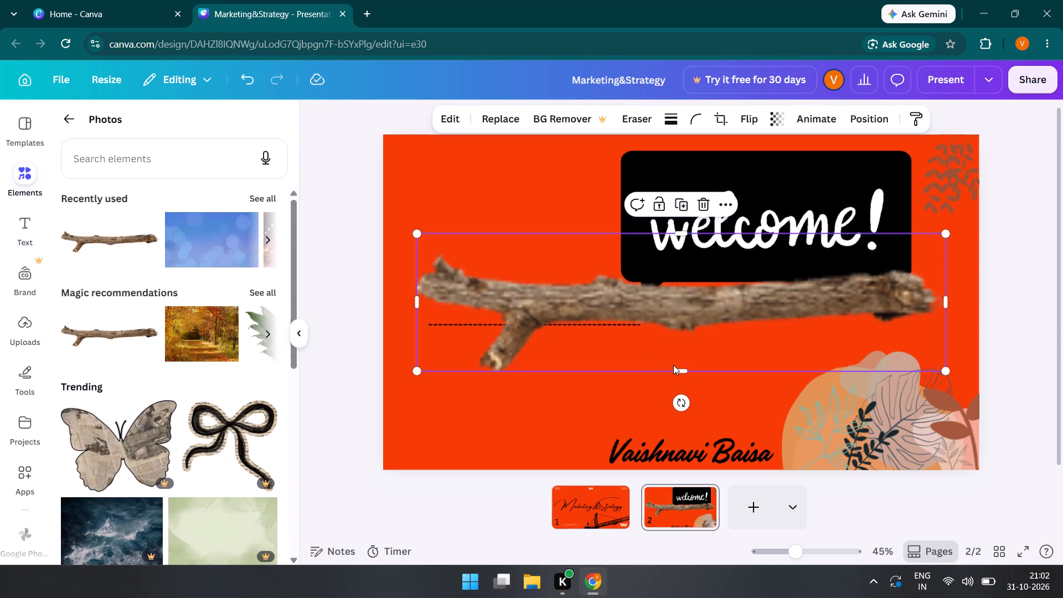
drag(417, 235, 505, 286)
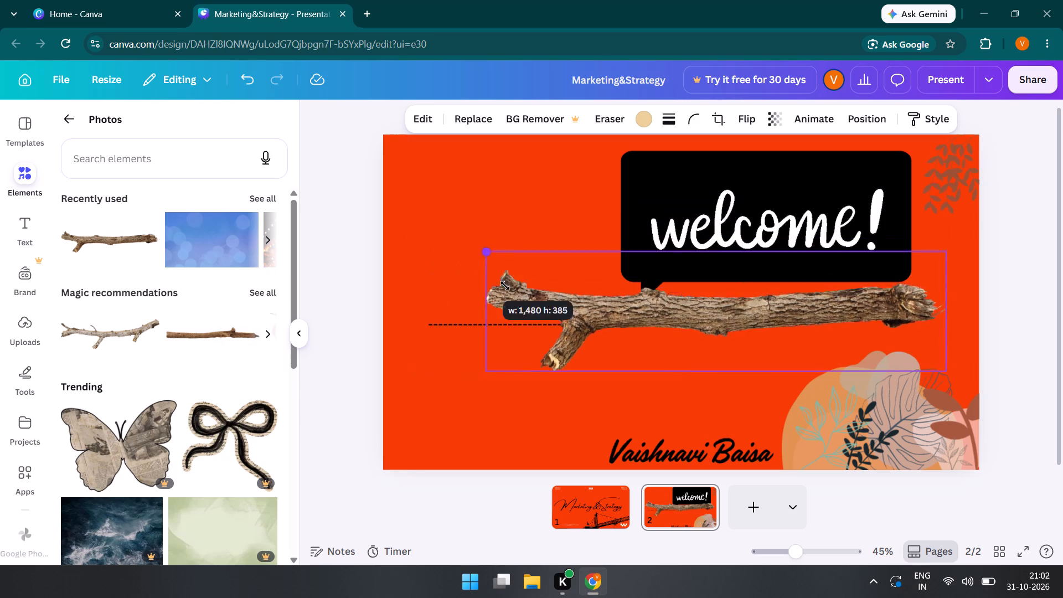
drag(505, 286, 788, 343)
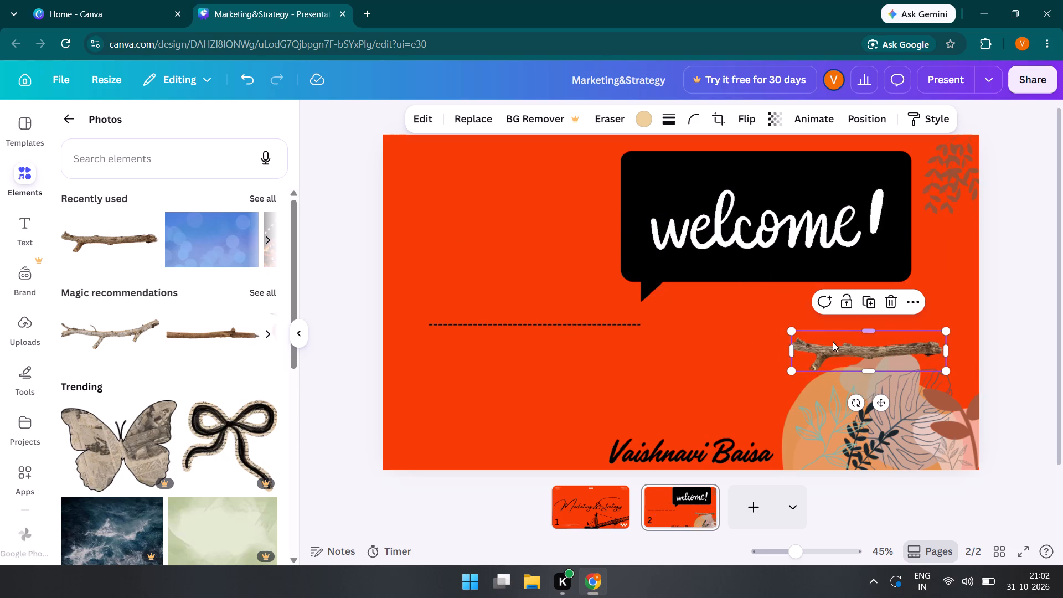
drag(840, 349, 867, 458)
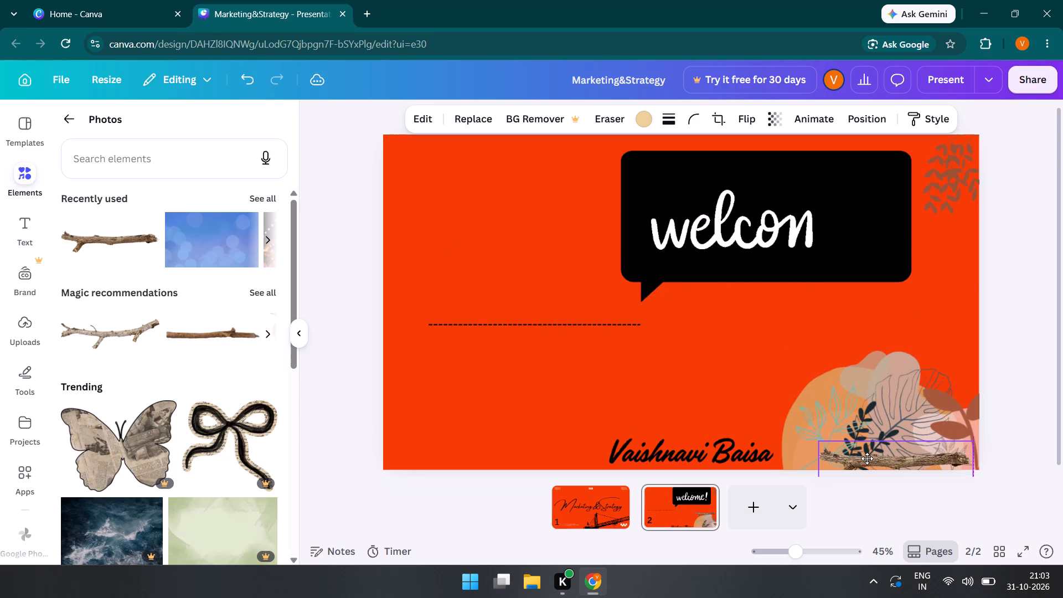
drag(867, 458, 509, 397)
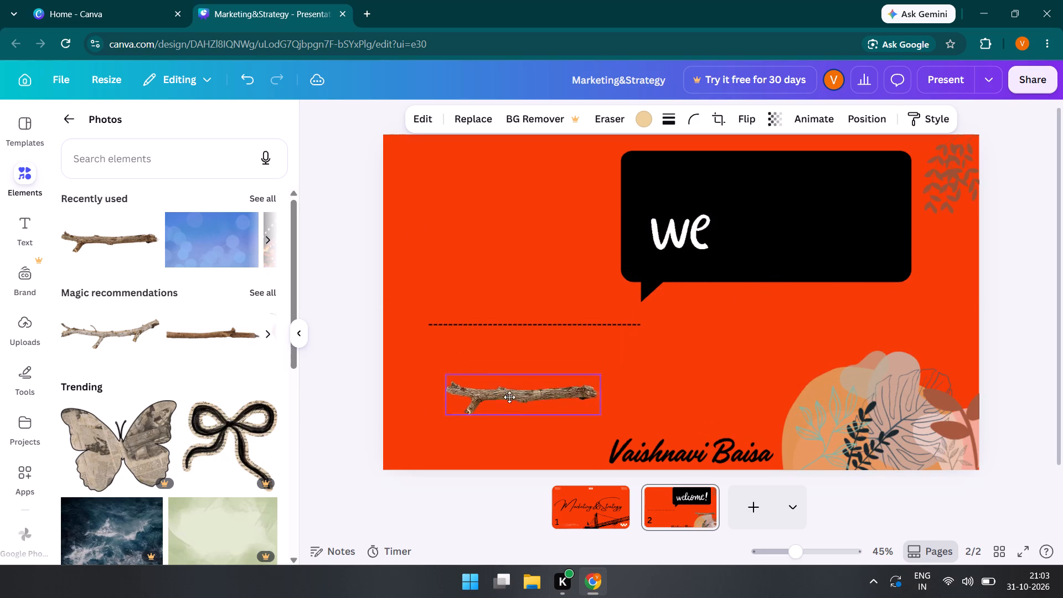
drag(509, 397, 467, 442)
Move the signature to the slide's lower left so it rests just above the wooden branch.
click(664, 445)
drag(660, 445, 452, 410)
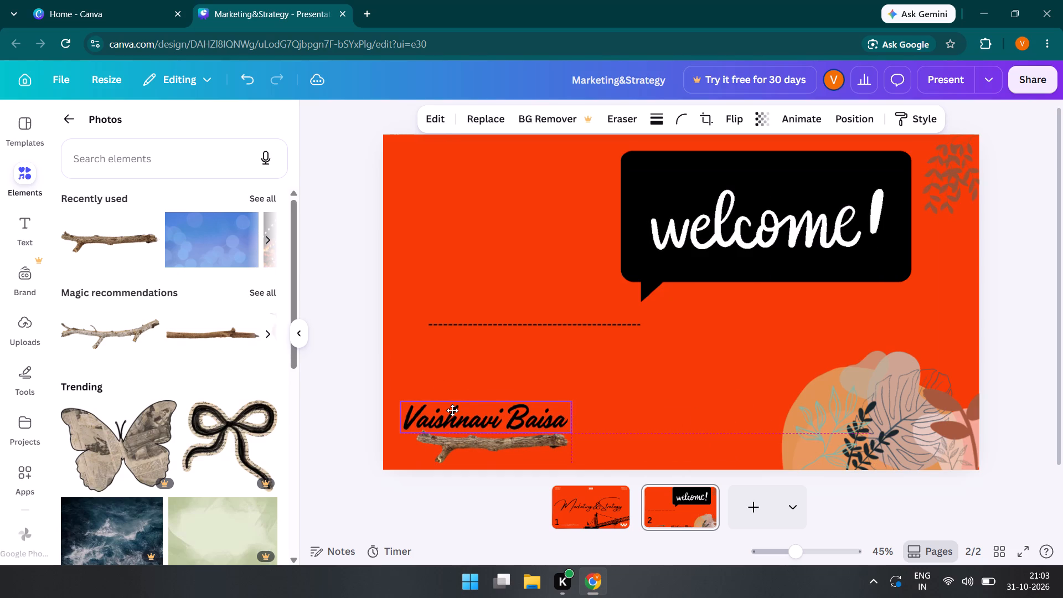
drag(452, 410, 467, 417)
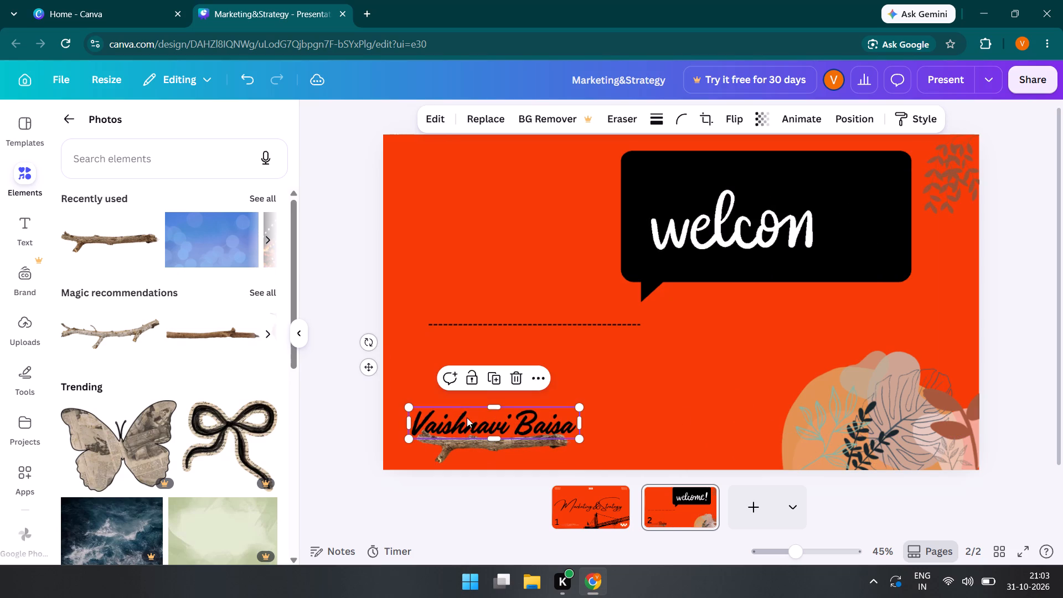
click(612, 355)
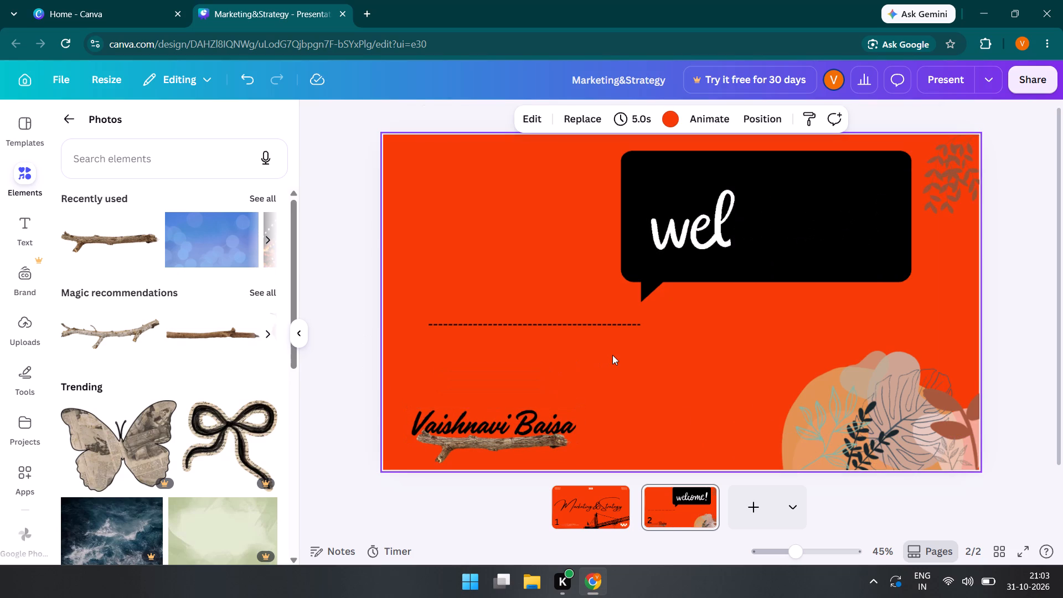
Move the dashed line slightly up and to the left, keeping it beside the speech bubble's tail.
drag(584, 323, 585, 313)
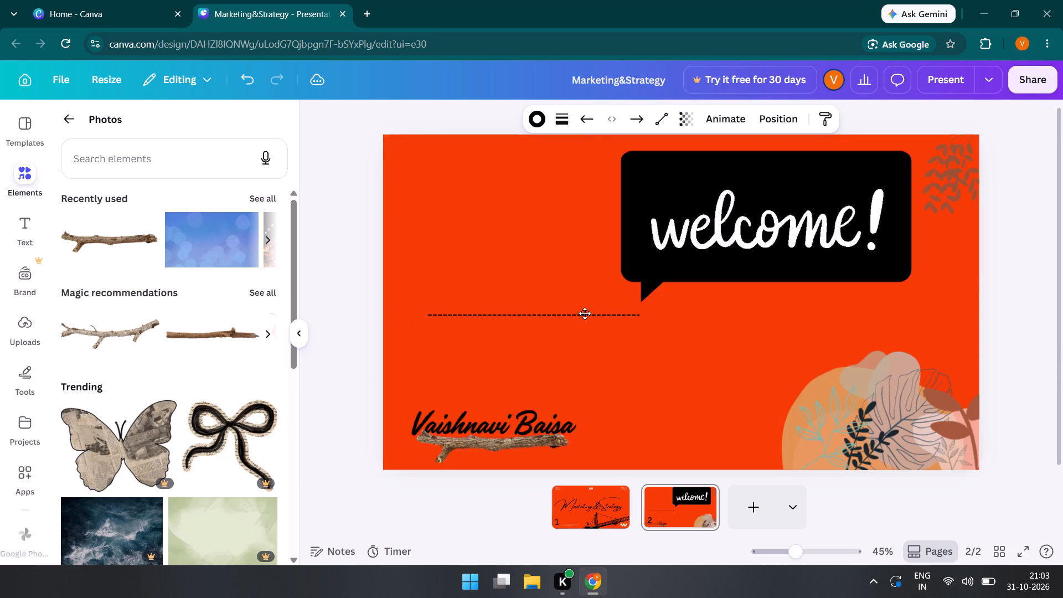
drag(585, 313, 578, 312)
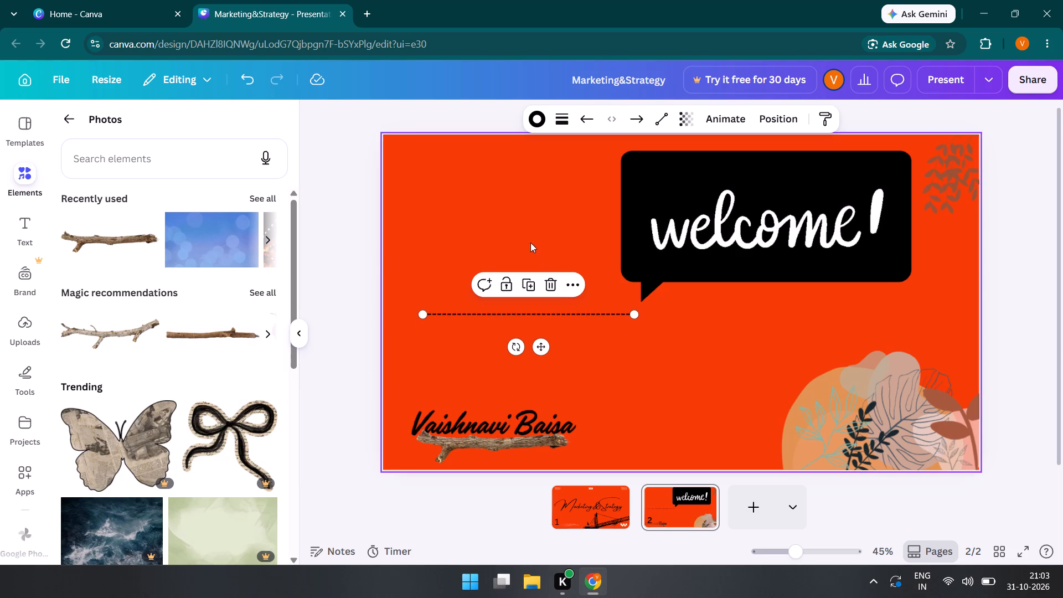
click(514, 221)
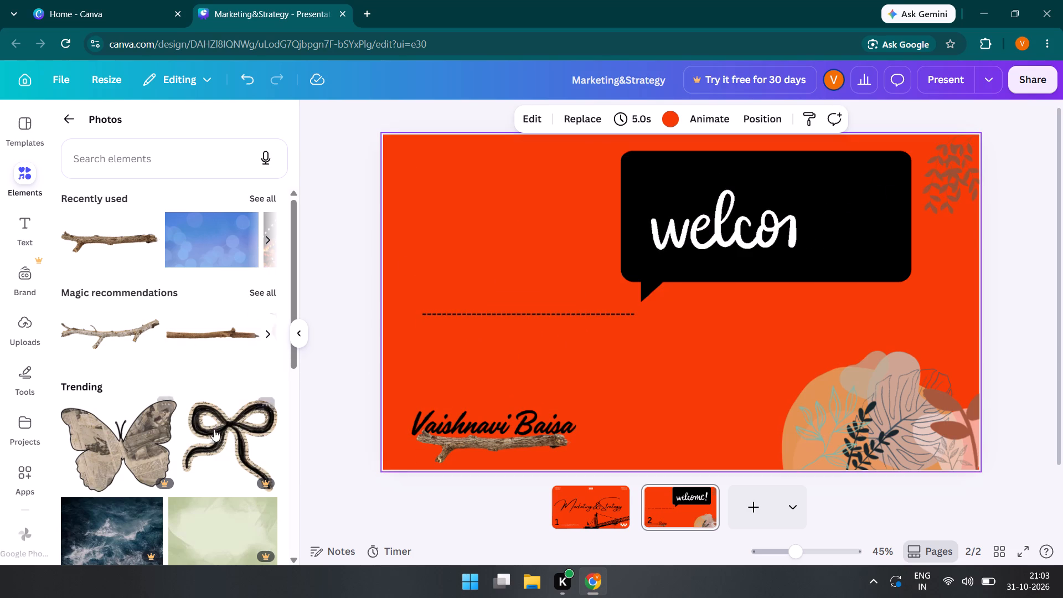
Add the black-and-beige ribbon bow photo, shrink it, and place it at the top centre of the speech bubble above the welcome lettering.
click(224, 439)
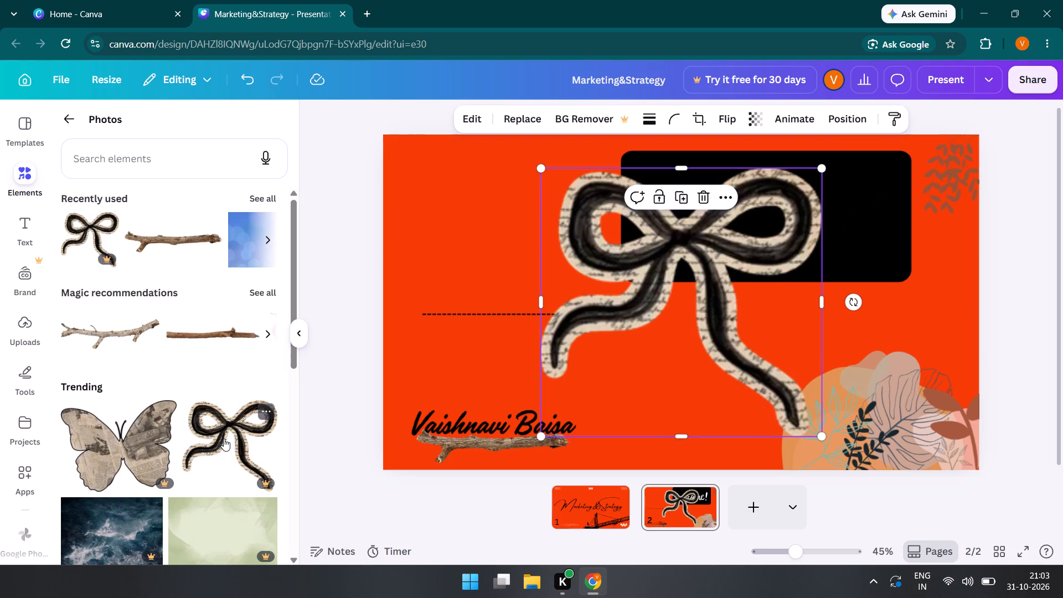
drag(543, 166, 582, 226)
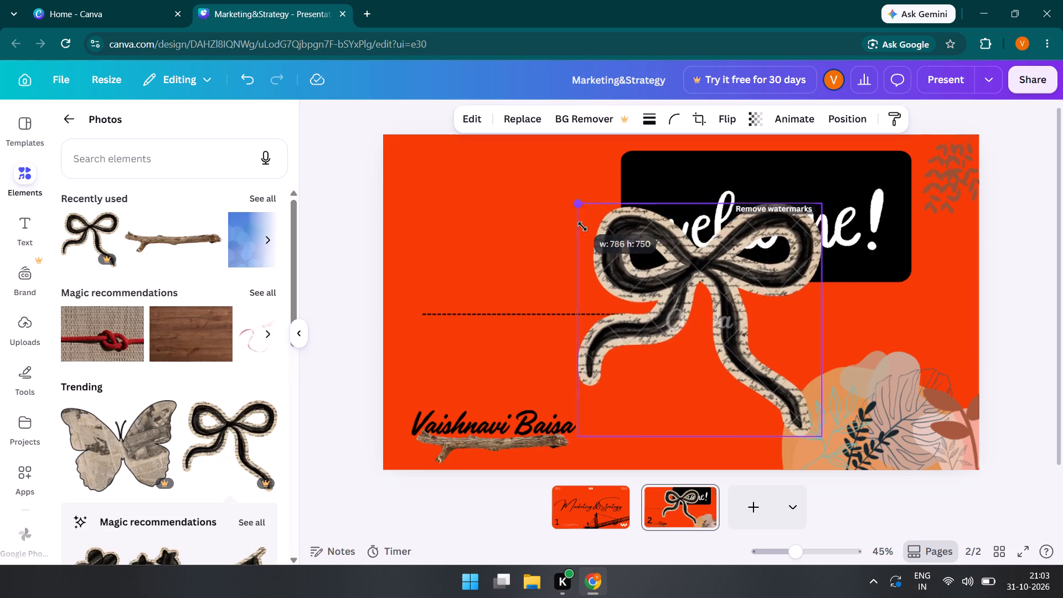
drag(582, 226, 781, 368)
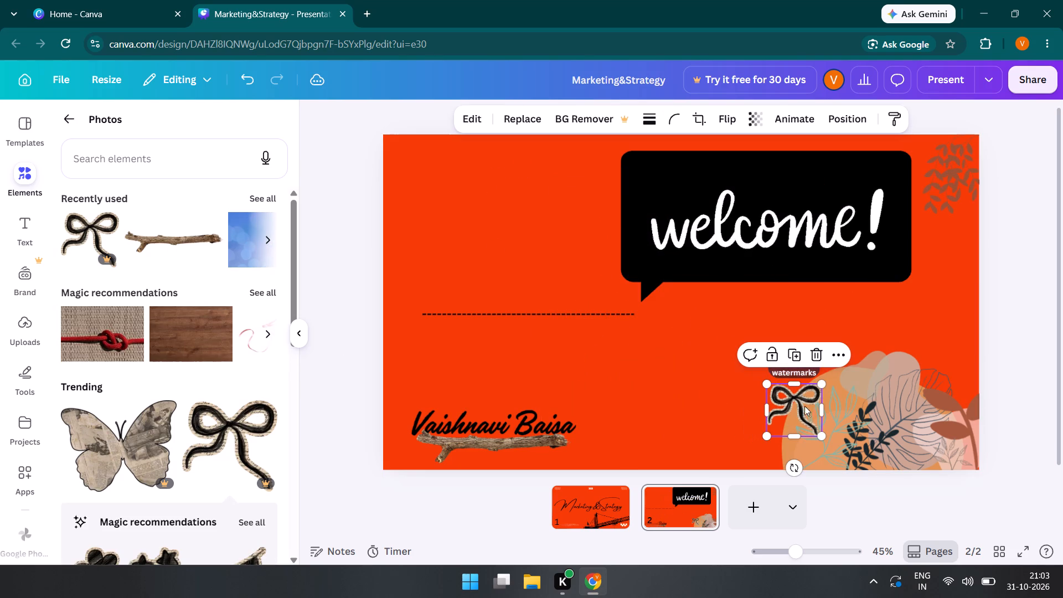
drag(807, 408, 513, 410)
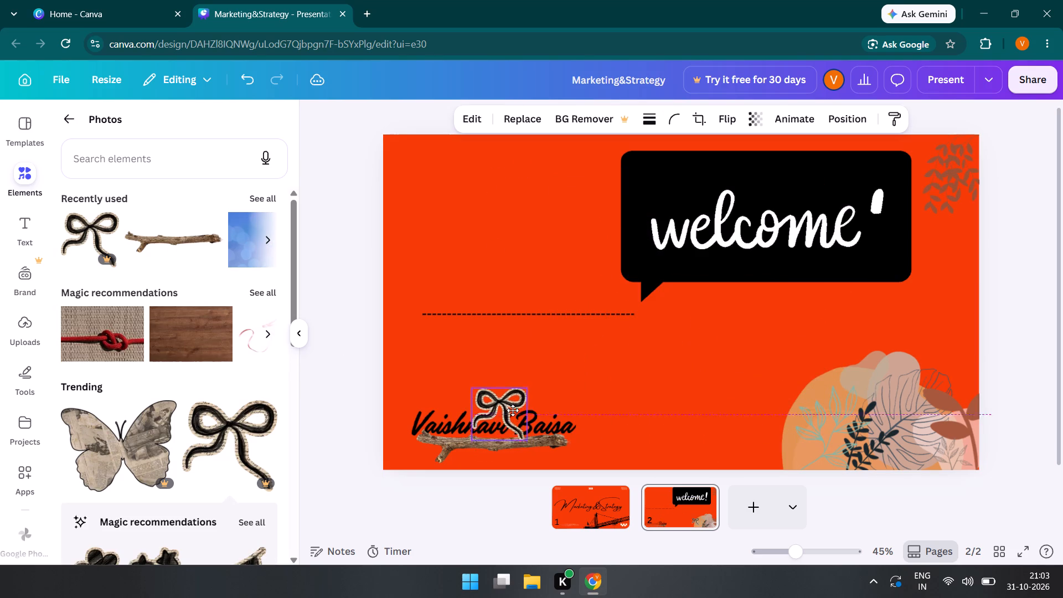
drag(513, 410, 716, 355)
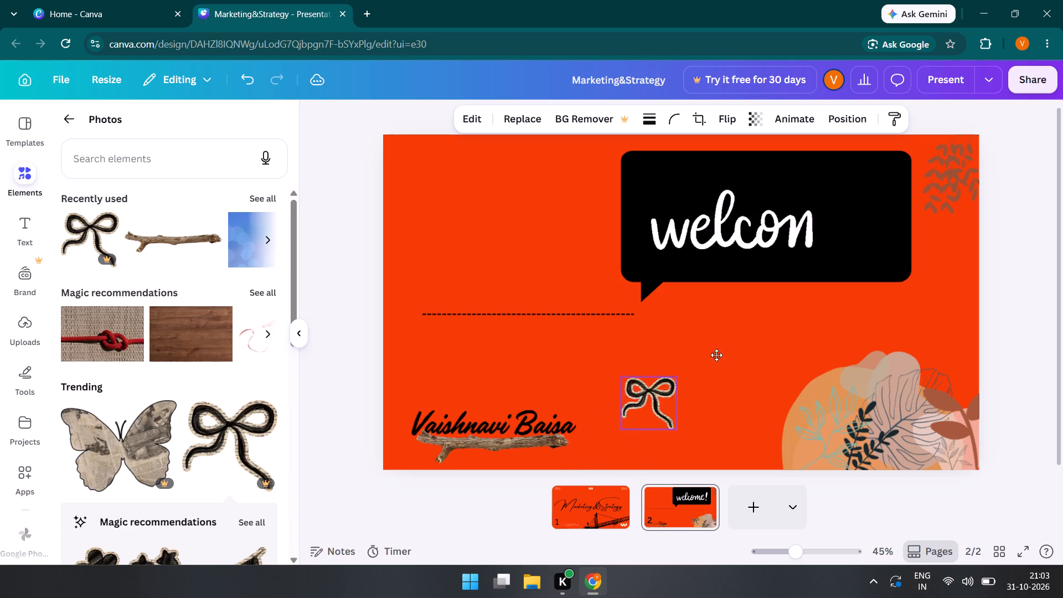
drag(716, 355, 777, 183)
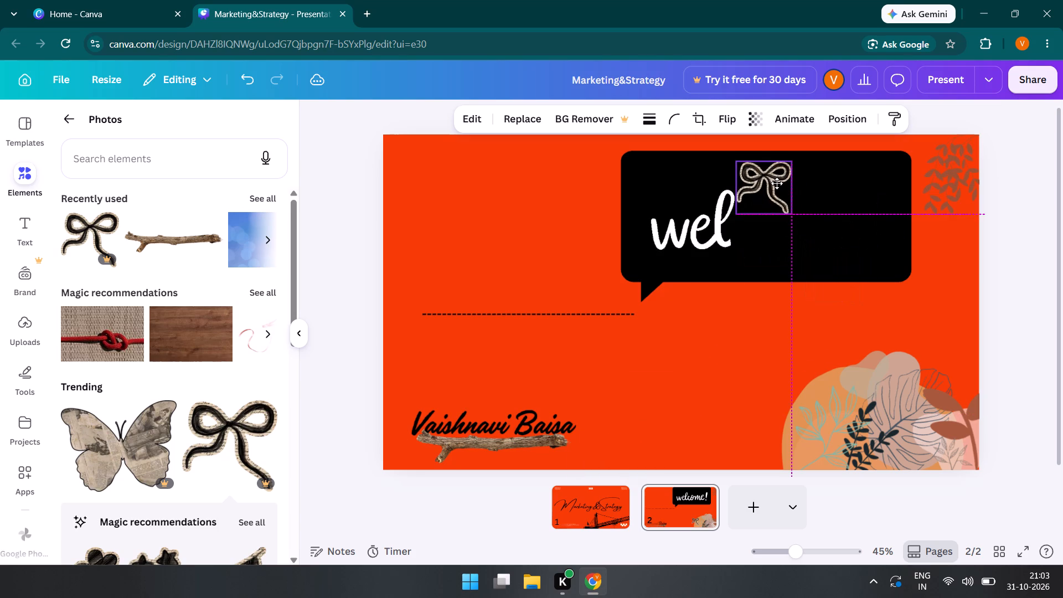
drag(777, 183, 781, 179)
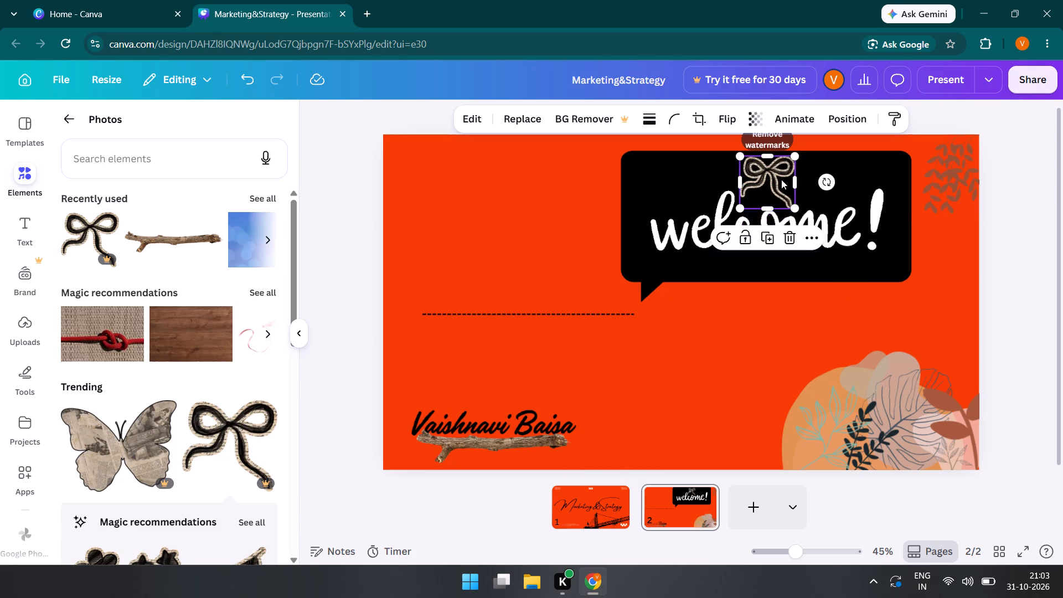
click(736, 349)
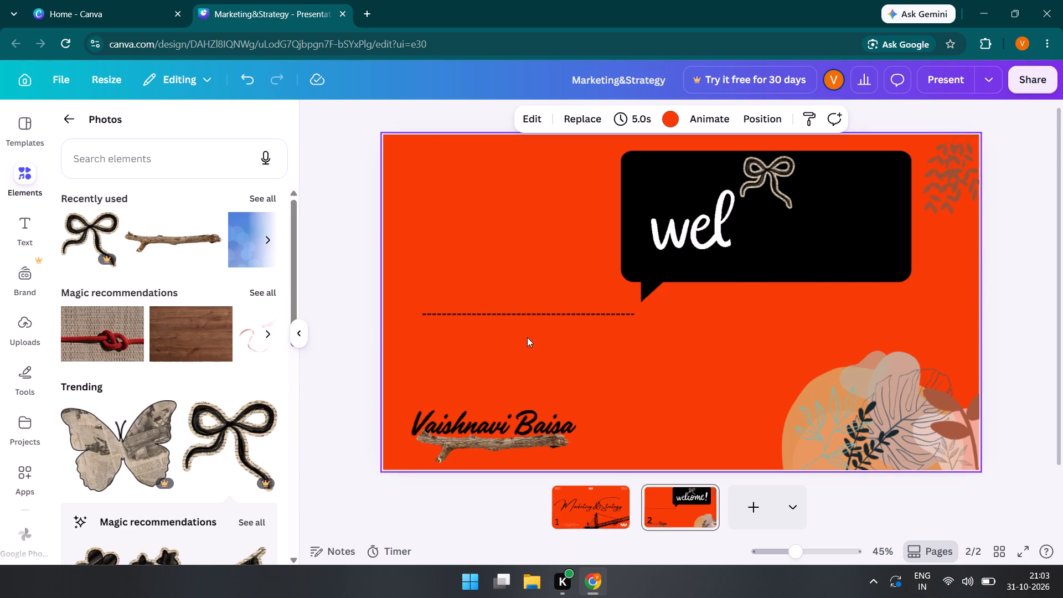
click(488, 360)
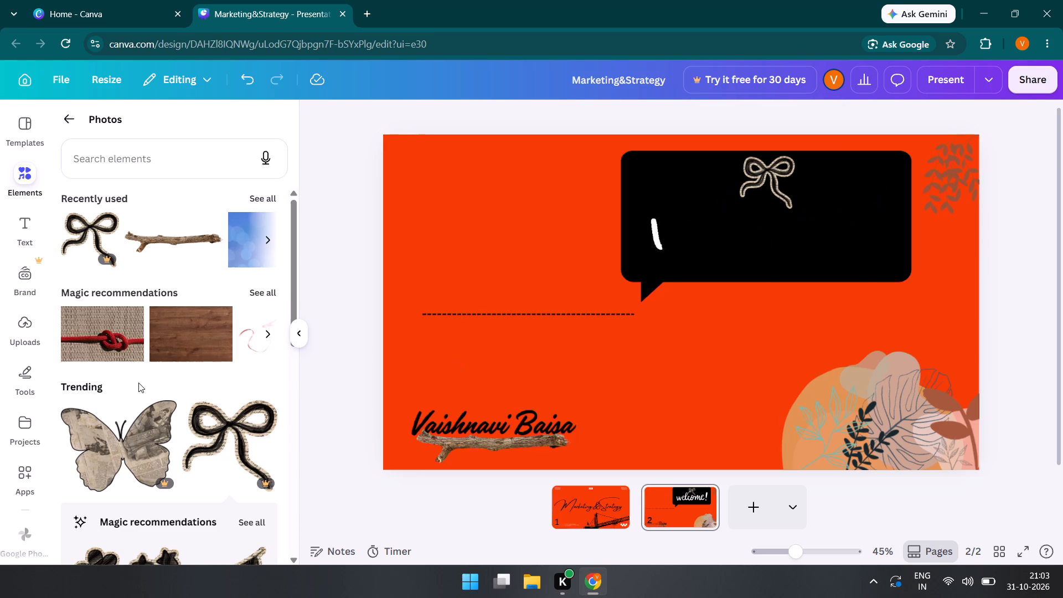
Add a subheading text box to the second slide and replace its placeholder with "I hate that feelinggg".
click(33, 216)
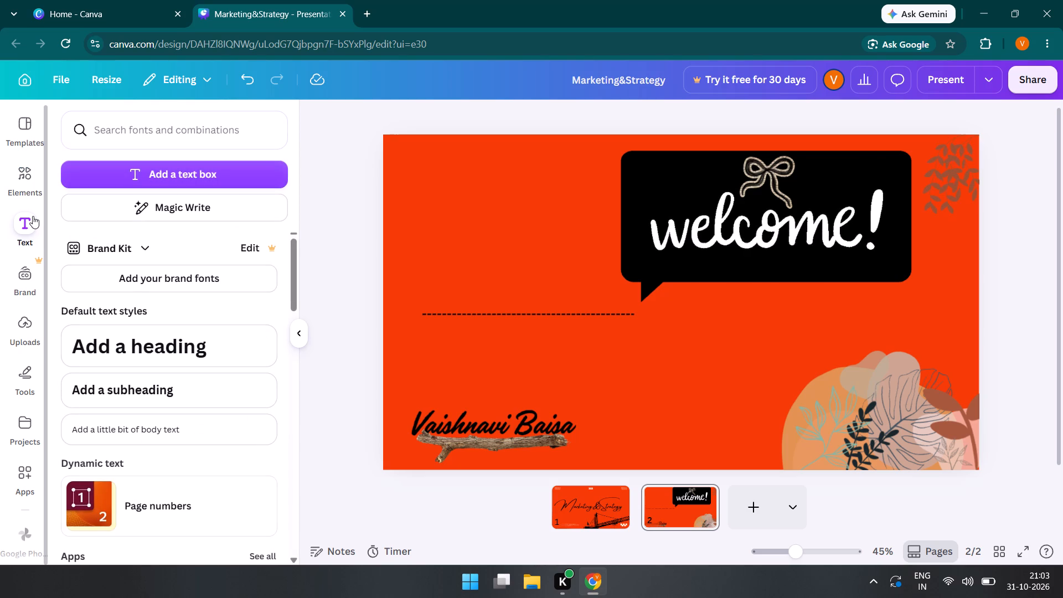
click(129, 393)
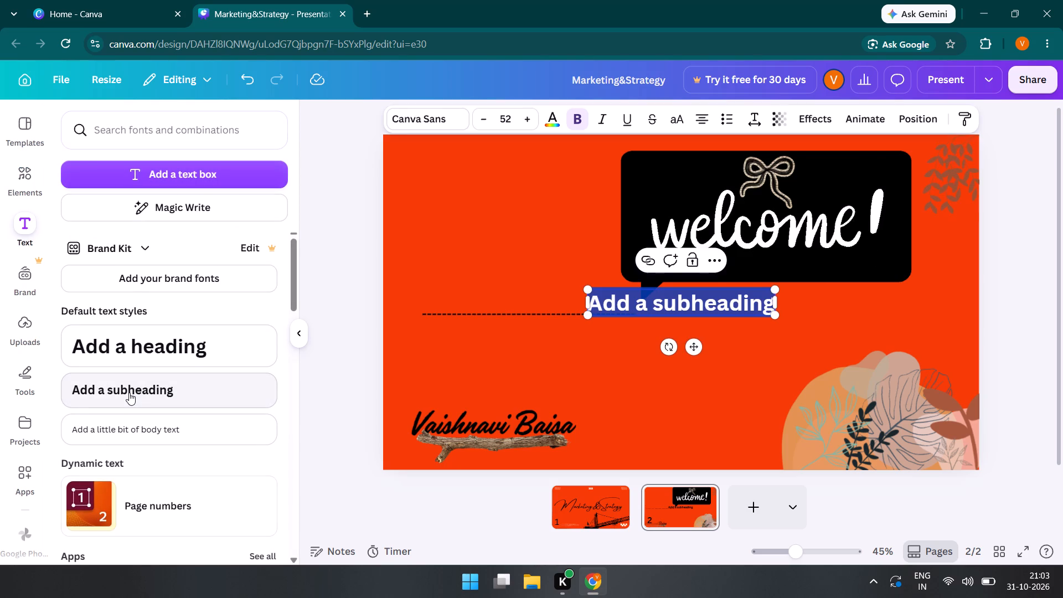
click(740, 310)
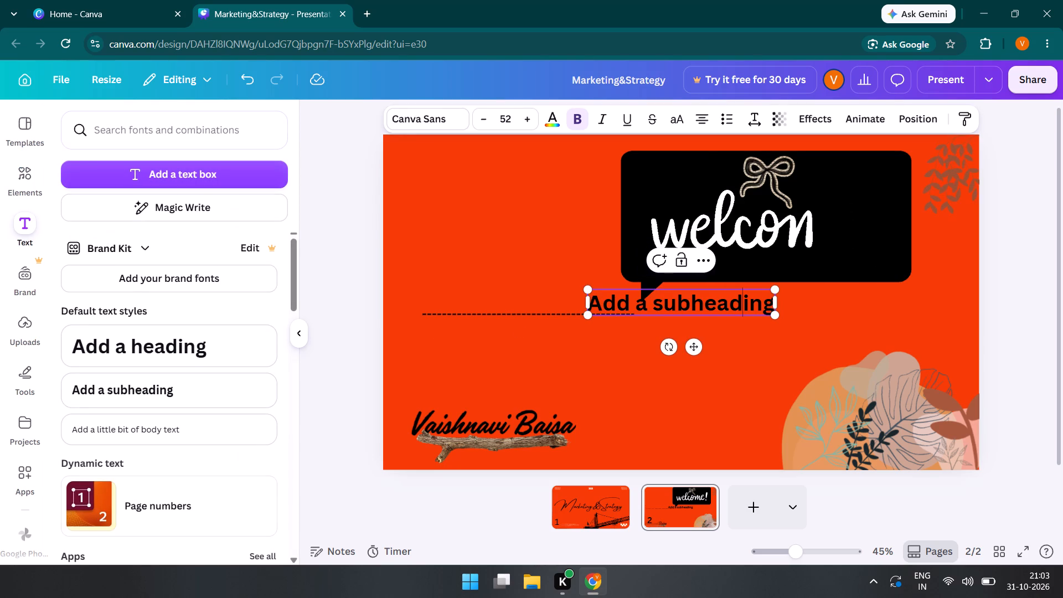
key(Right)
key(Right)
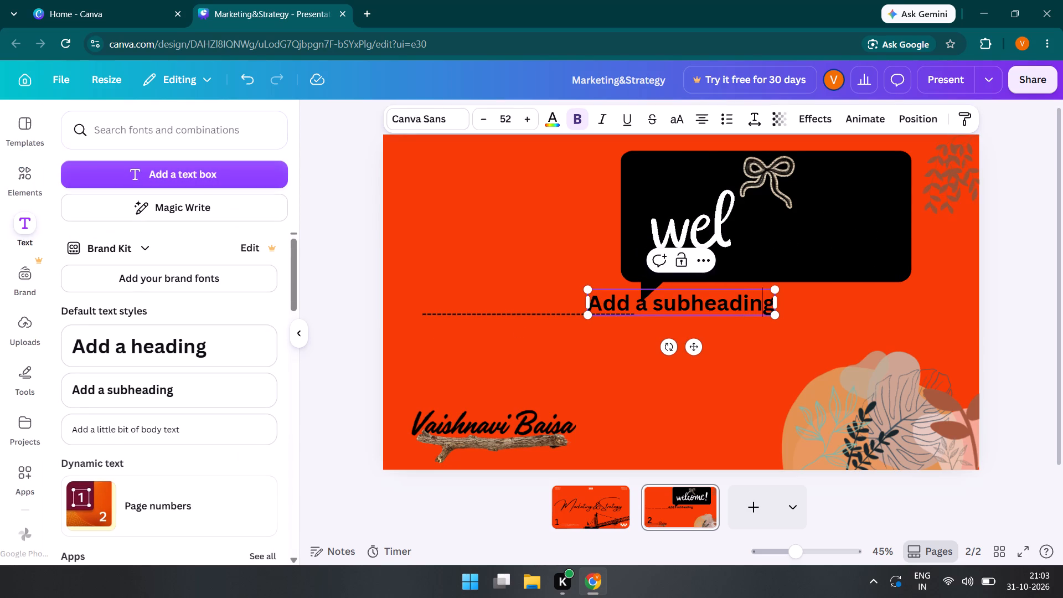
key(Right)
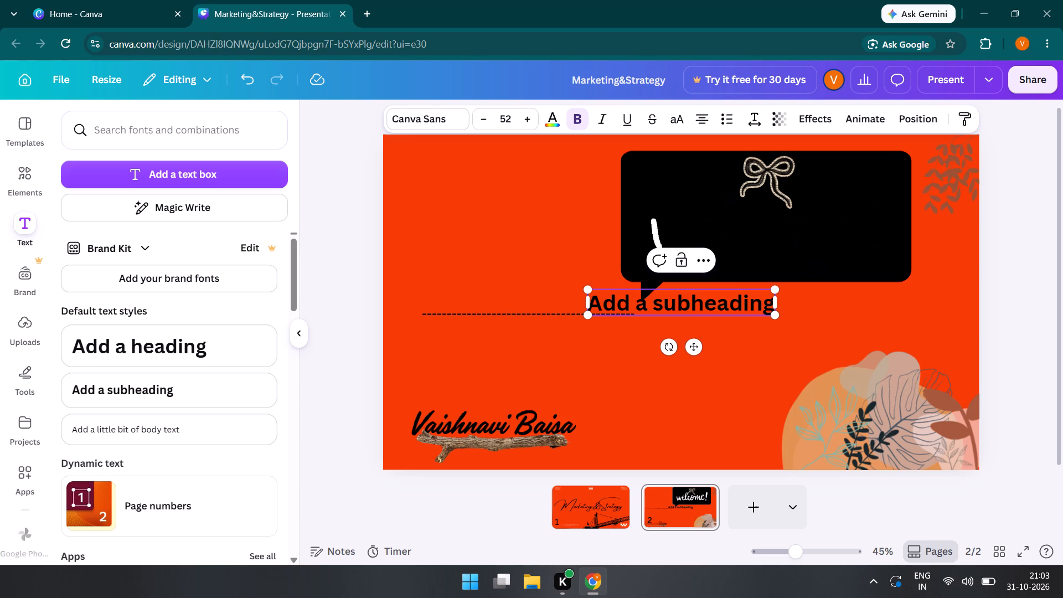
key(BackSpace)
key(BackSpace)
key(BackSpace)
key(BackSpace)
key(BackSpace)
key(BackSpace)
key(BackSpace)
key(BackSpace)
key(BackSpace)
key(BackSpace)
key(BackSpace)
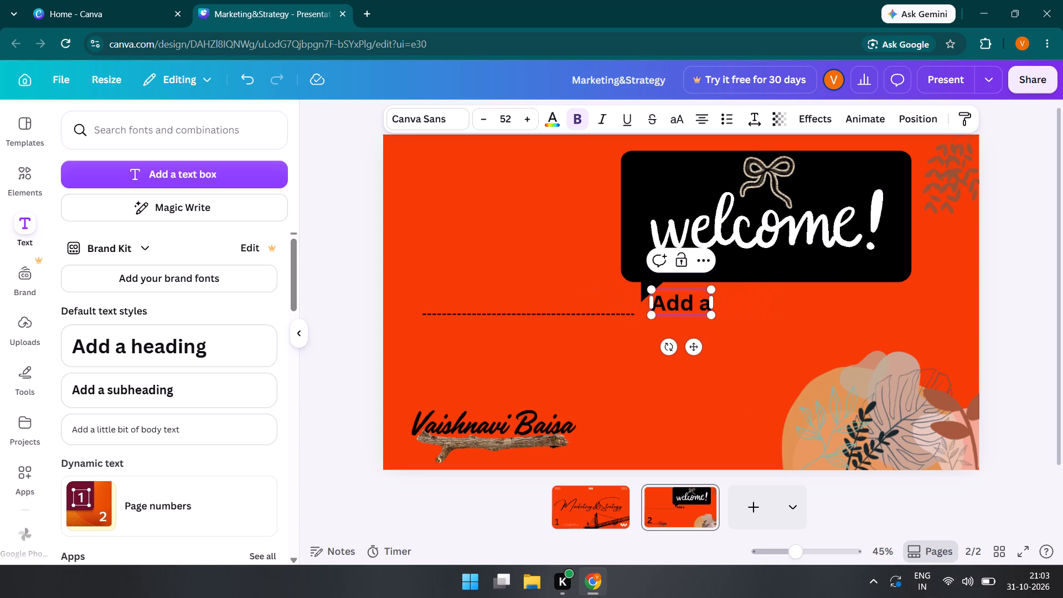
key(BackSpace)
key(BackSpace)
key(BackSpace)
key(BackSpace)
key(BackSpace)
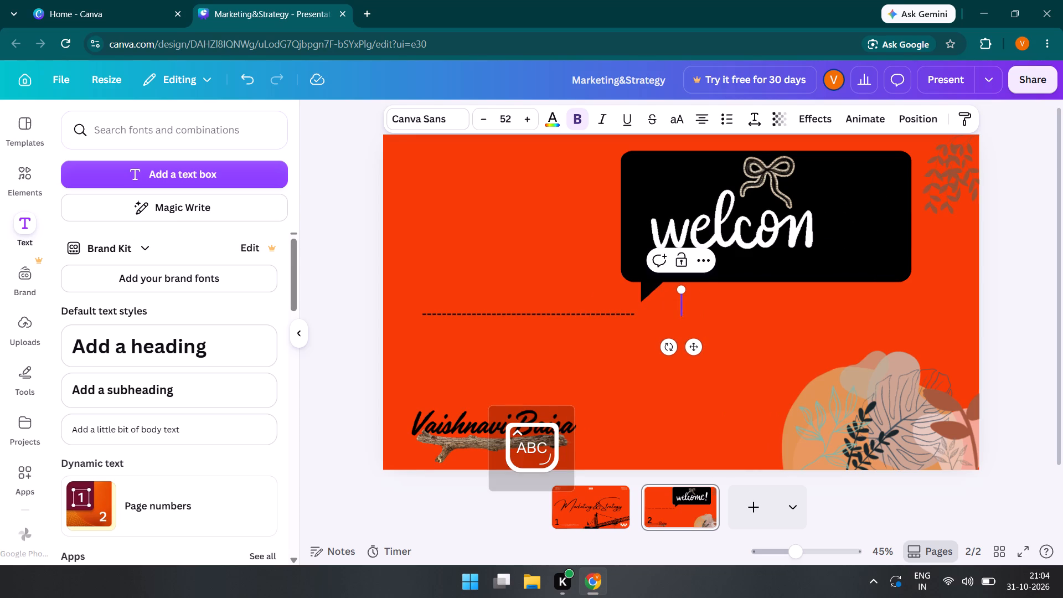
key(i)
key(space)
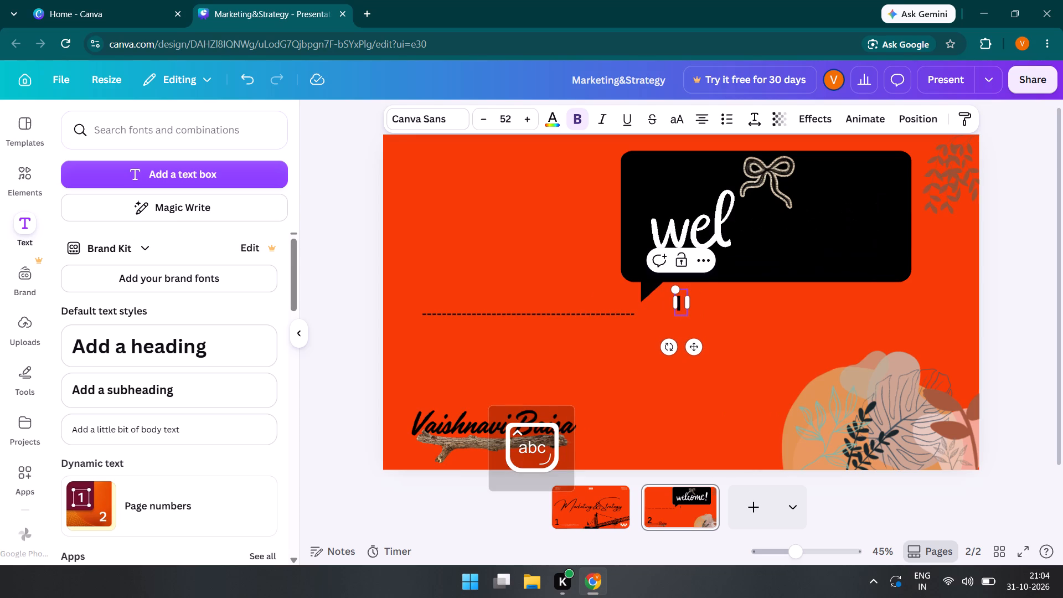
text(hate that feee)
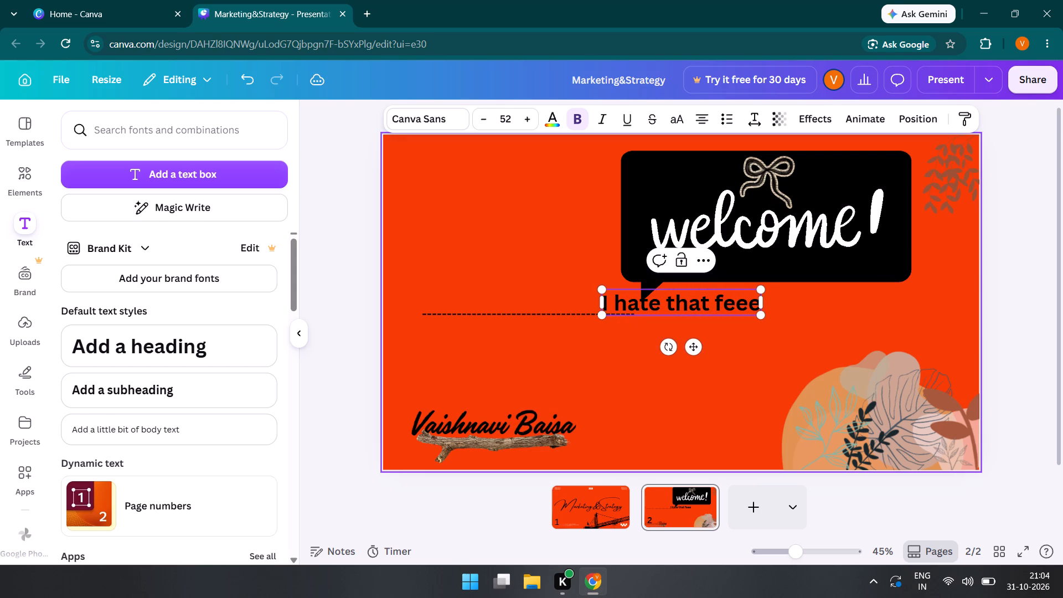
key(BackSpace)
text(linggg)
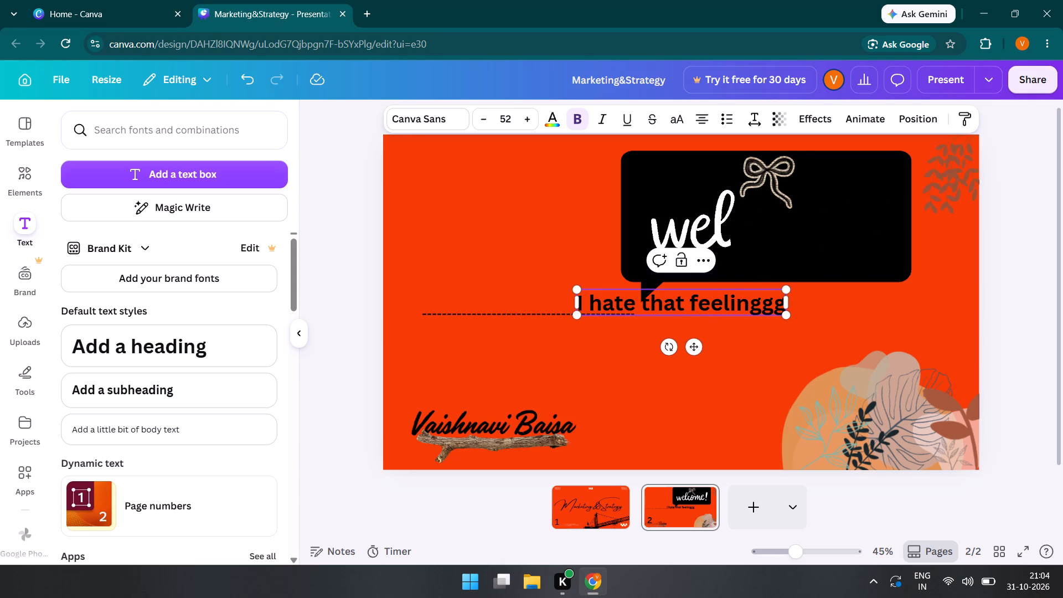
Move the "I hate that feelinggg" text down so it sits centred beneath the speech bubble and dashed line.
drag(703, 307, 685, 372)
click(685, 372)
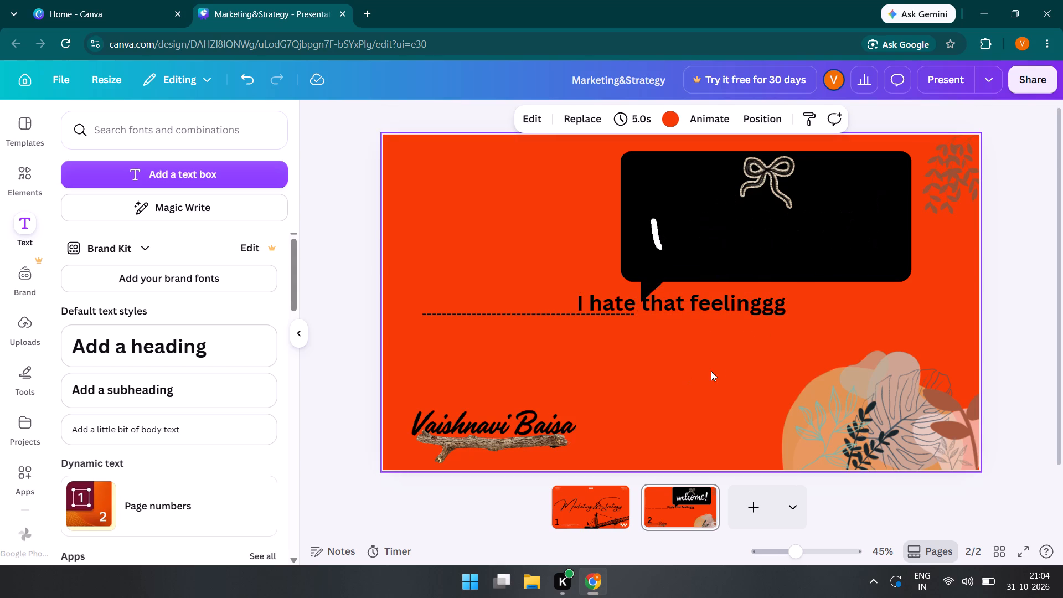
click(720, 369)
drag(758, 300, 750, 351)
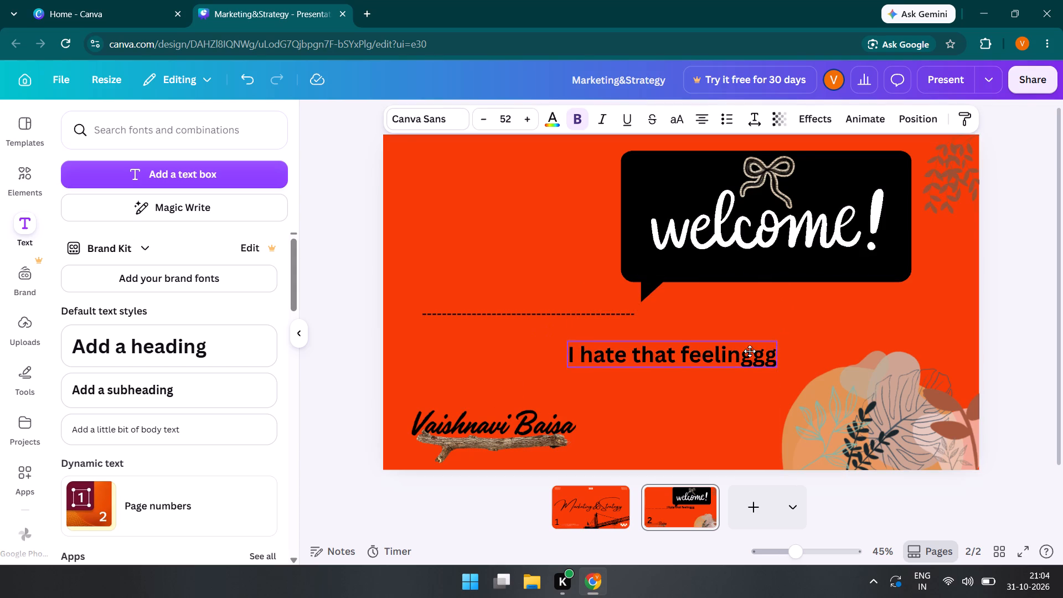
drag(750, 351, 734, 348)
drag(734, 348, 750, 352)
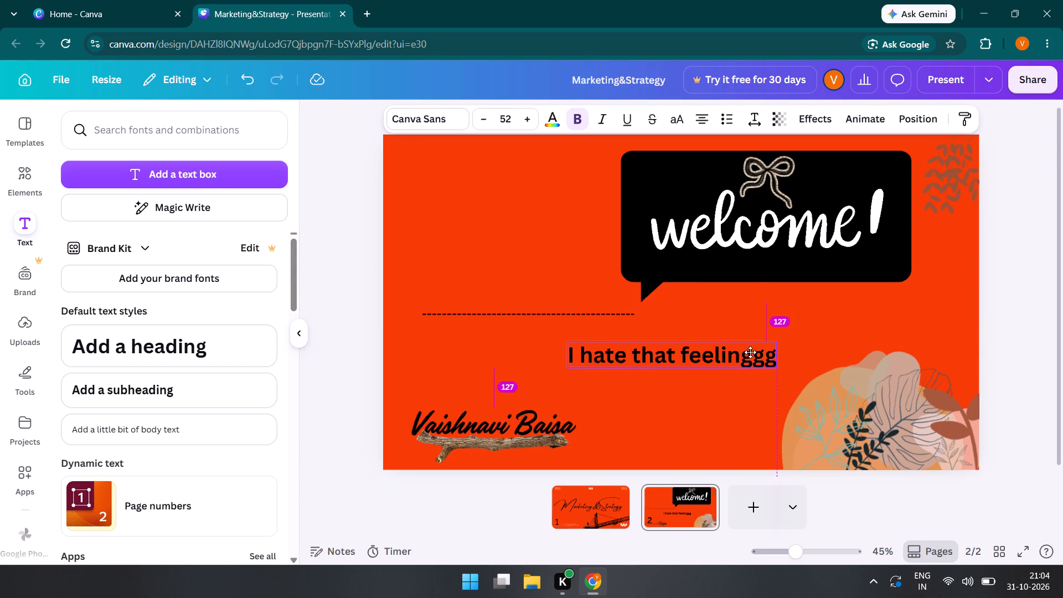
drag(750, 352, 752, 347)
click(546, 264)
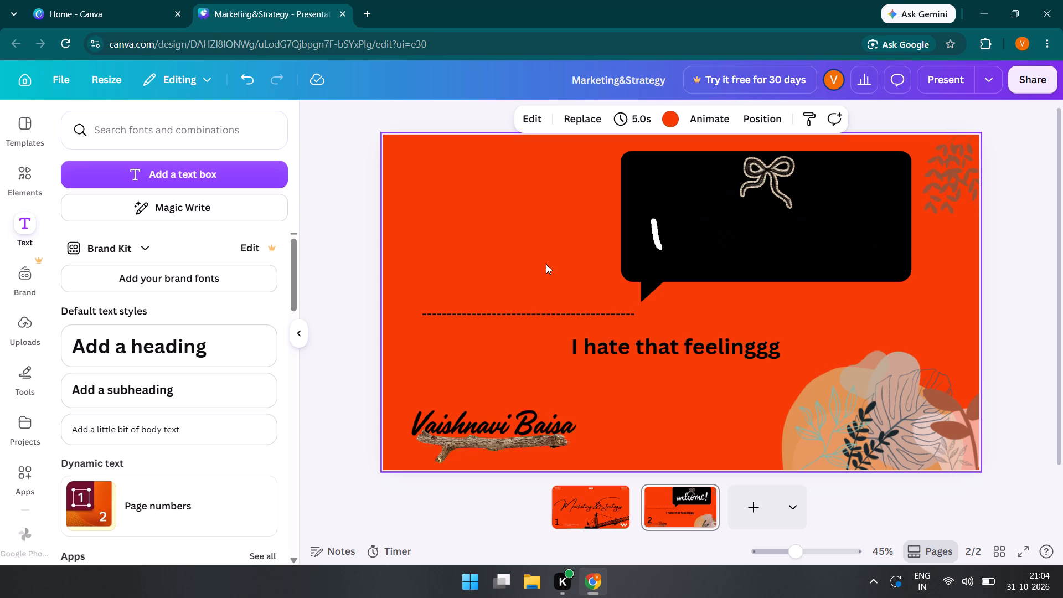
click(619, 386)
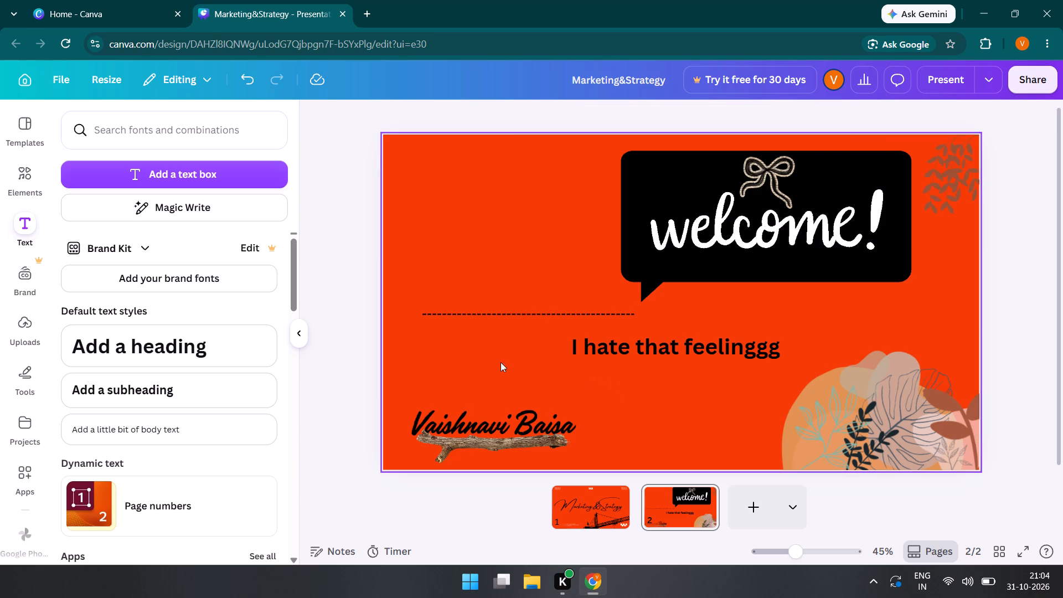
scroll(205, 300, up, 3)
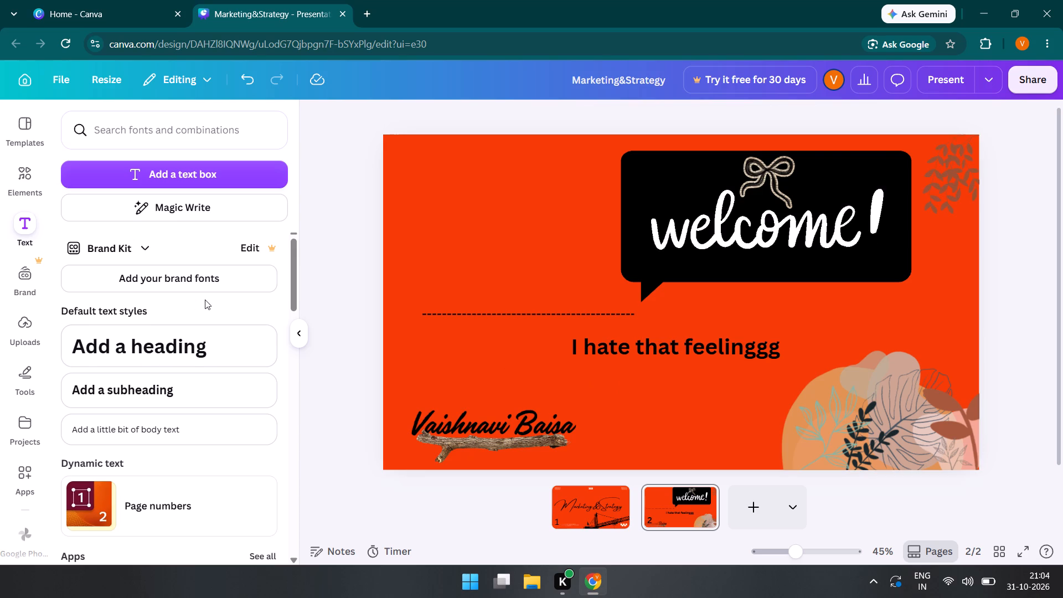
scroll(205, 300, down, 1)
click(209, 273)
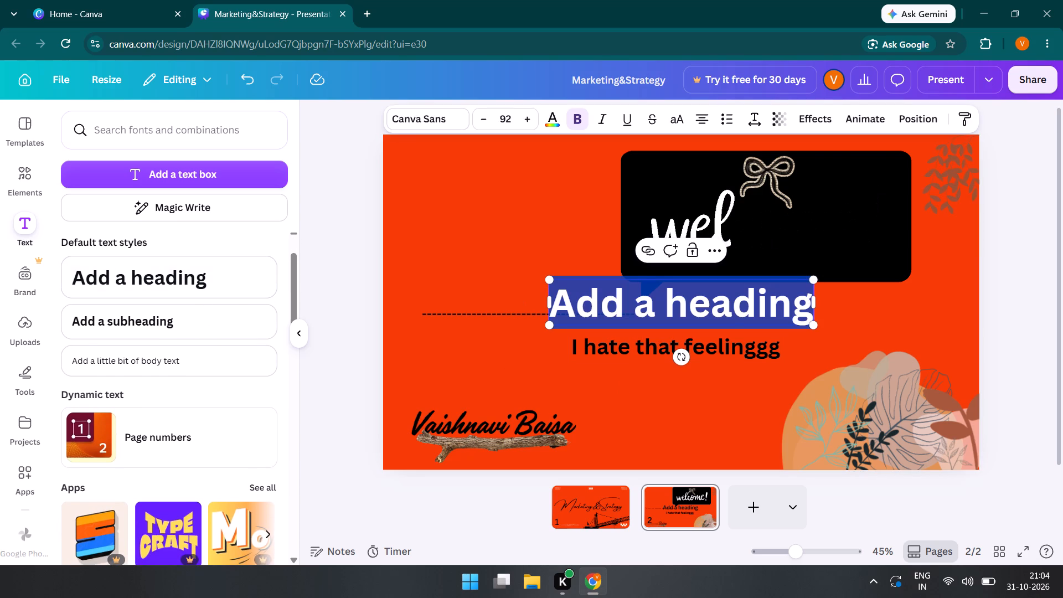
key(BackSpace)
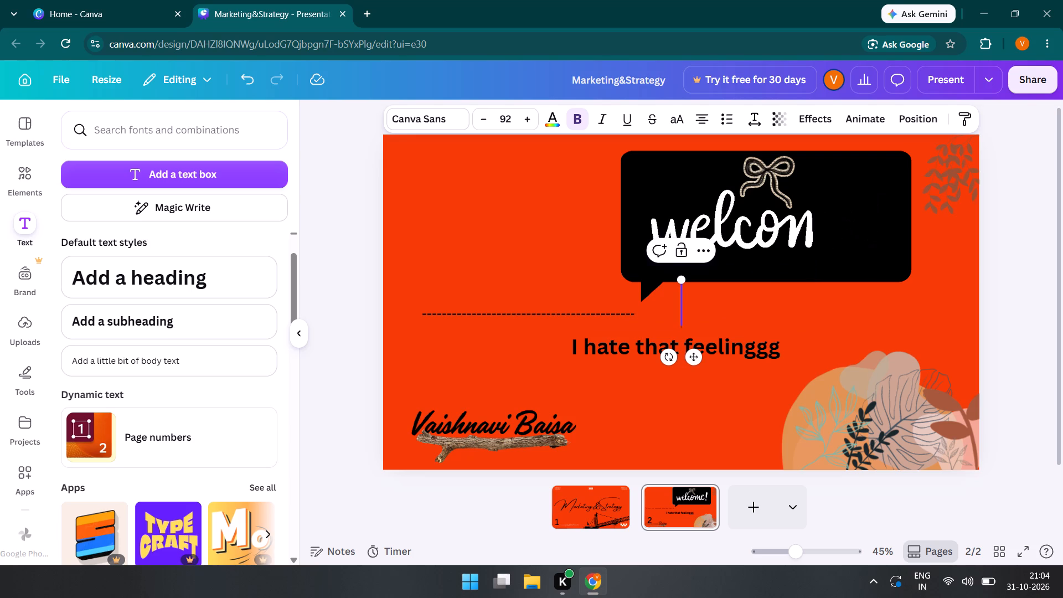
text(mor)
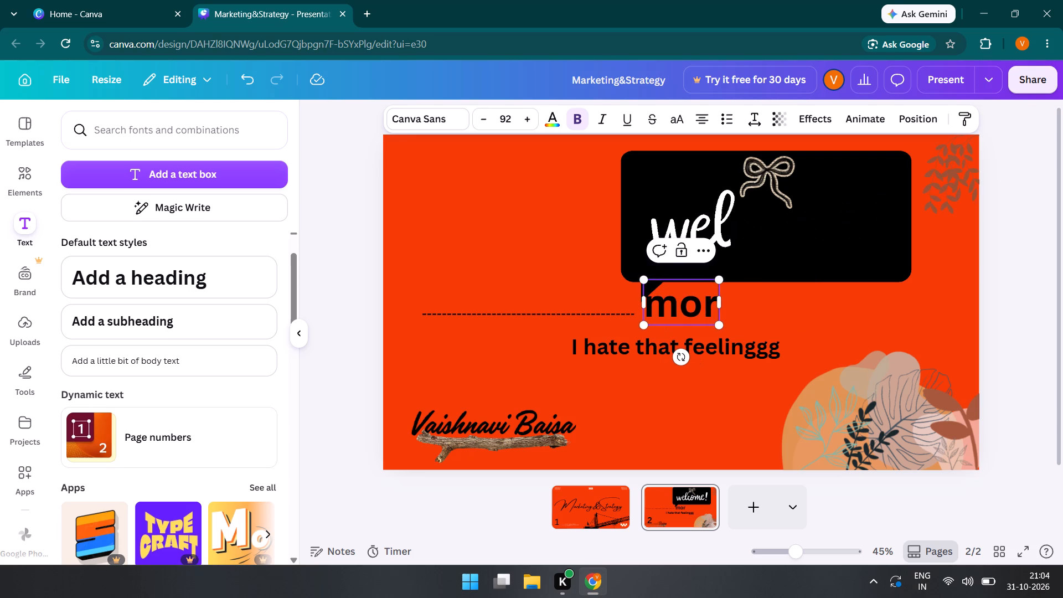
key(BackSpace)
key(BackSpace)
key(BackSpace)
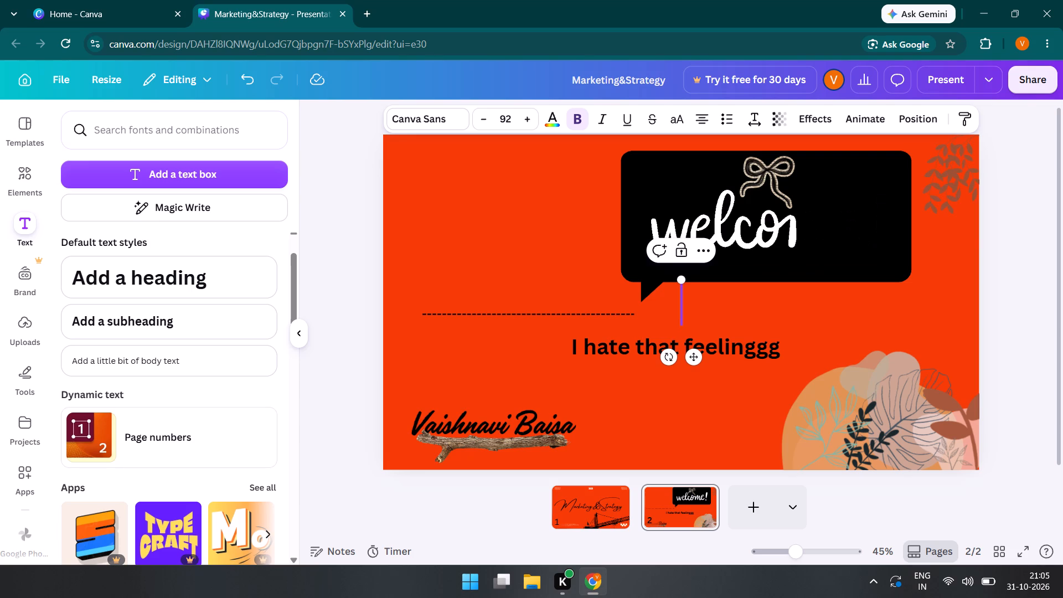
Delete the "I hate that feelinggg" text from the second slide.
click(756, 355)
key(BackSpace)
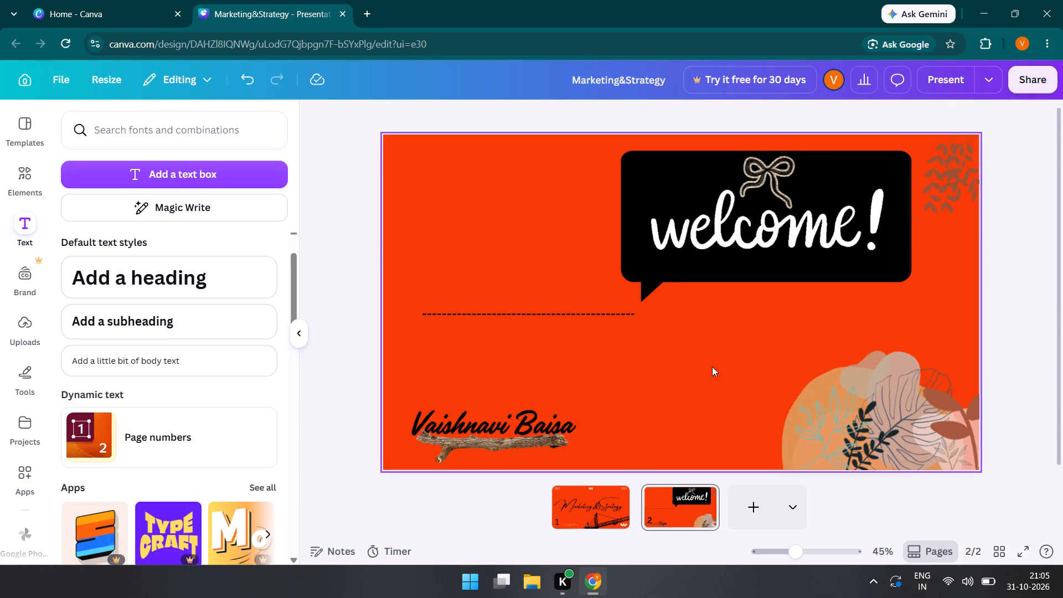
click(633, 357)
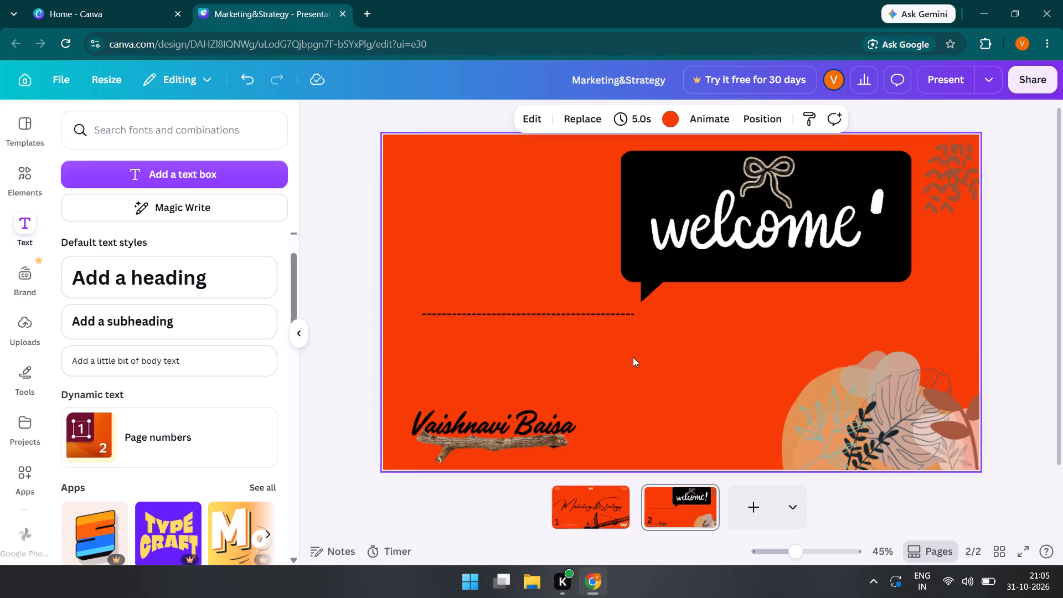
click(368, 11)
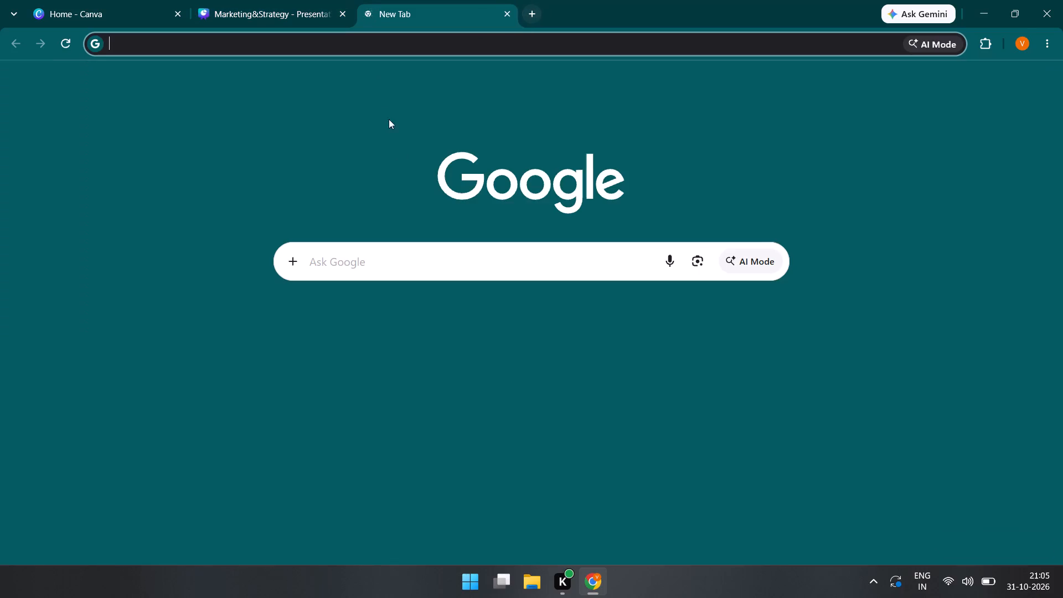
click(415, 269)
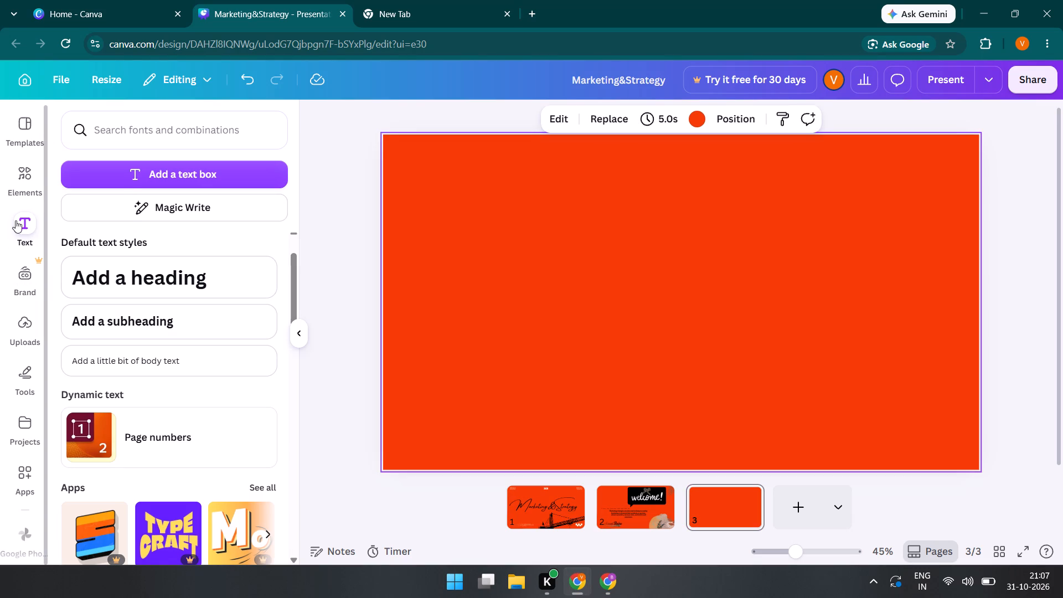
click(19, 181)
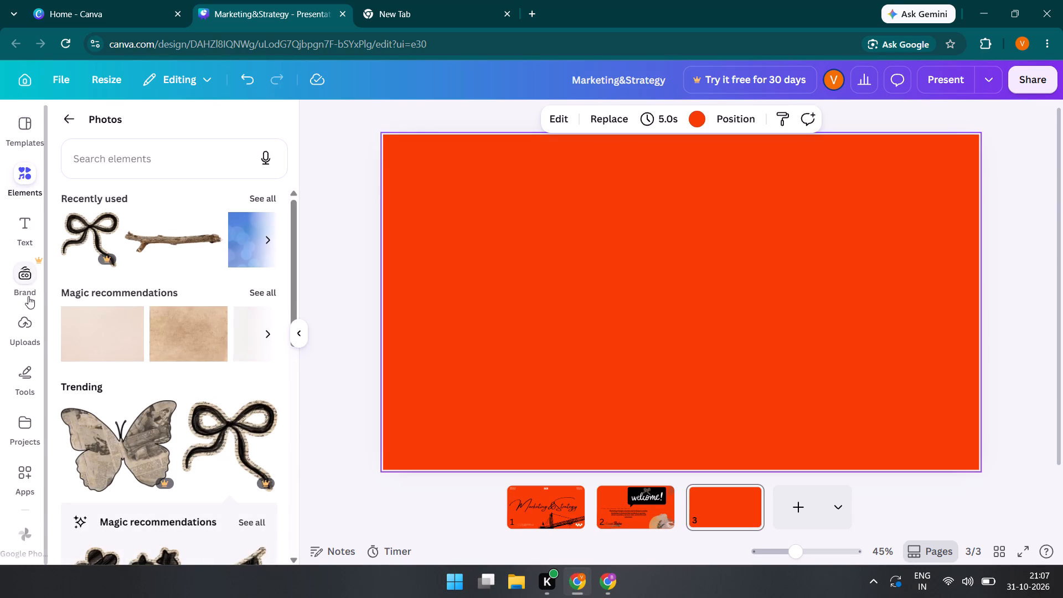
click(32, 169)
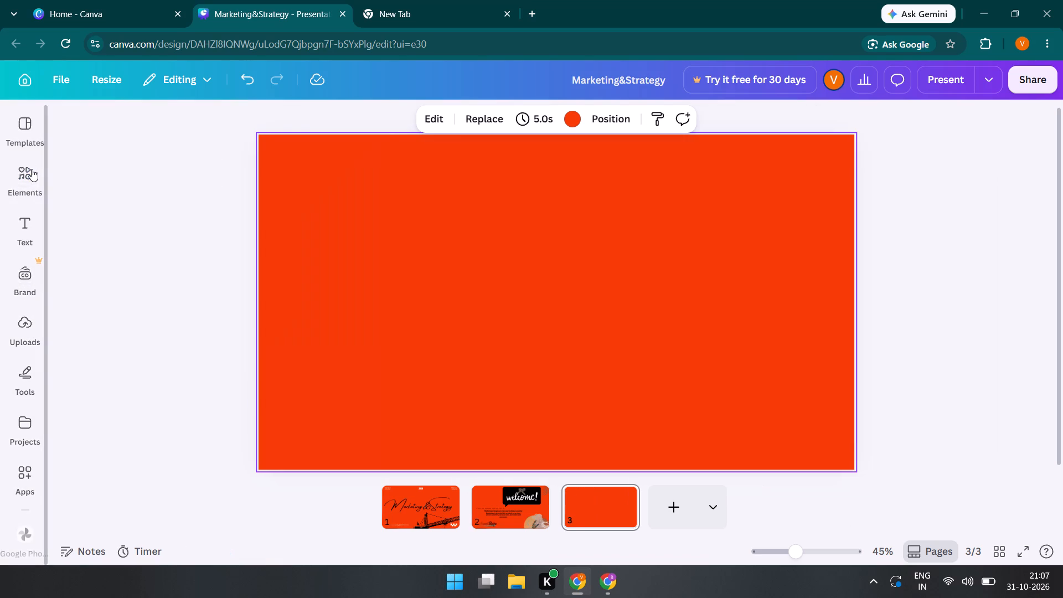
click(29, 181)
click(66, 122)
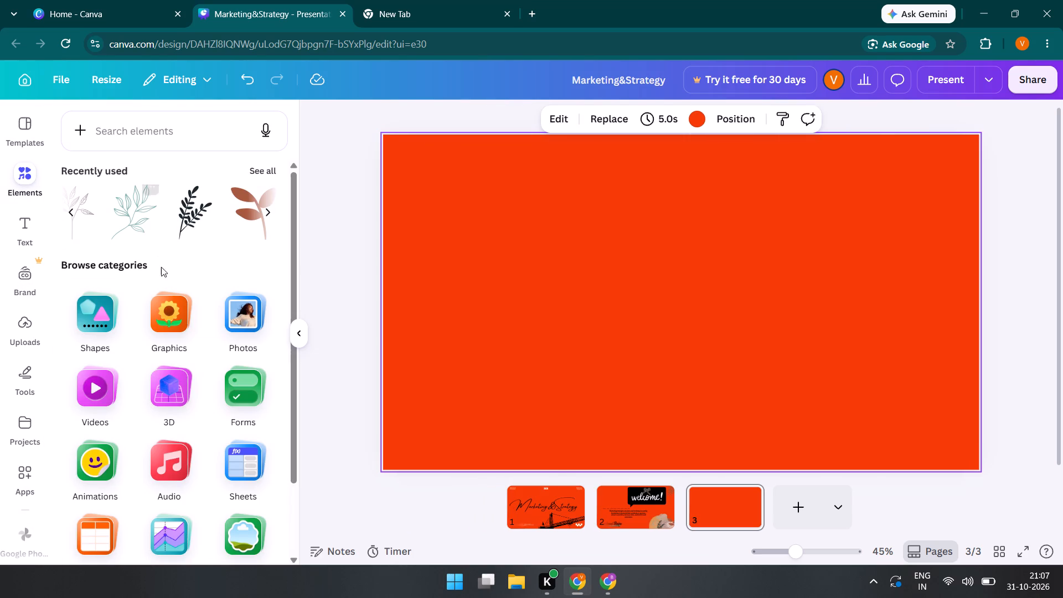
scroll(135, 365, down, 2)
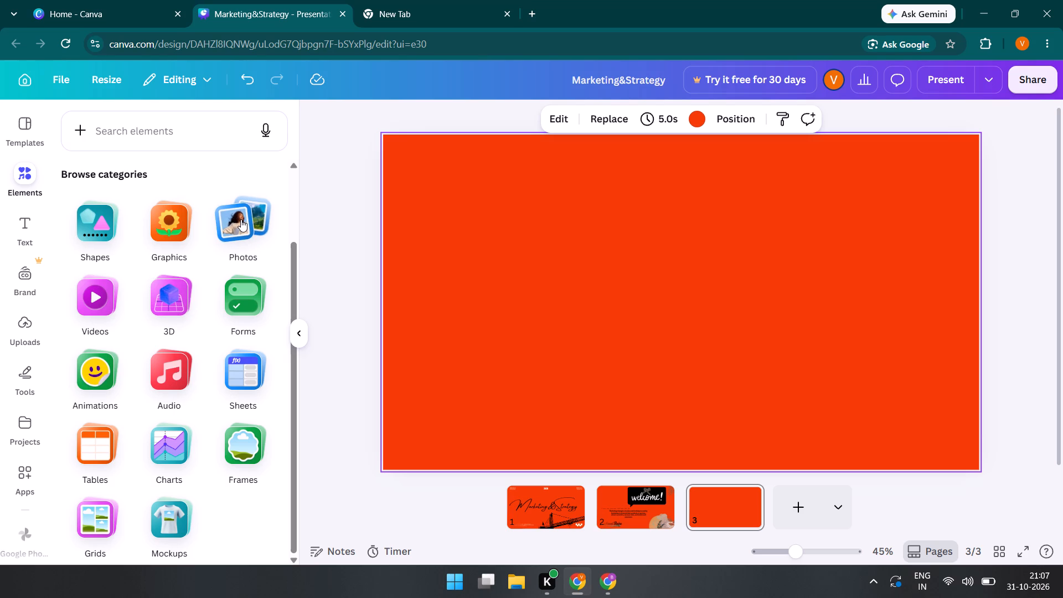
click(76, 249)
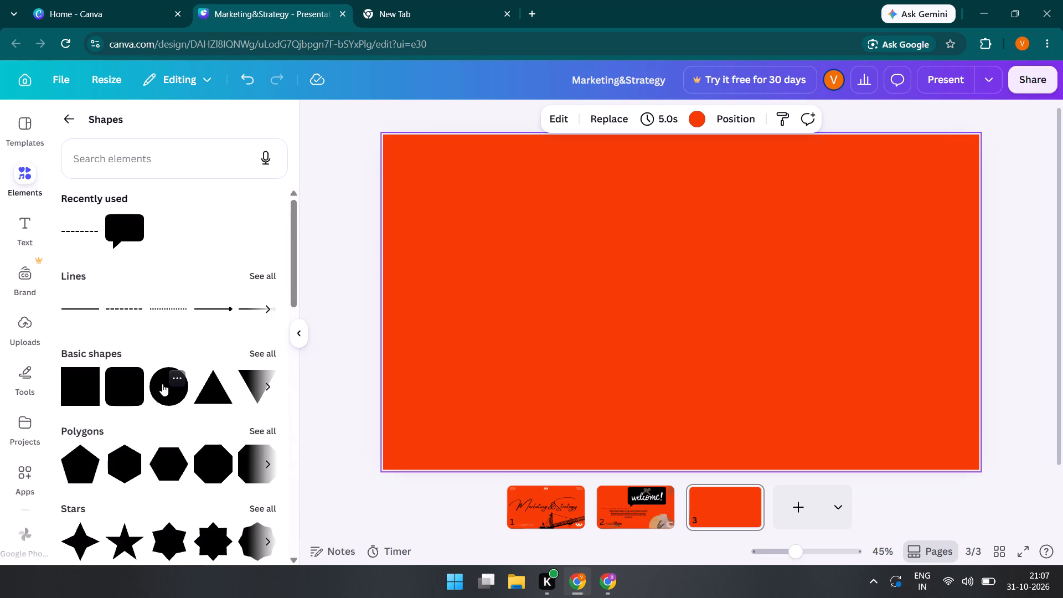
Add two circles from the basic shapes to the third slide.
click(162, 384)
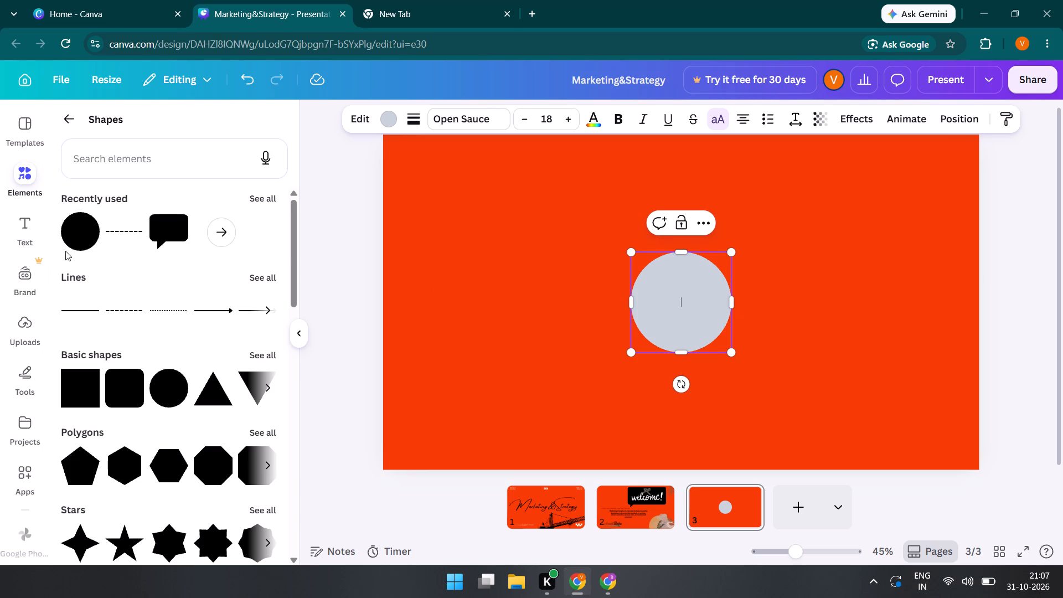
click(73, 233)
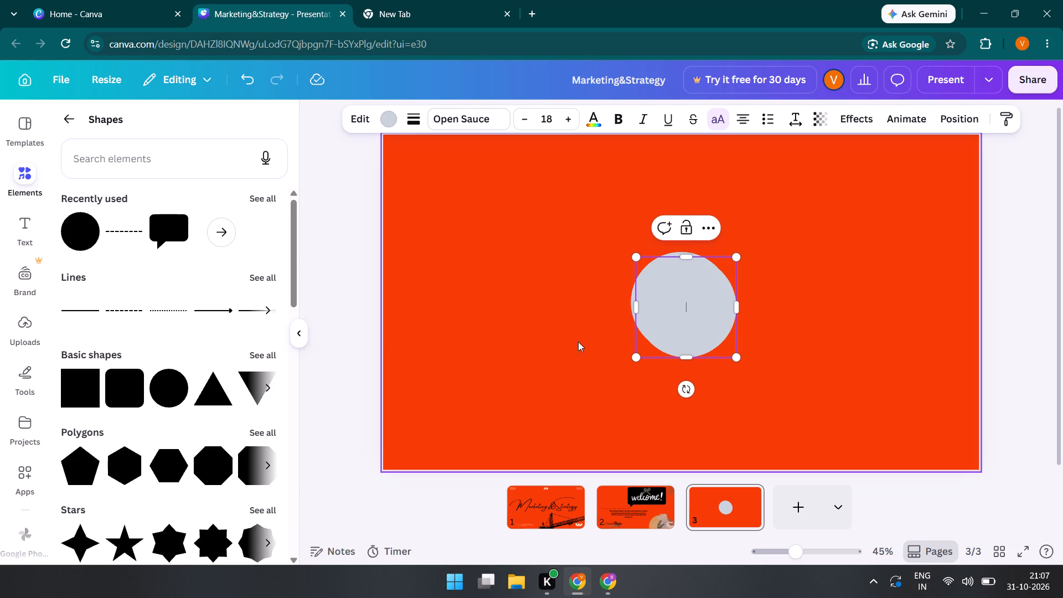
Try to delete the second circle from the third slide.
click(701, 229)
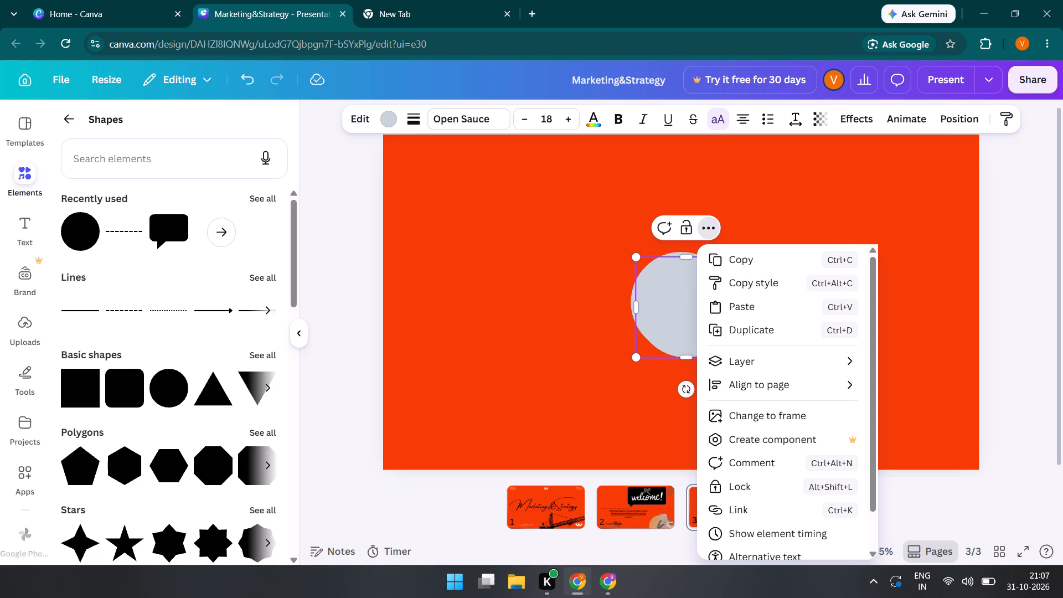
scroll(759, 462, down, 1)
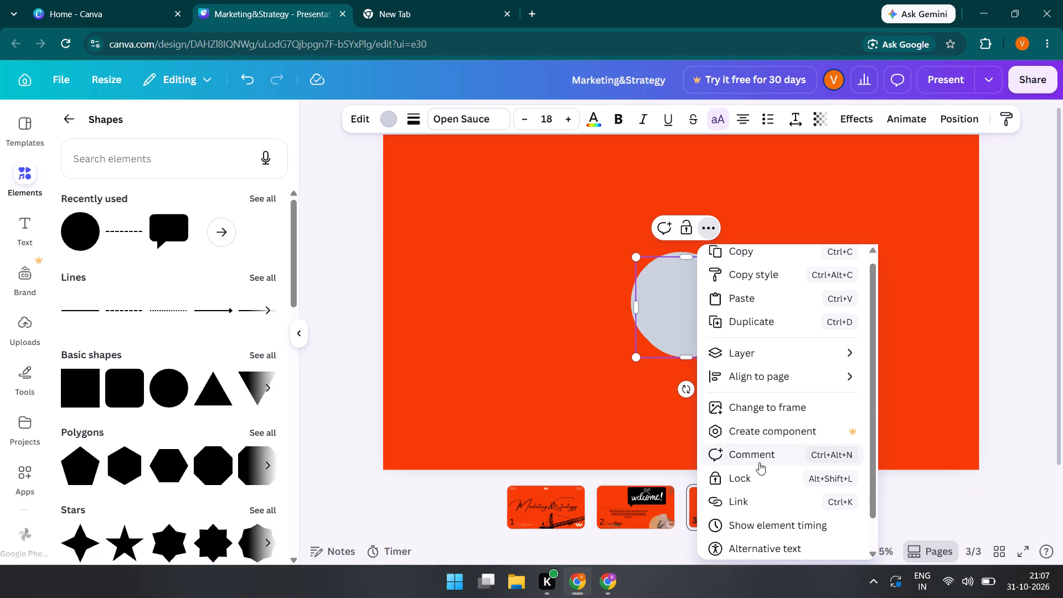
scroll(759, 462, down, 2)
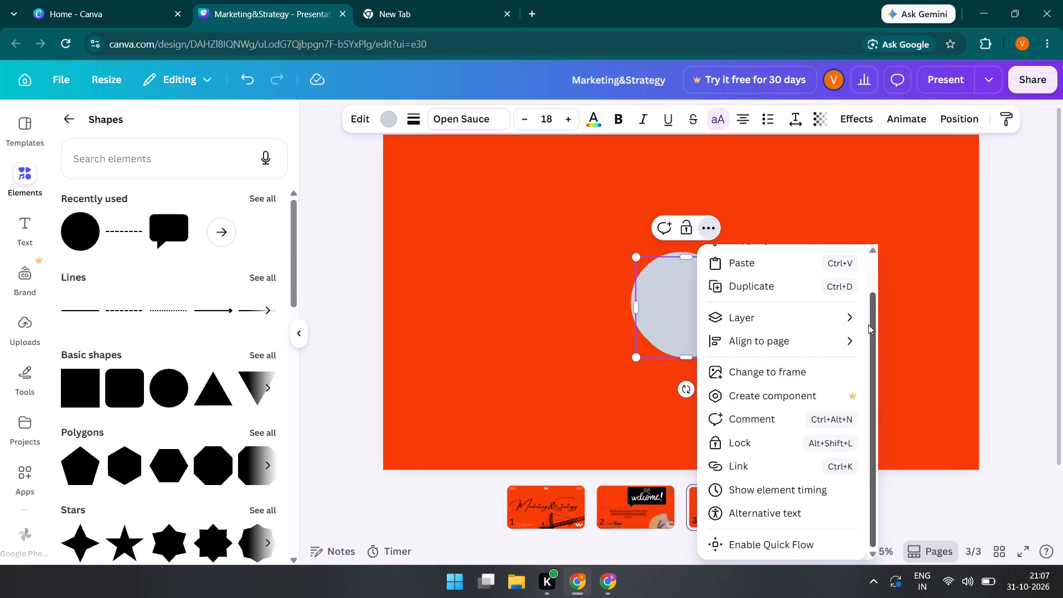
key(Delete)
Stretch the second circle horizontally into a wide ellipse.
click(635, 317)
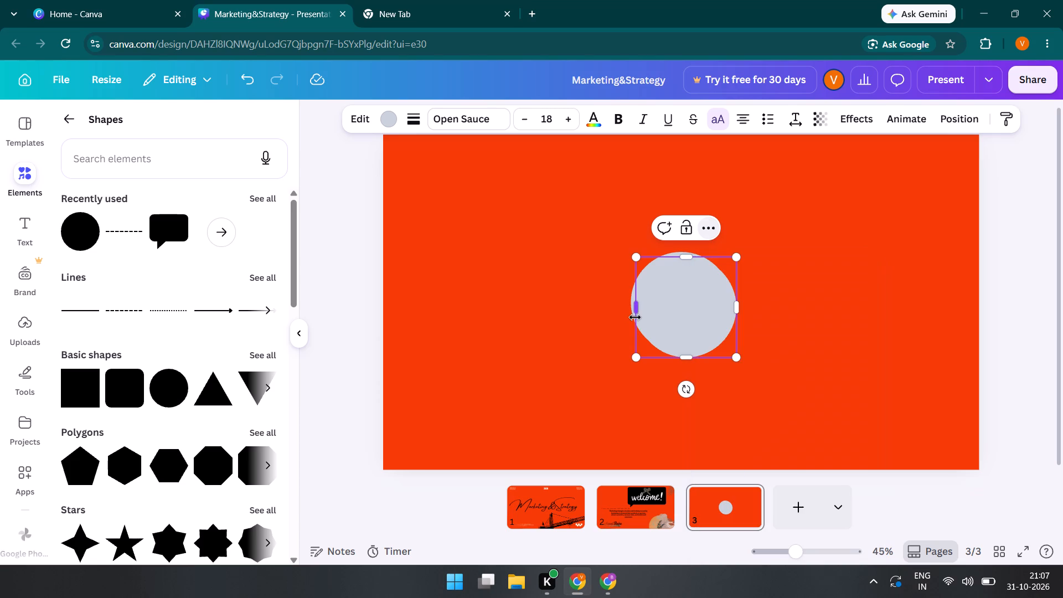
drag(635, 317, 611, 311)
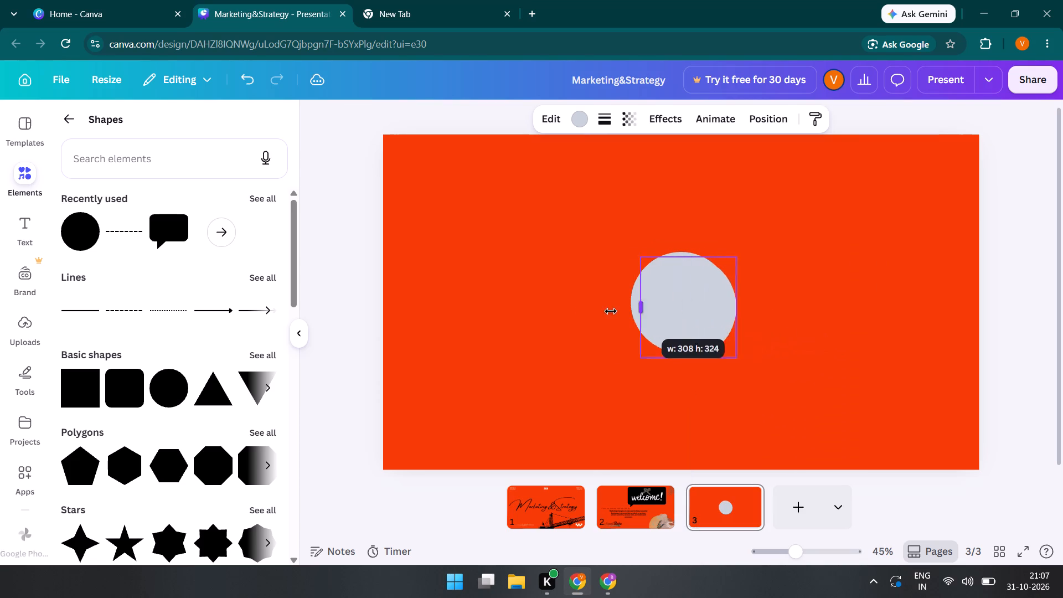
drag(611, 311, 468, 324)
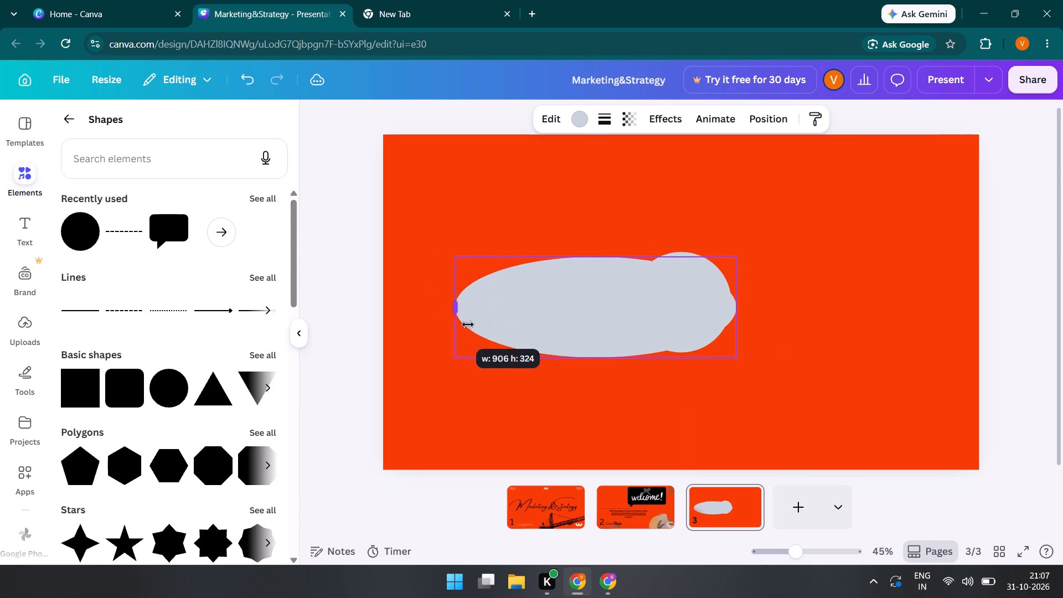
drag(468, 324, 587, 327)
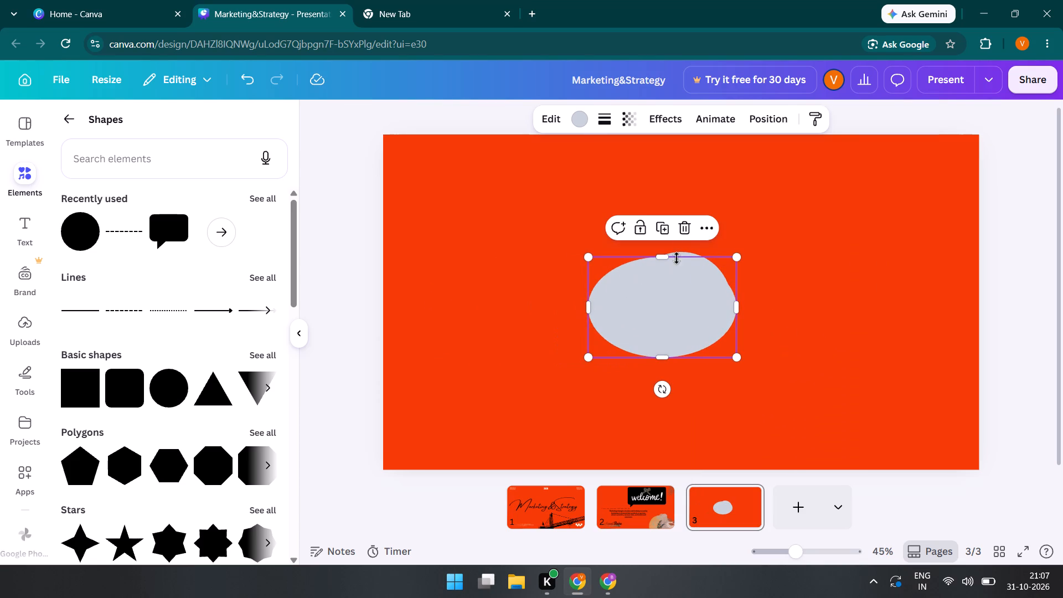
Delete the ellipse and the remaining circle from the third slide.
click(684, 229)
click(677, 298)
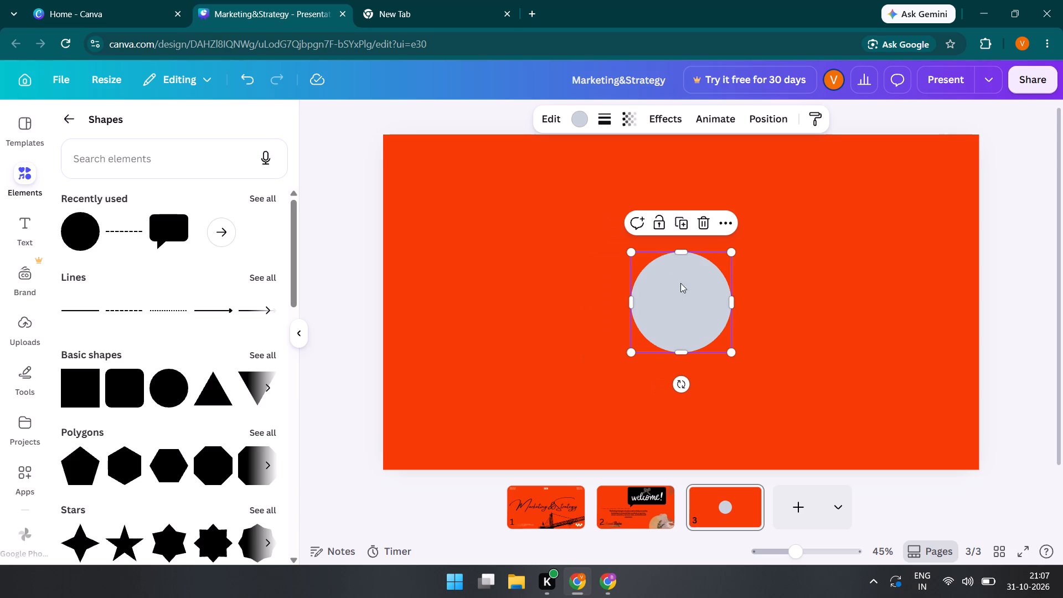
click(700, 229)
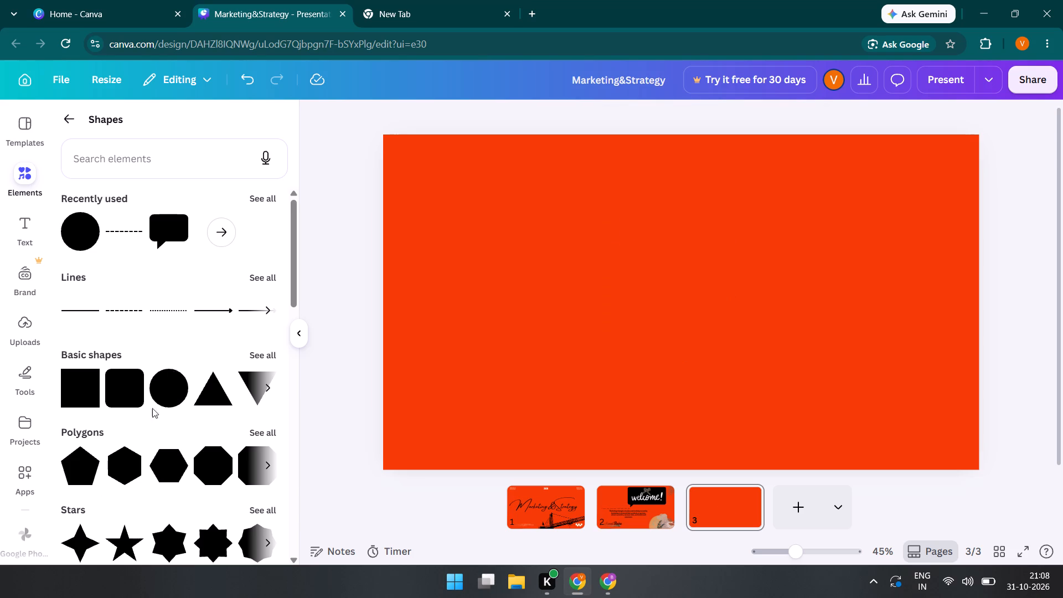
Add one circle from the basic shapes to the centre of the third slide.
click(165, 396)
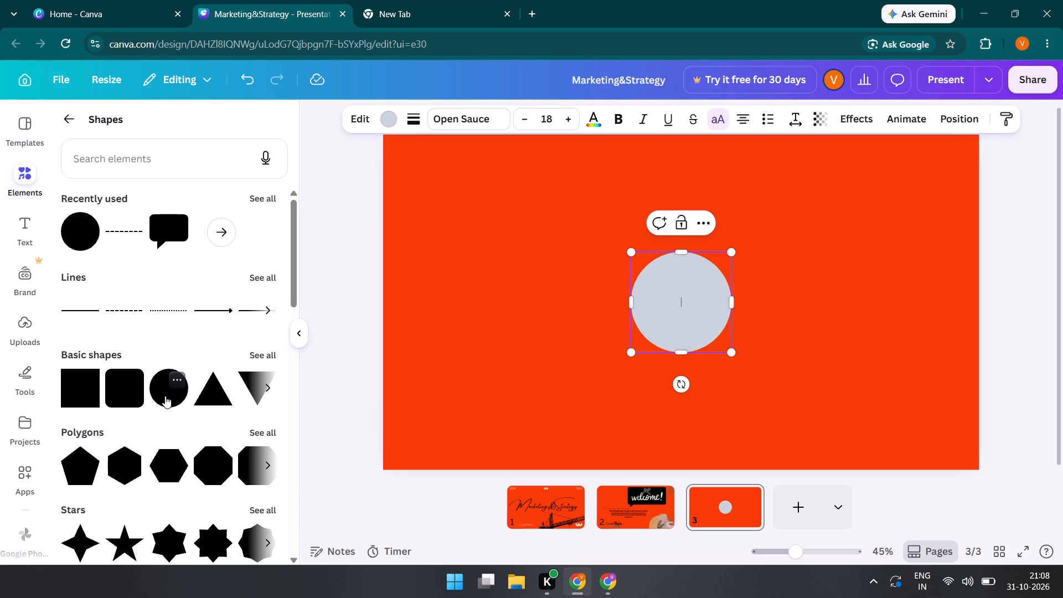
Find shapes tagged "hexagon", add the vertical hexagon to the third slide, and move it to the upper left of the circle.
click(132, 465)
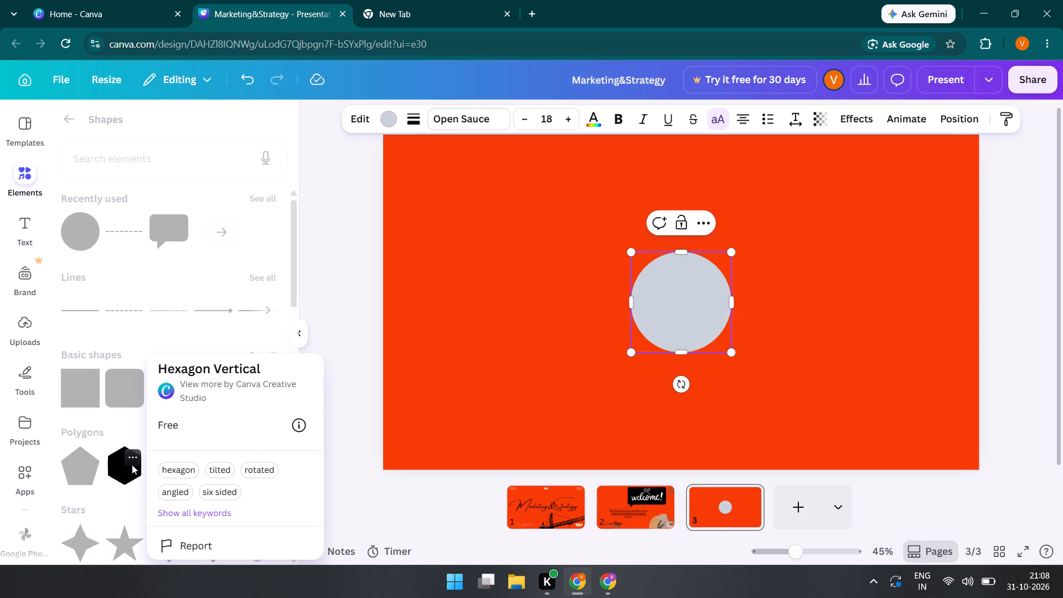
click(184, 473)
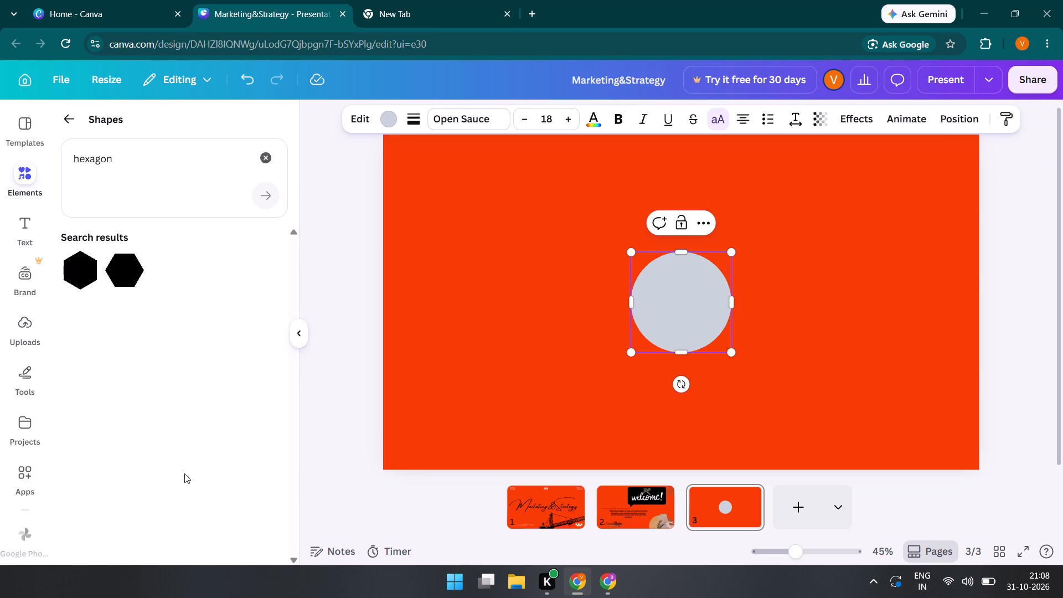
click(79, 281)
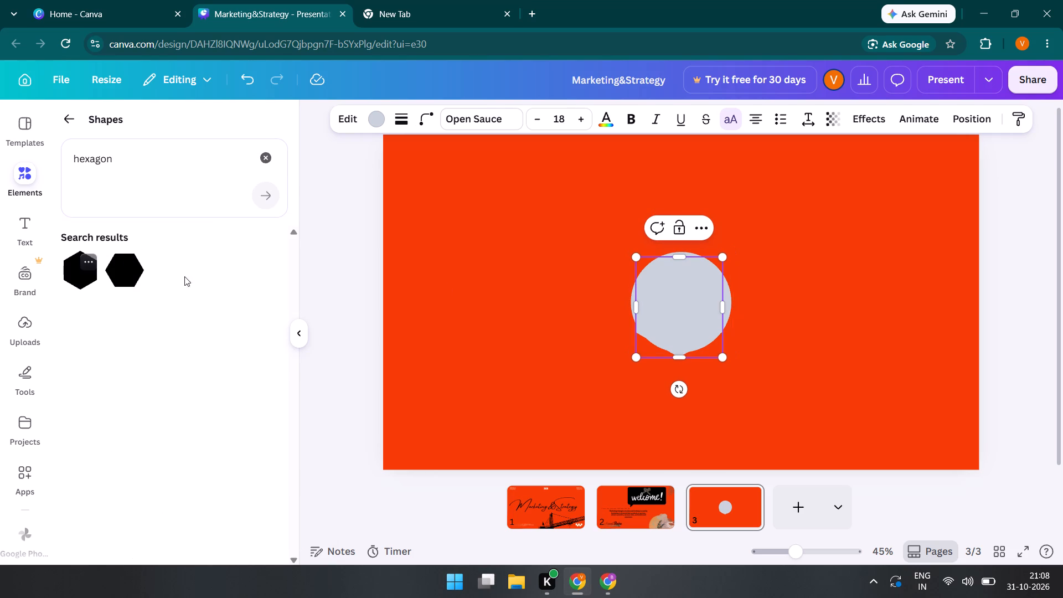
drag(689, 324, 552, 286)
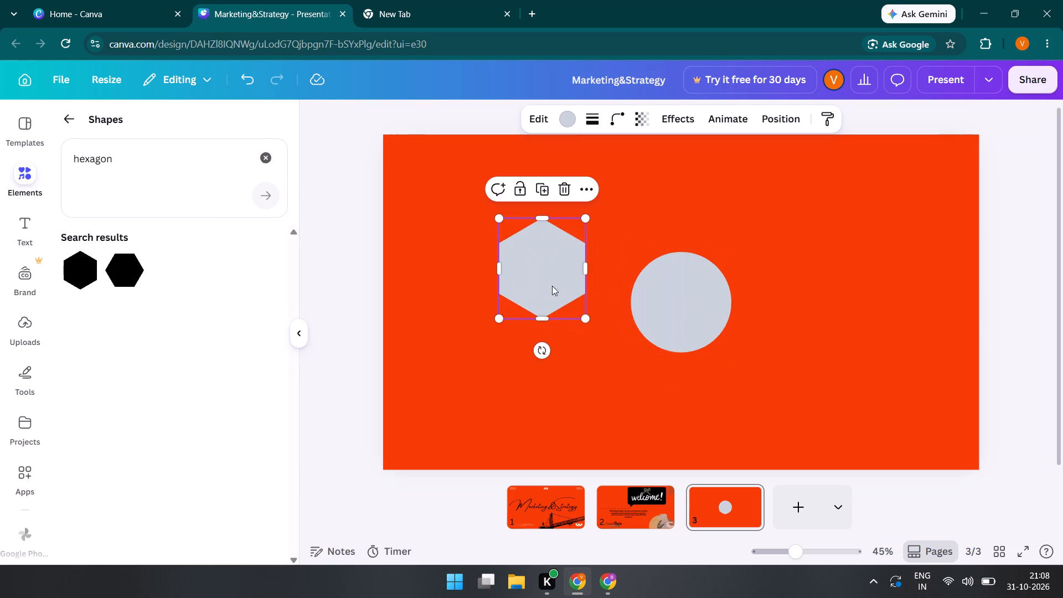
Enlarge the hexagon proportionally towards the upper-left corner of the third slide.
drag(497, 217, 432, 189)
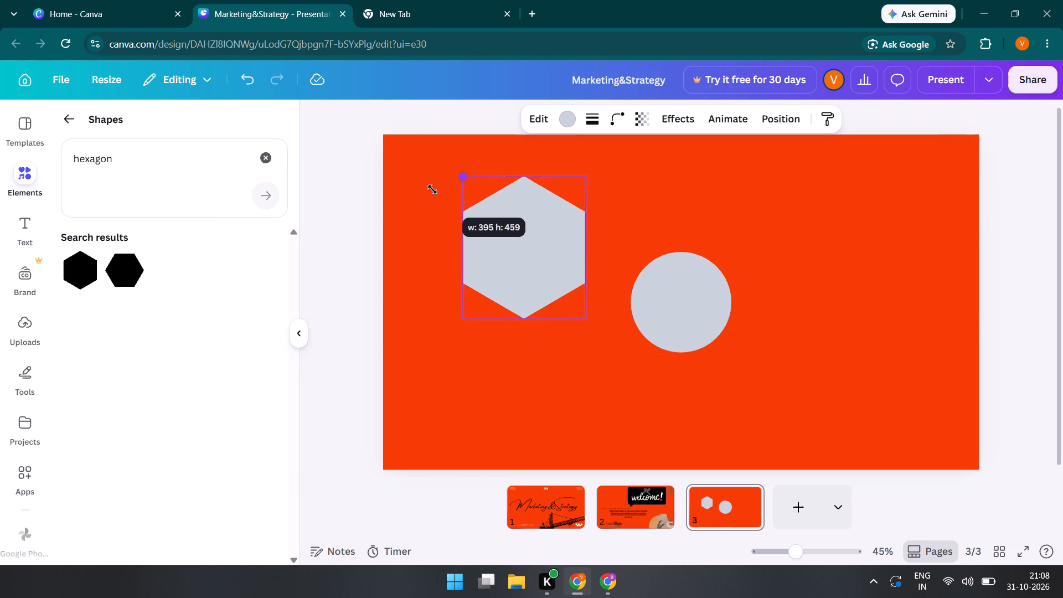
drag(432, 189, 396, 175)
Enlarge the circle to about twice its diameter by stretching it downwards and to both sides, keeping it round.
double_click(682, 332)
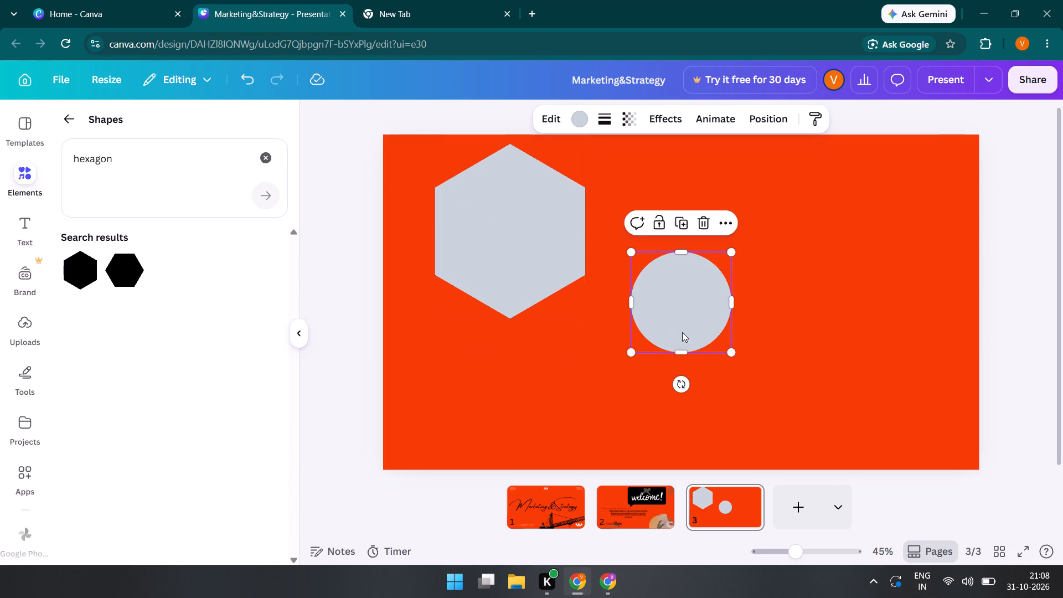
drag(683, 353, 662, 431)
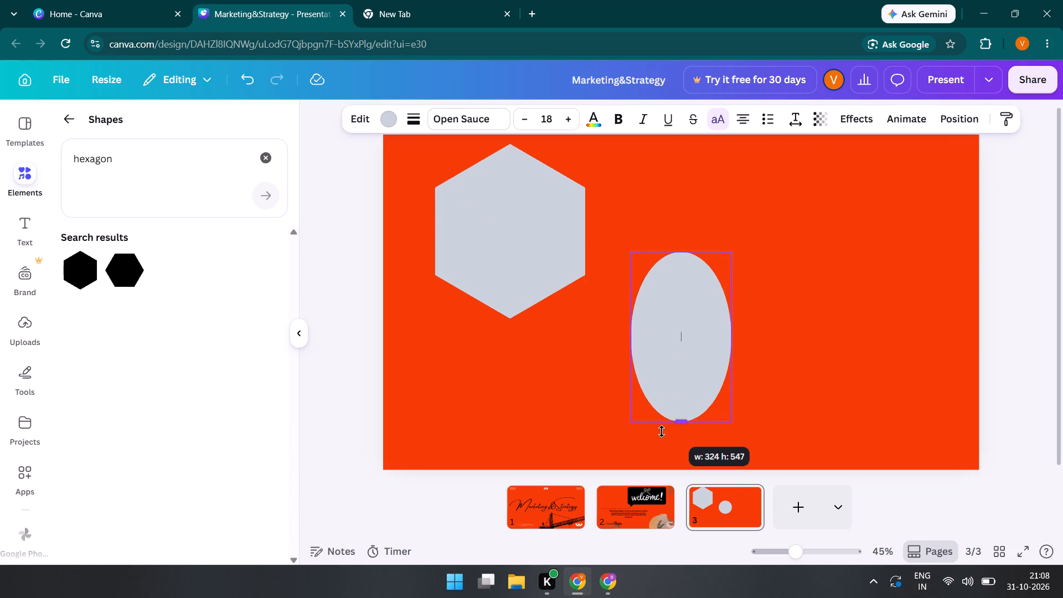
drag(662, 431, 646, 453)
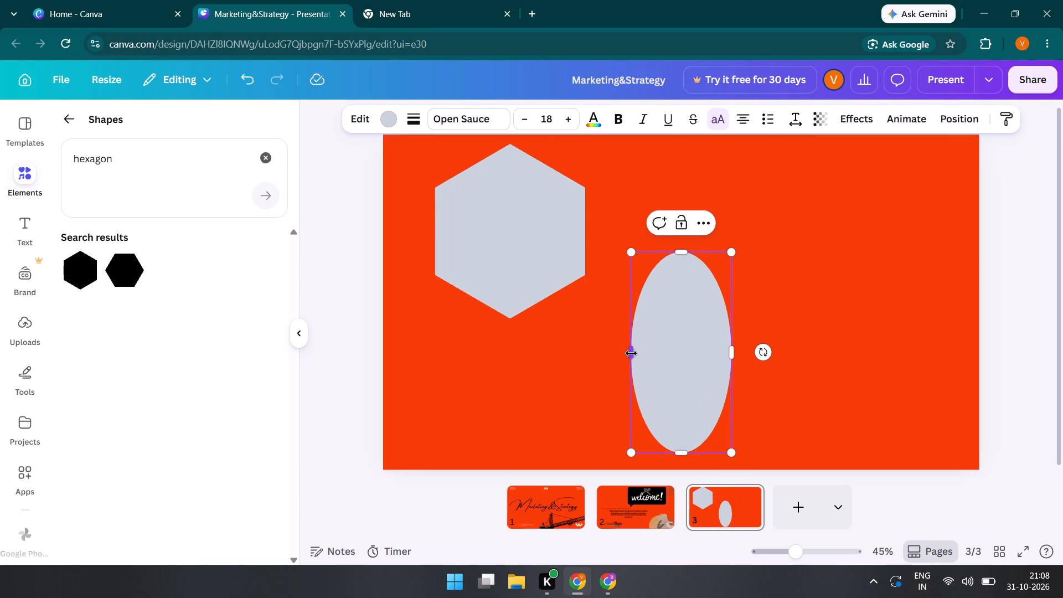
click(631, 353)
drag(631, 353, 582, 363)
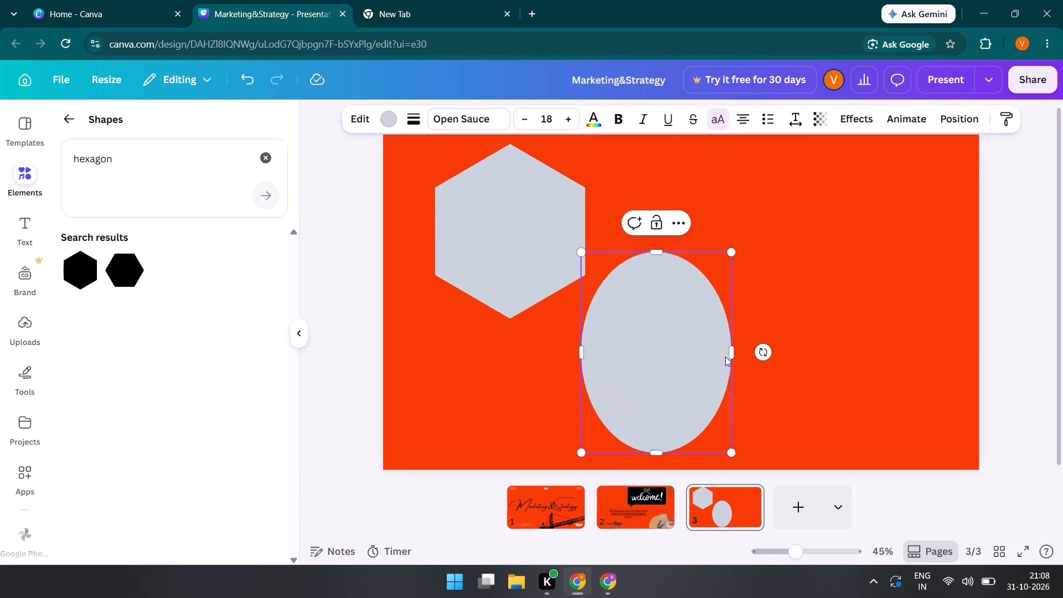
drag(736, 353, 788, 347)
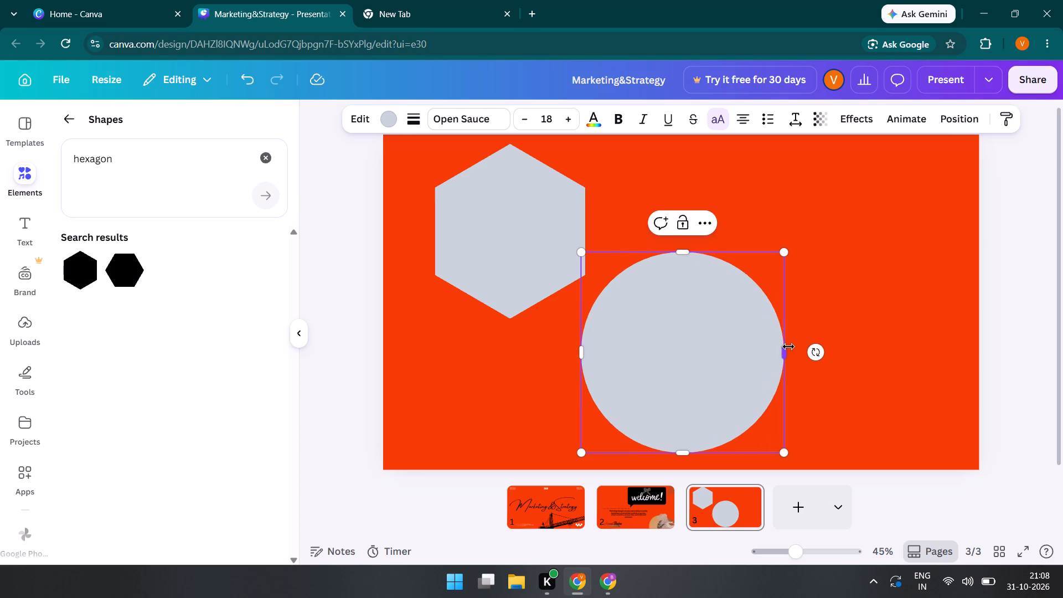
click(903, 286)
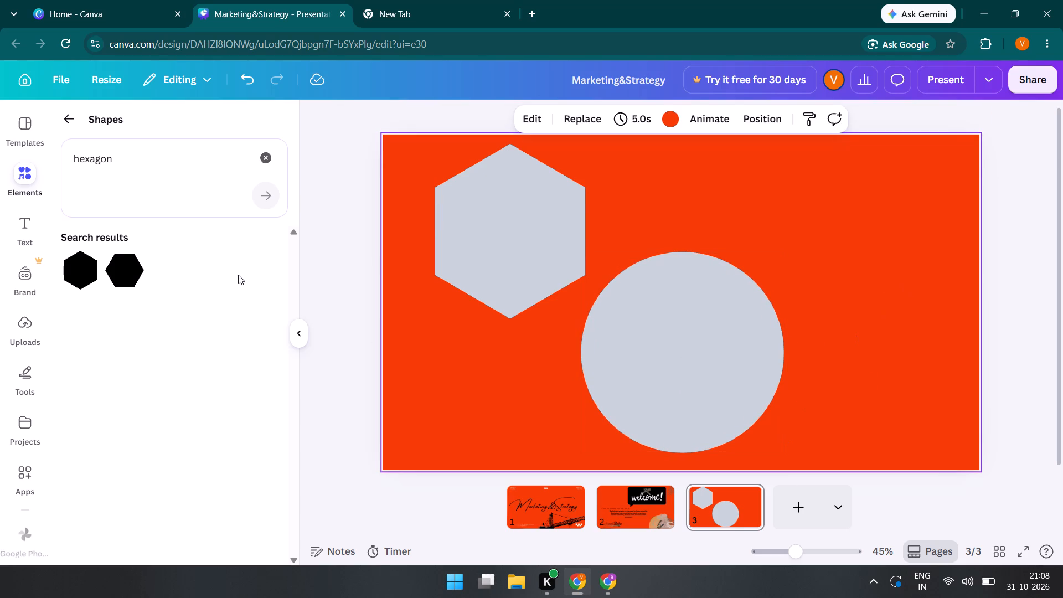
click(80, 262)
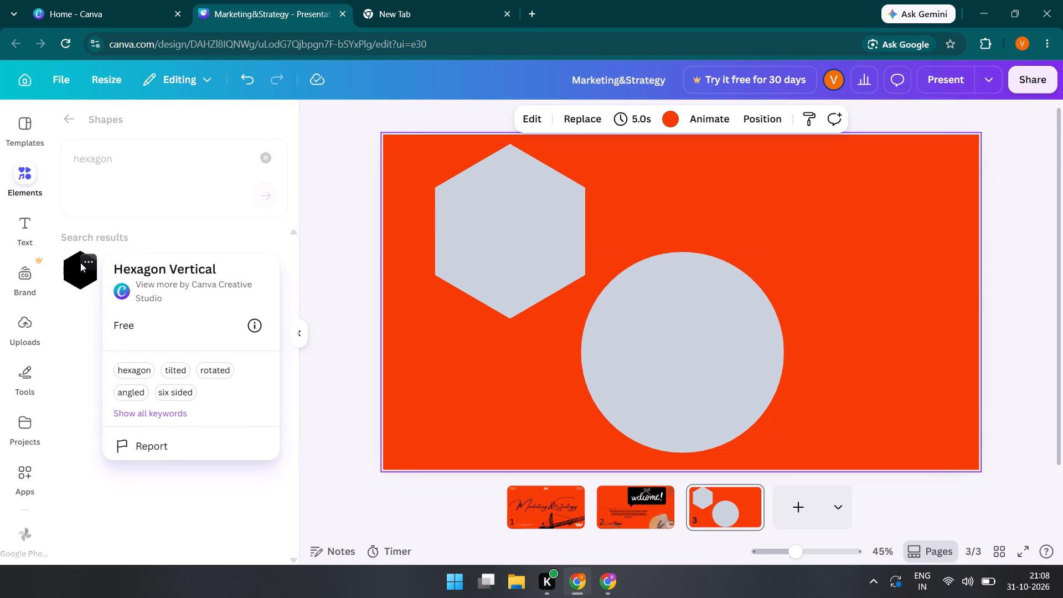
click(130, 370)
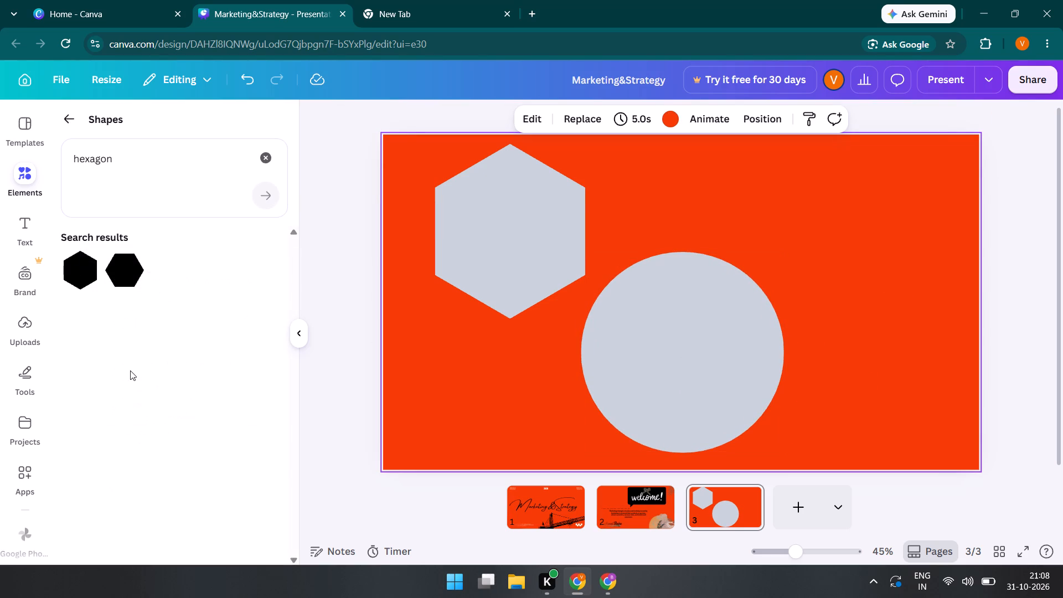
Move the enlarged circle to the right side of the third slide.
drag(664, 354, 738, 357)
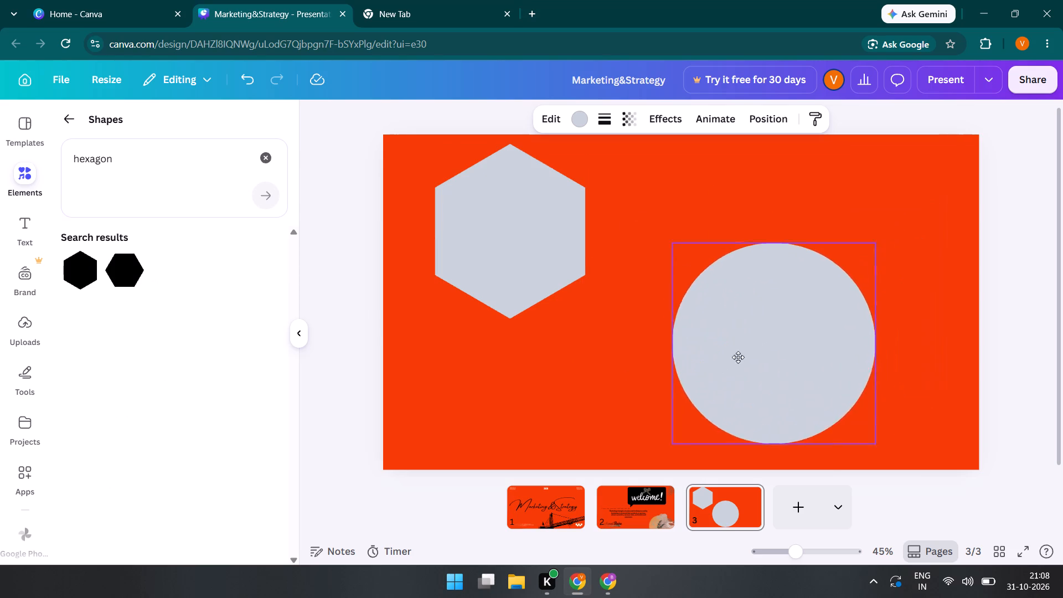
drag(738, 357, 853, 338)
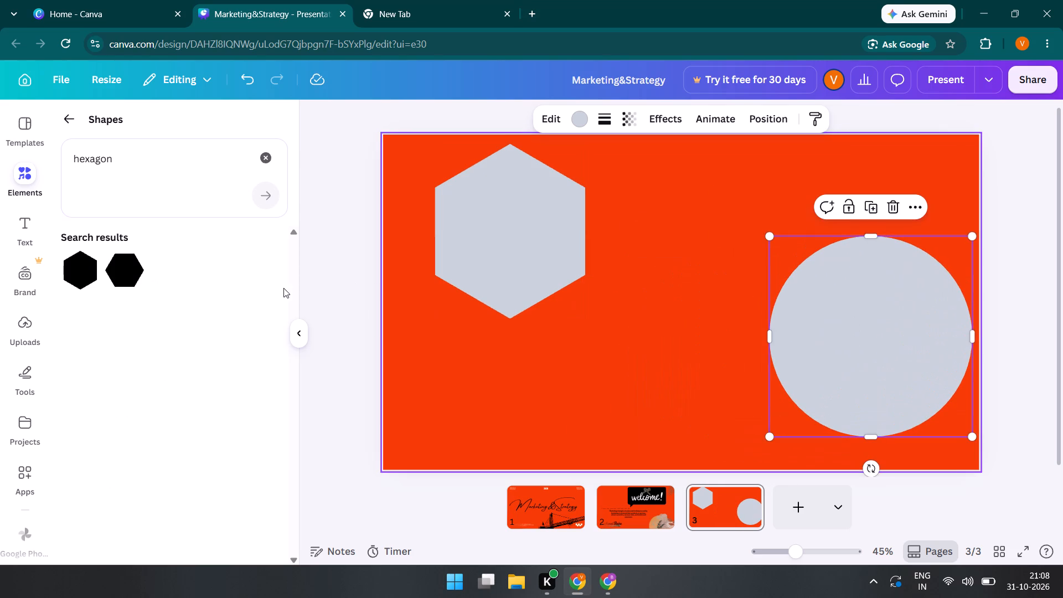
Duplicate the hexagon and place the copy in the upper right of the third slide, level with the original.
right_click(555, 247)
click(508, 348)
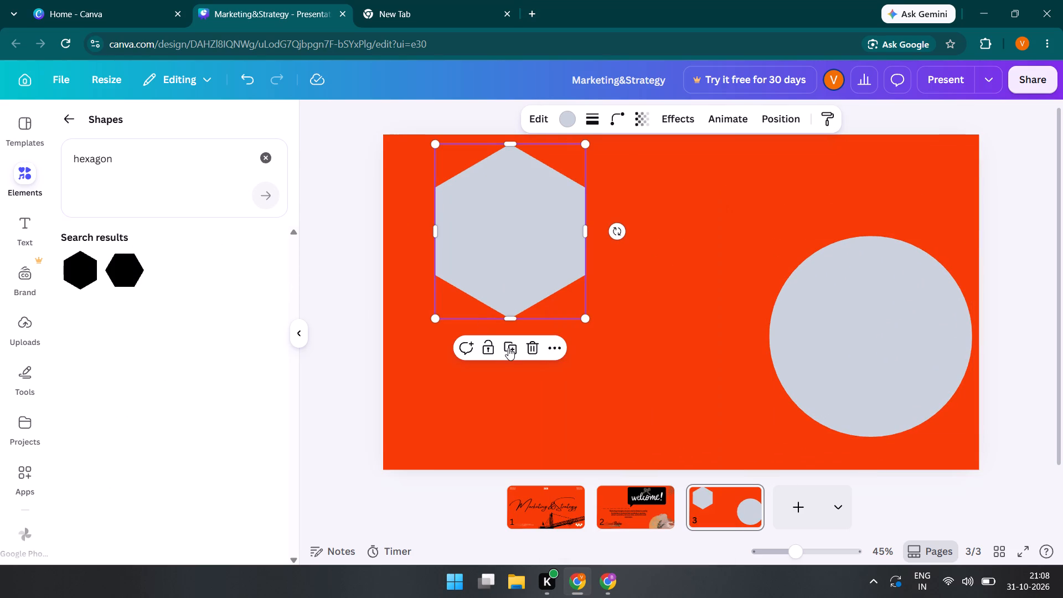
drag(503, 260, 632, 259)
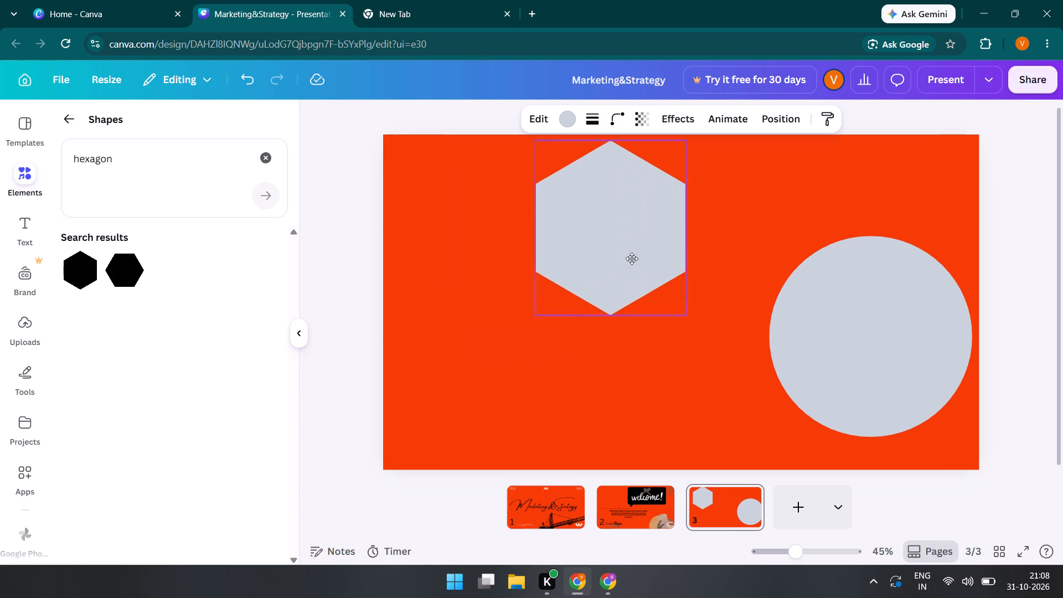
drag(632, 259, 500, 266)
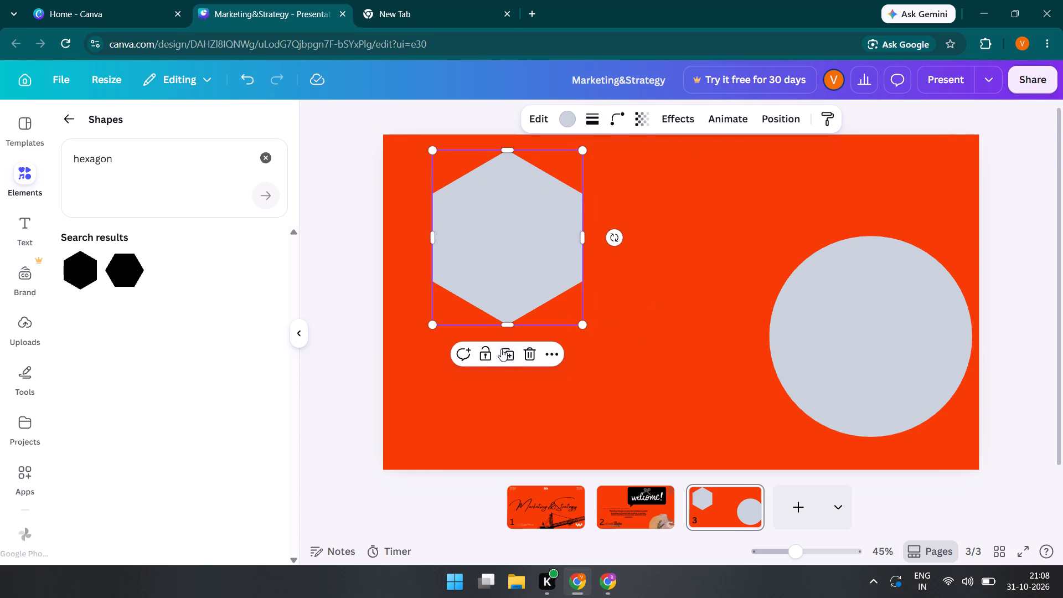
click(502, 362)
drag(515, 218, 582, 221)
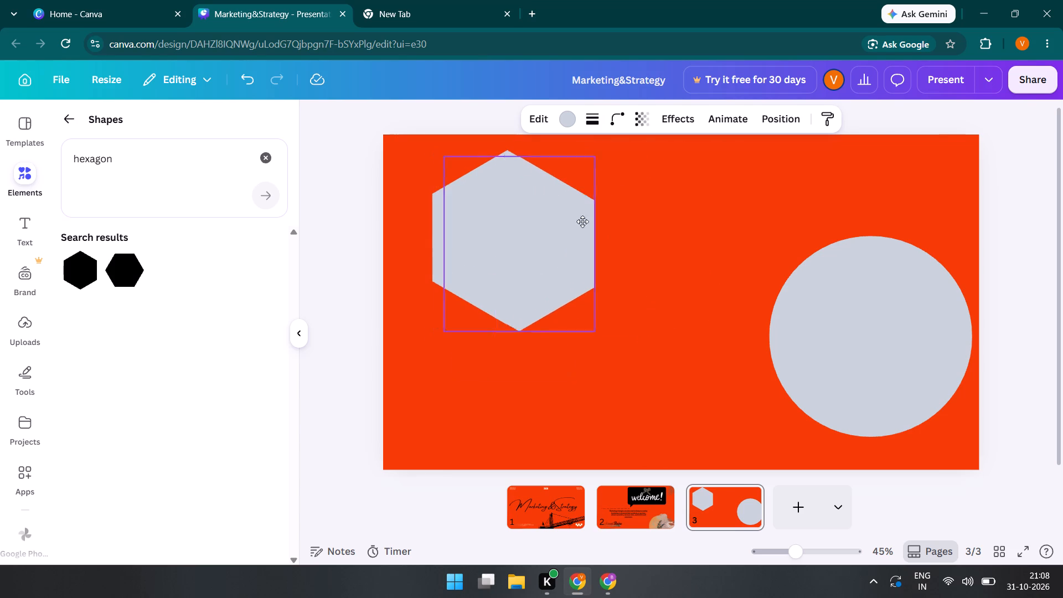
drag(582, 221, 863, 207)
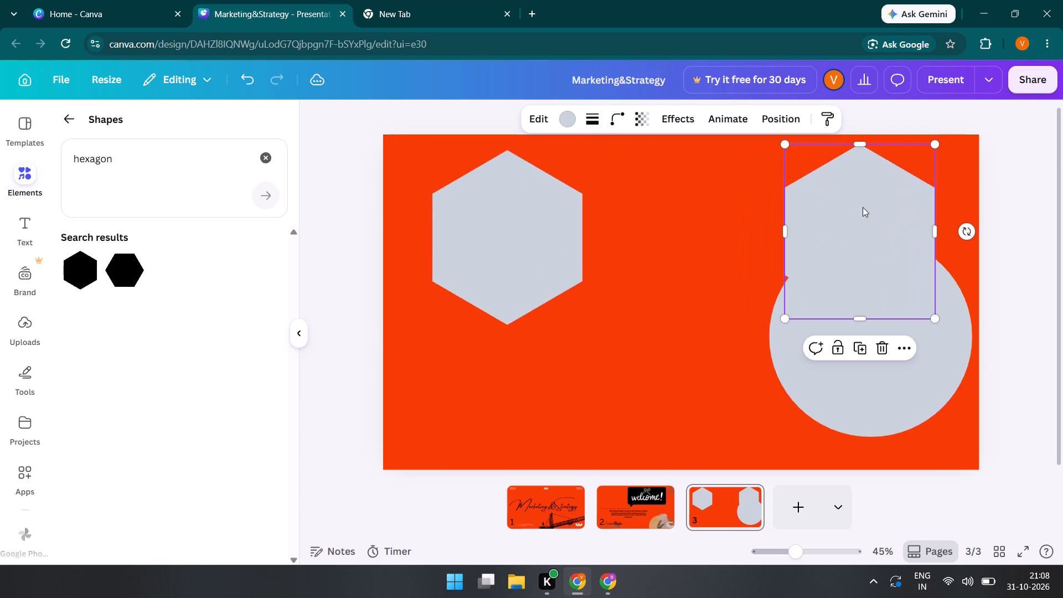
Move the circle to the lower centre of the slide, between and below the two hexagons.
drag(834, 417, 648, 443)
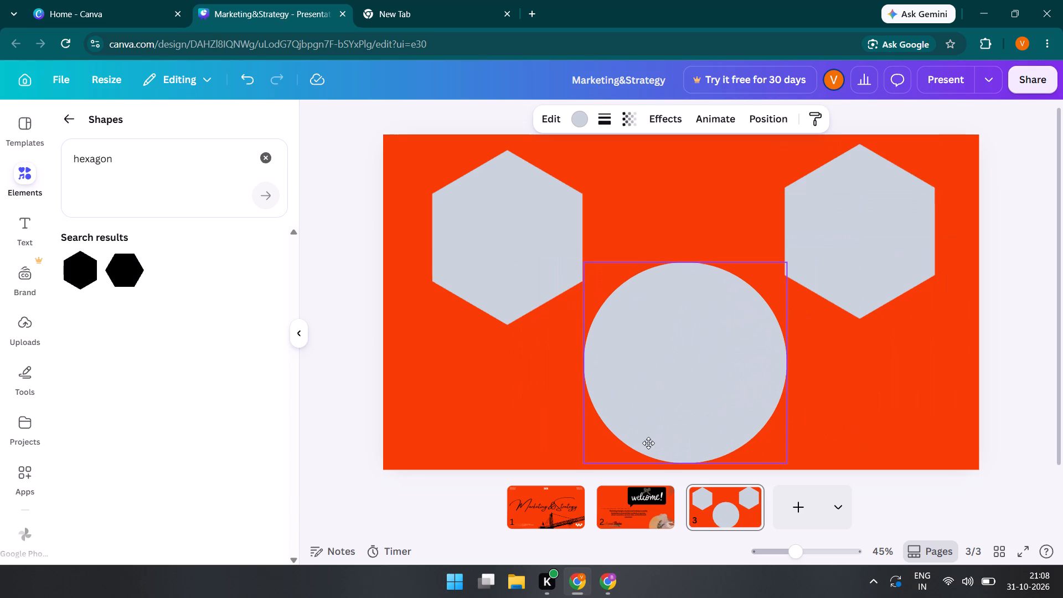
drag(648, 443, 653, 425)
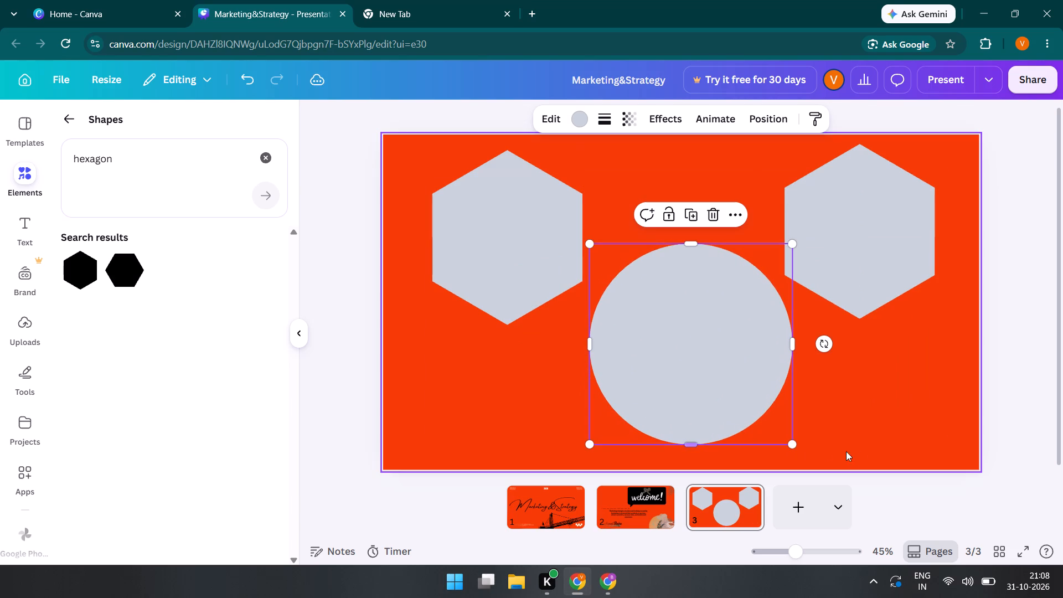
click(904, 450)
drag(740, 365, 732, 367)
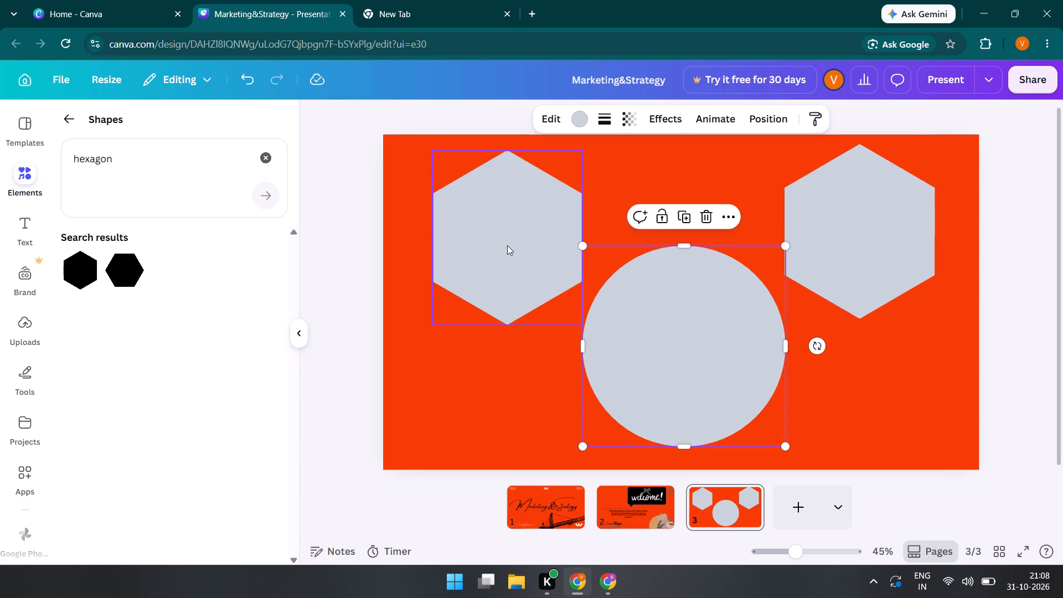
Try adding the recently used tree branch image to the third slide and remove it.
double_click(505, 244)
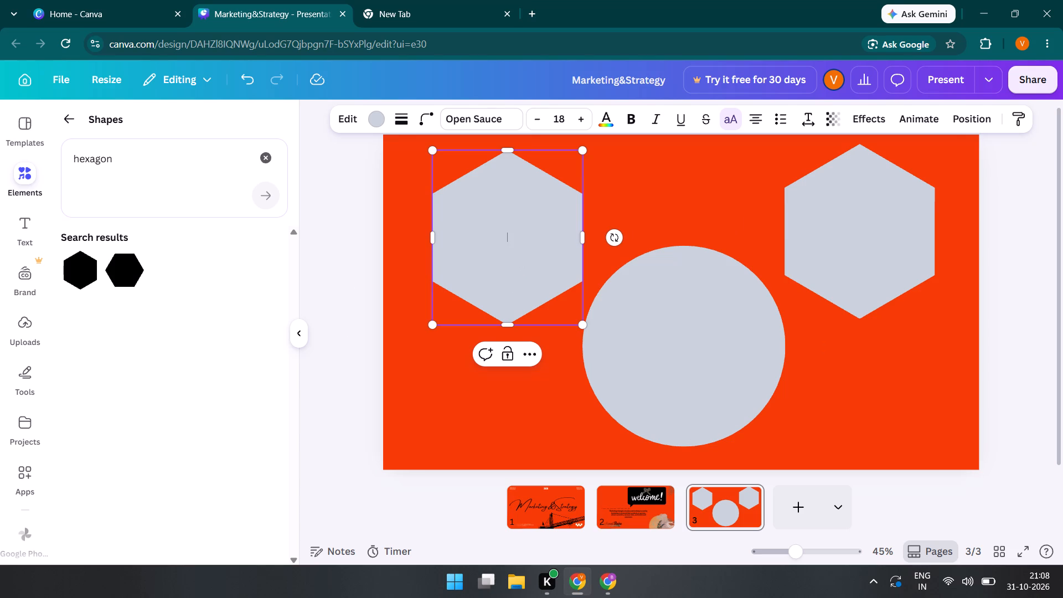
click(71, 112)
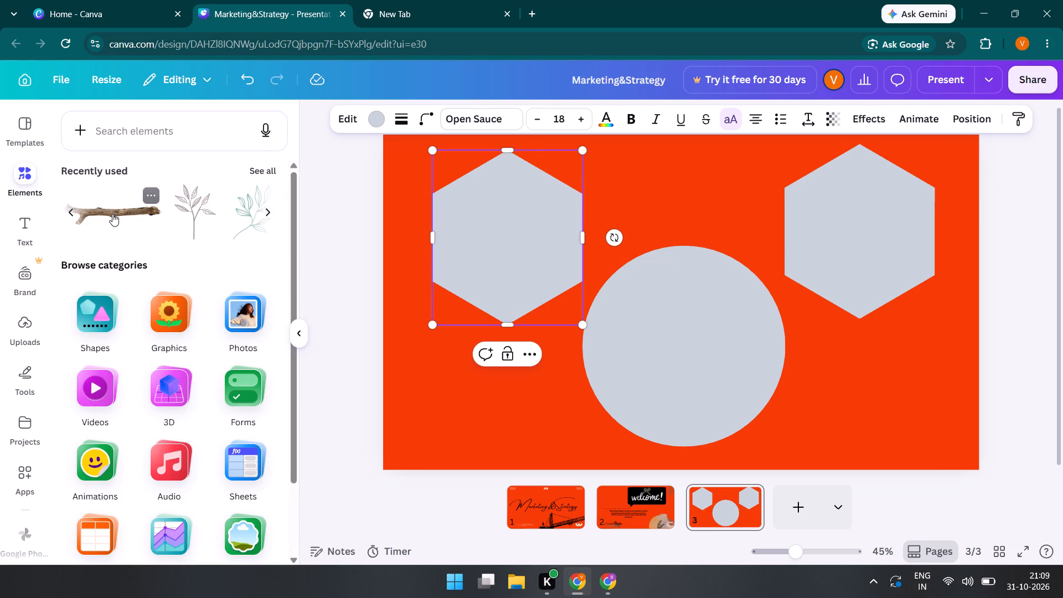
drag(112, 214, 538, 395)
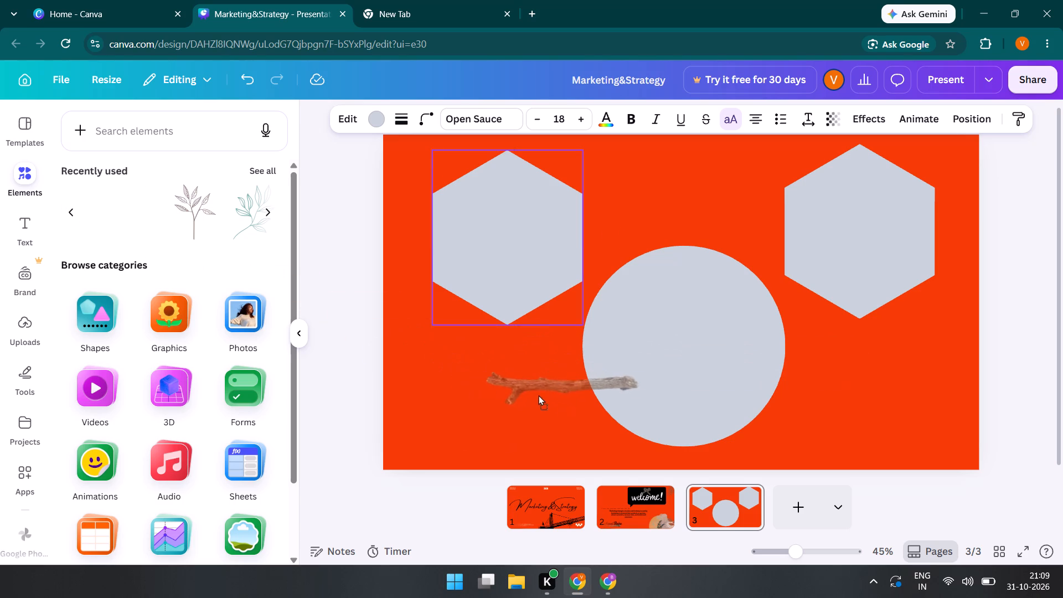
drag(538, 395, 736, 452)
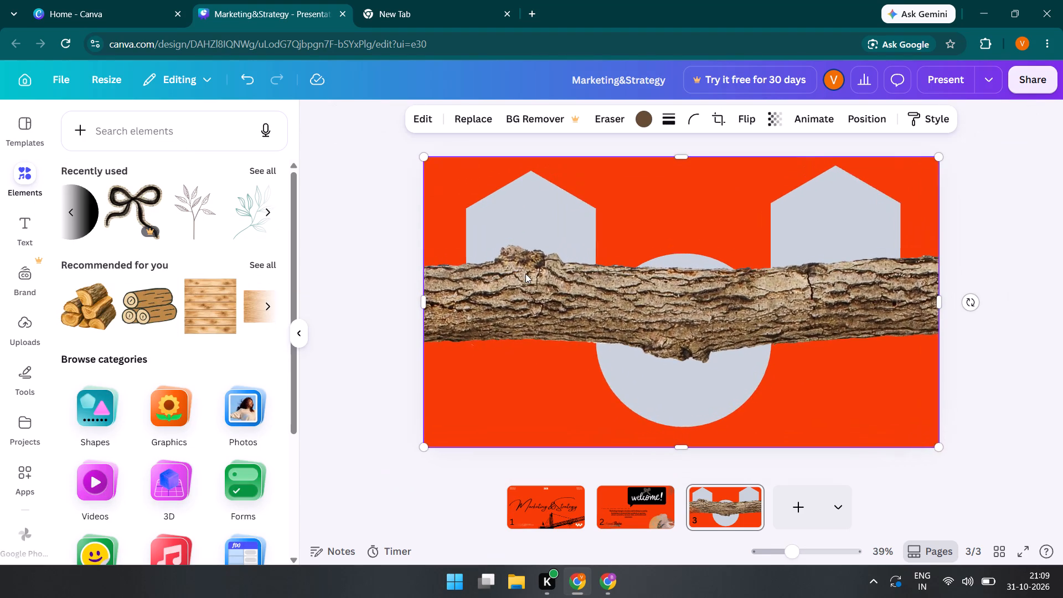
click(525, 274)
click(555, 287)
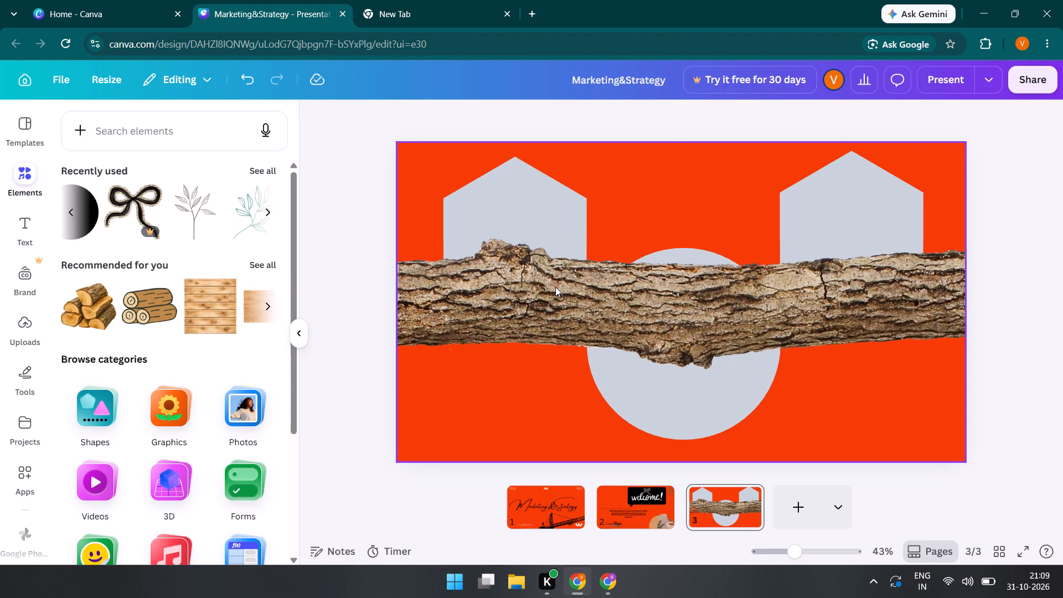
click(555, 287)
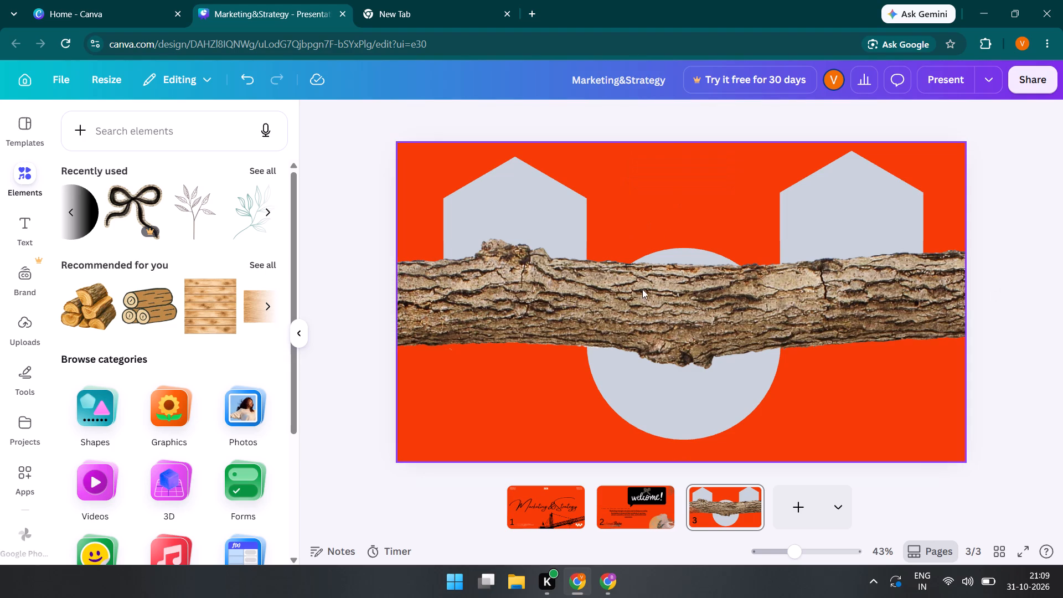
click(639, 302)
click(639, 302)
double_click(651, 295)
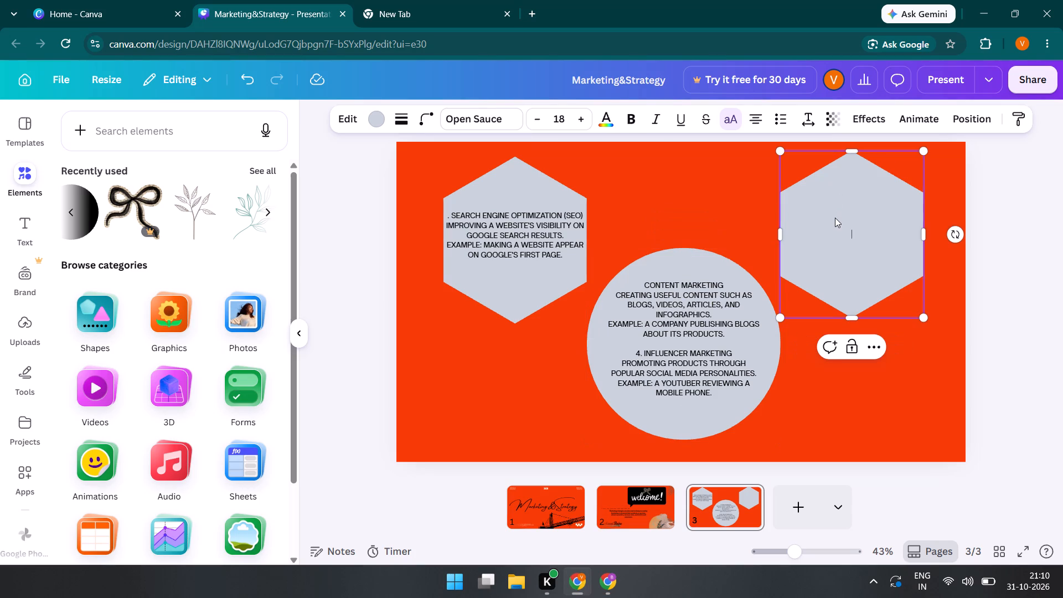
key(ctrl+v)
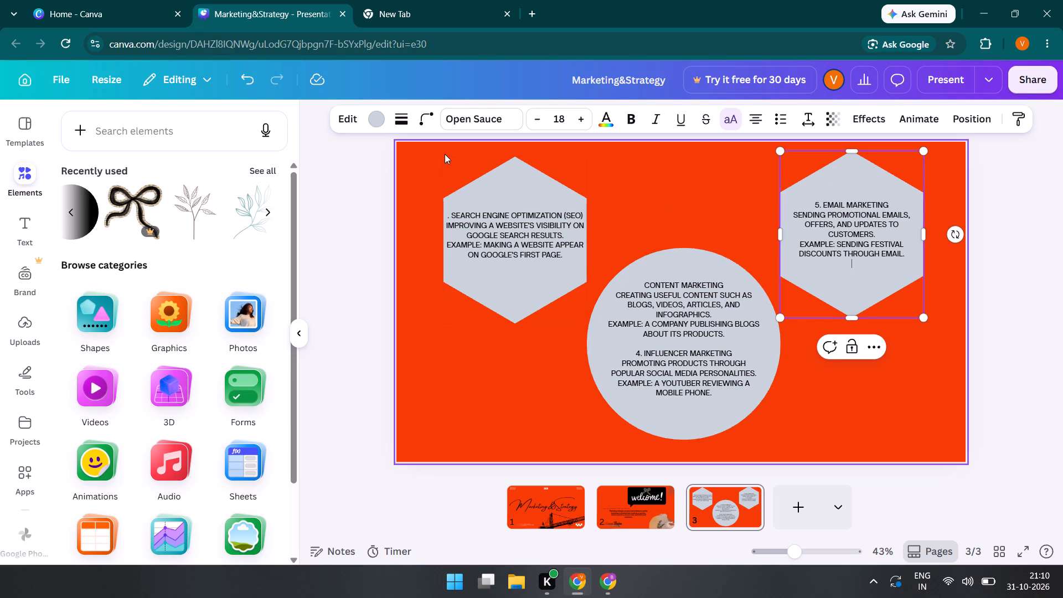
Resize the upper-left hexagon, keeping the SEO text inside and bringing its bottom point level with the upper-right hexagon's.
click(507, 241)
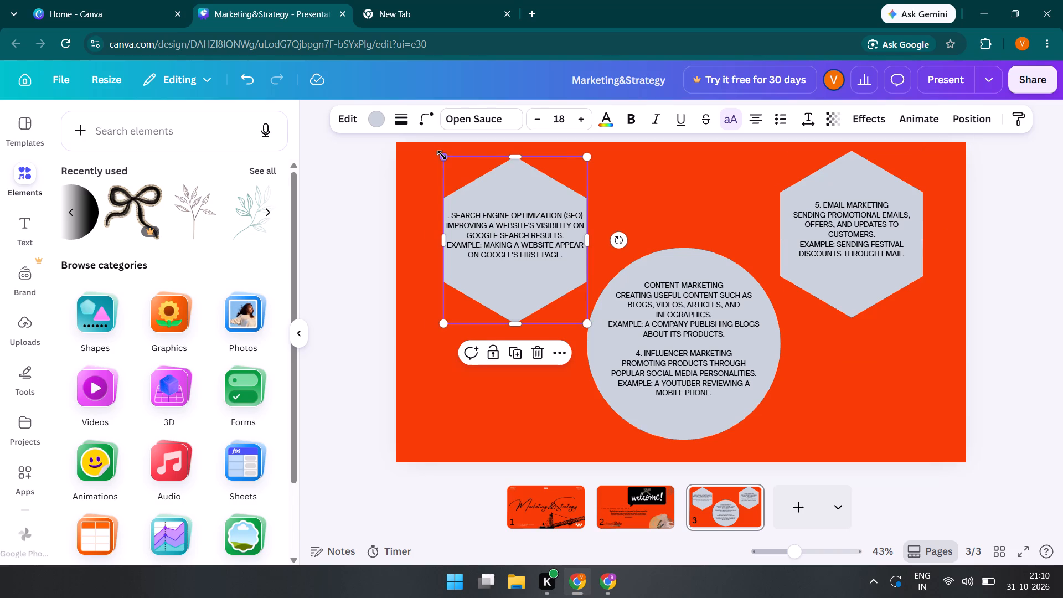
drag(442, 155, 447, 190)
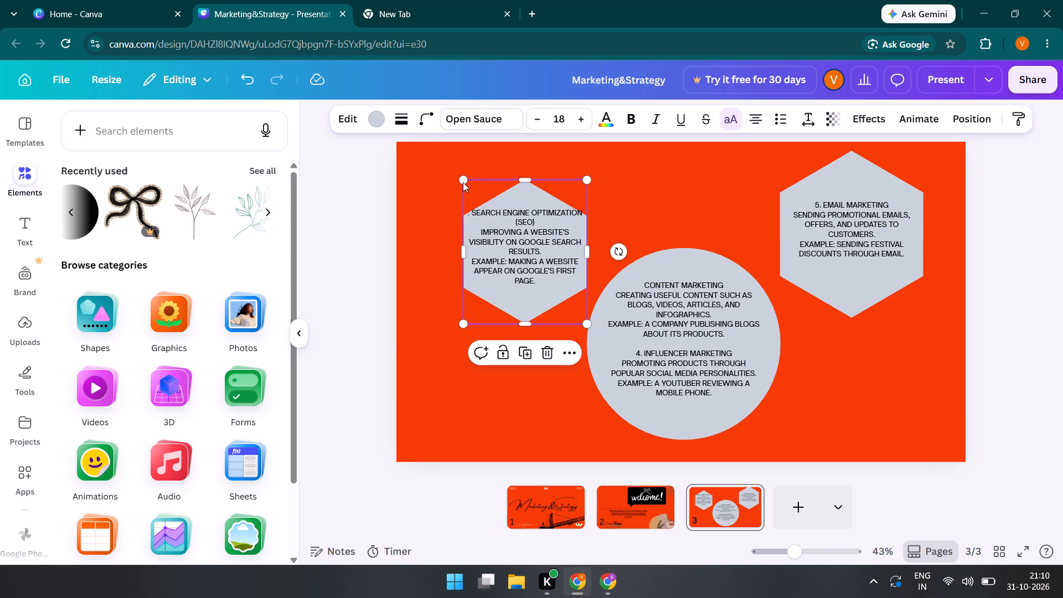
drag(464, 179, 425, 168)
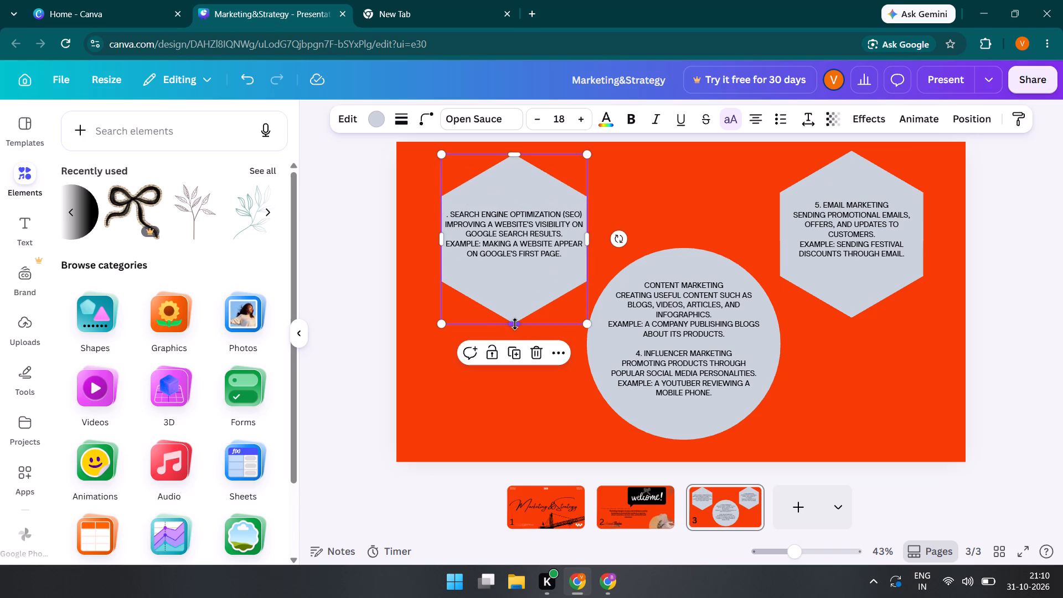
drag(515, 324, 514, 297)
drag(514, 297, 515, 306)
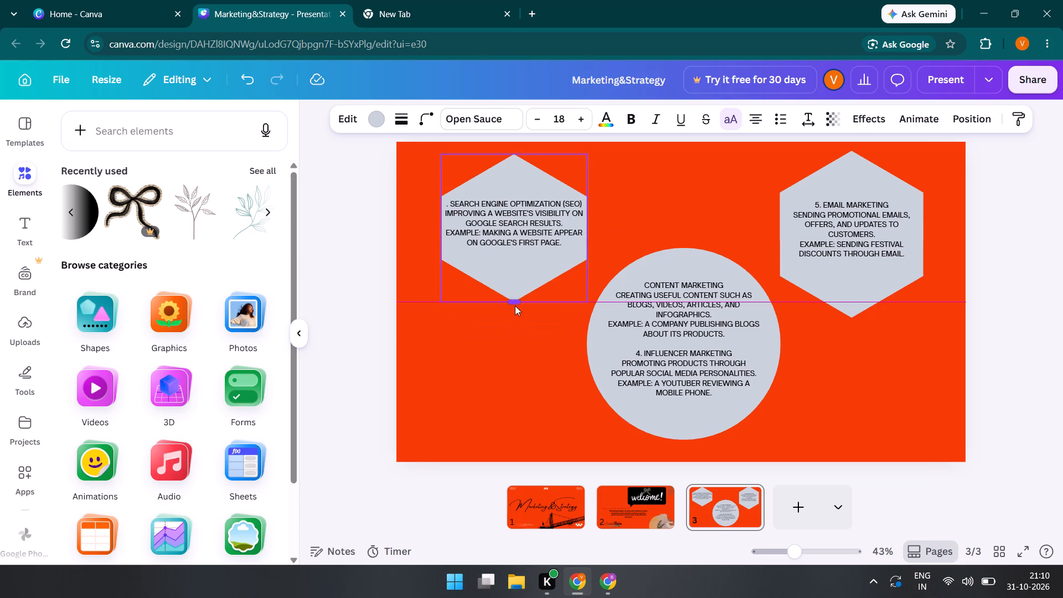
drag(515, 306, 518, 318)
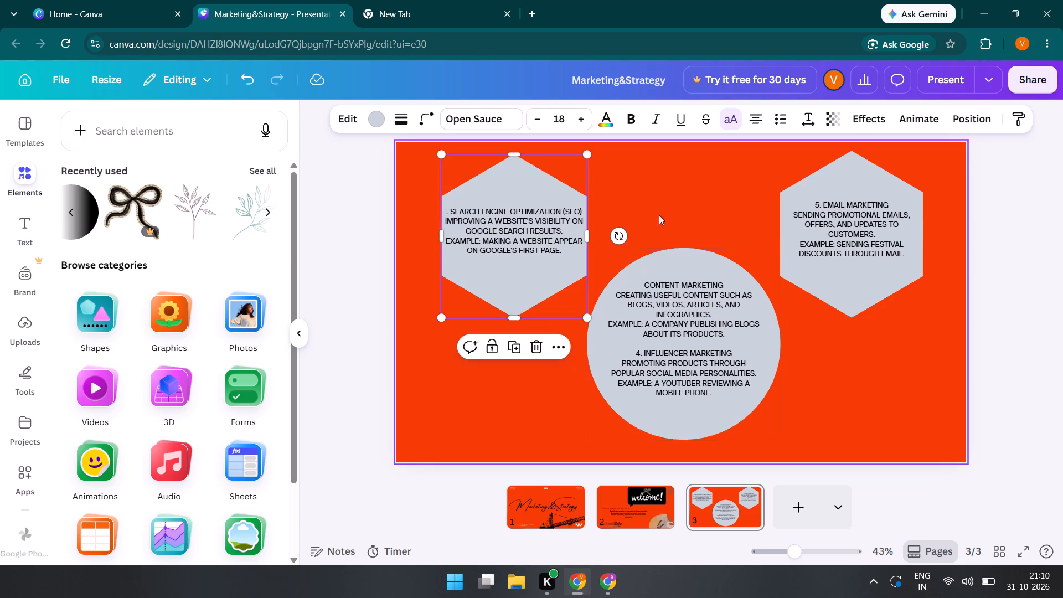
click(661, 207)
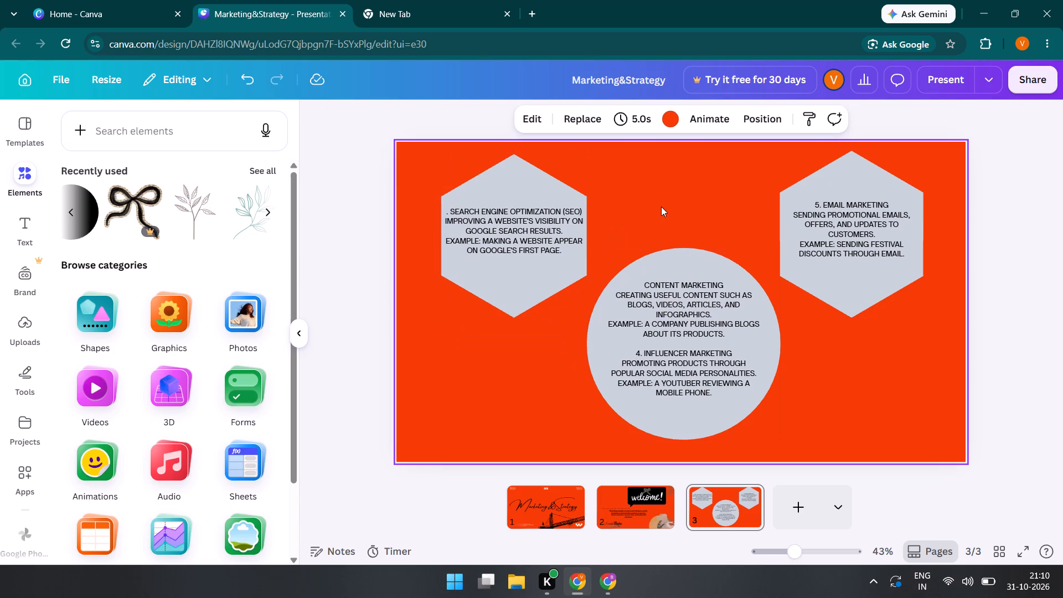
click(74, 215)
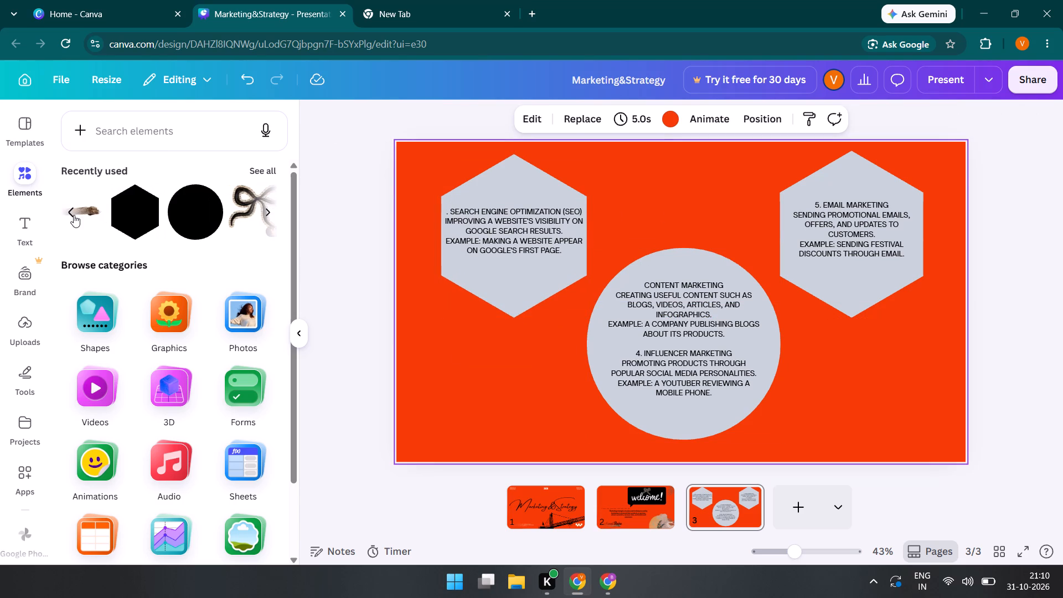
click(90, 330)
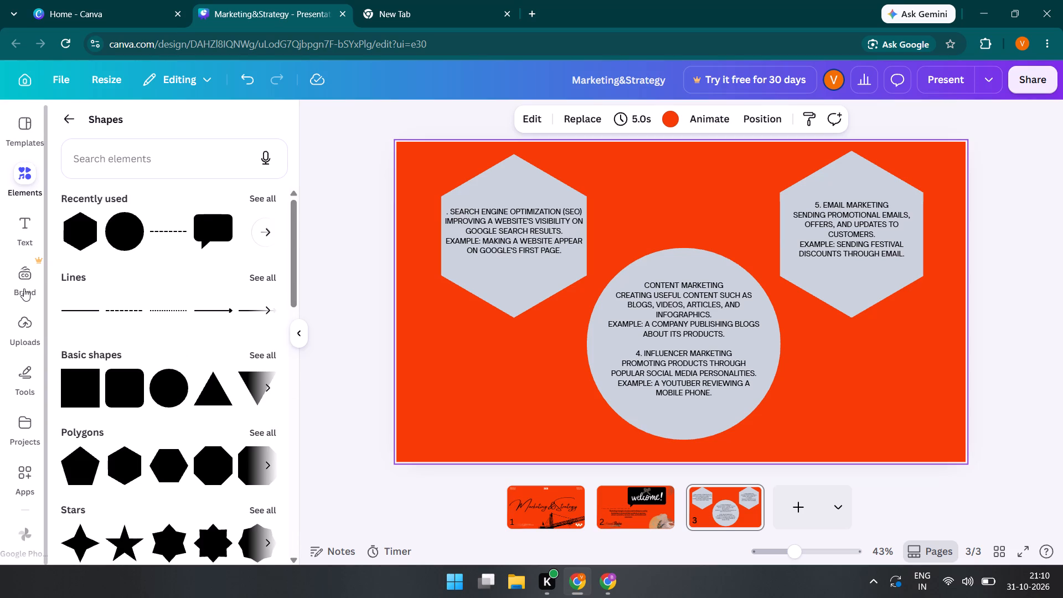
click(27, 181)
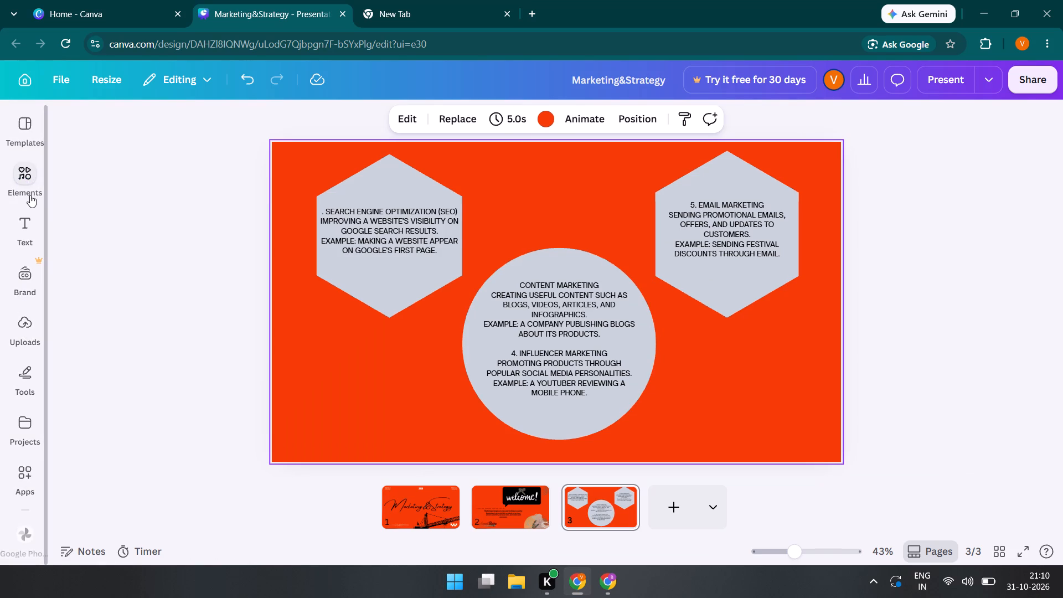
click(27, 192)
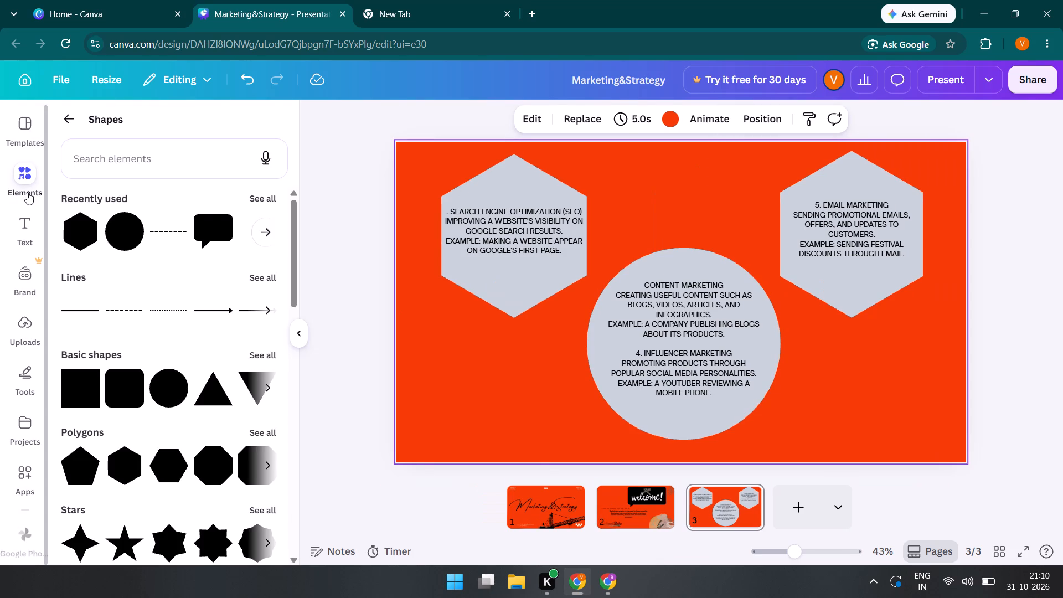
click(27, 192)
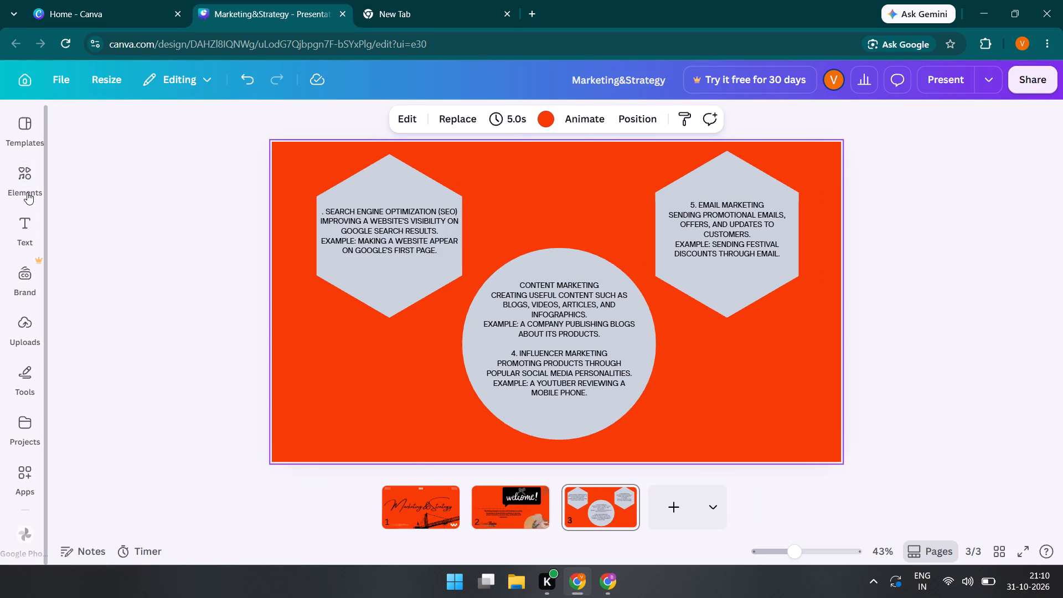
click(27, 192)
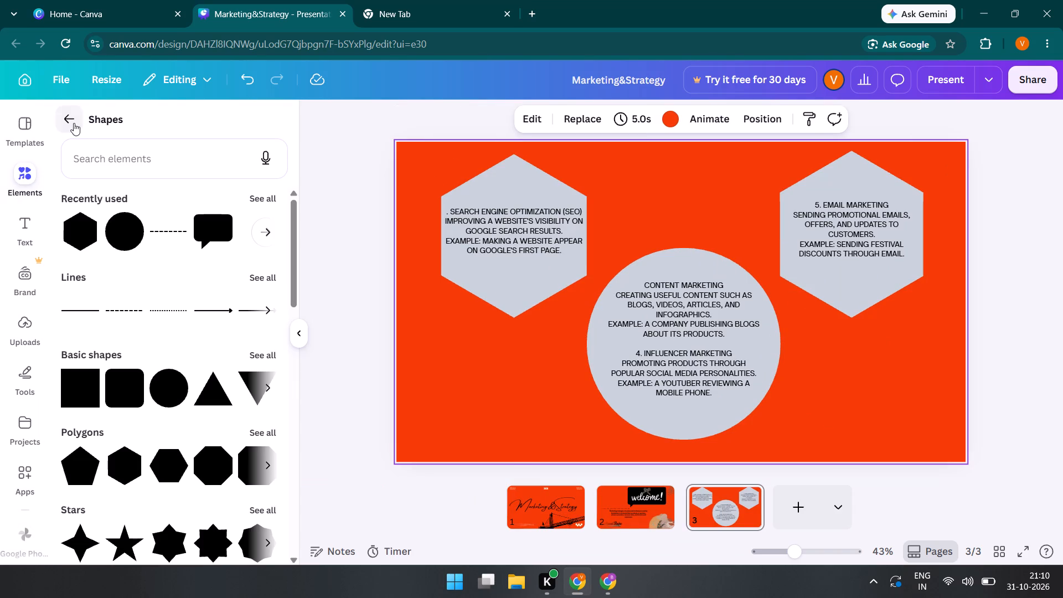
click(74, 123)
Browse the graphics library, including its icons and themed collections, for decorations that suit the third slide.
scroll(178, 407, down, 4)
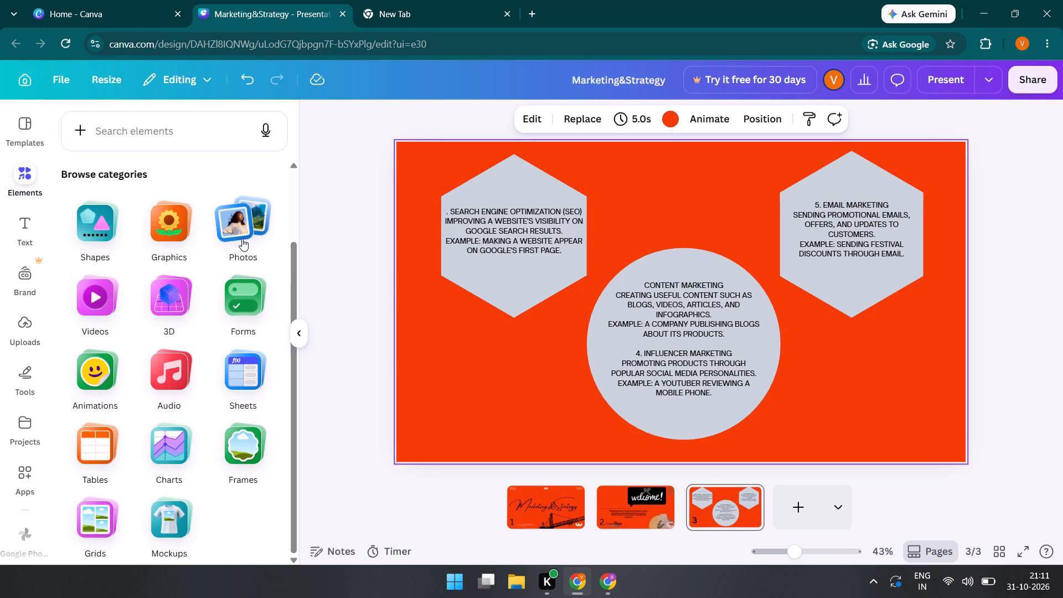
click(176, 223)
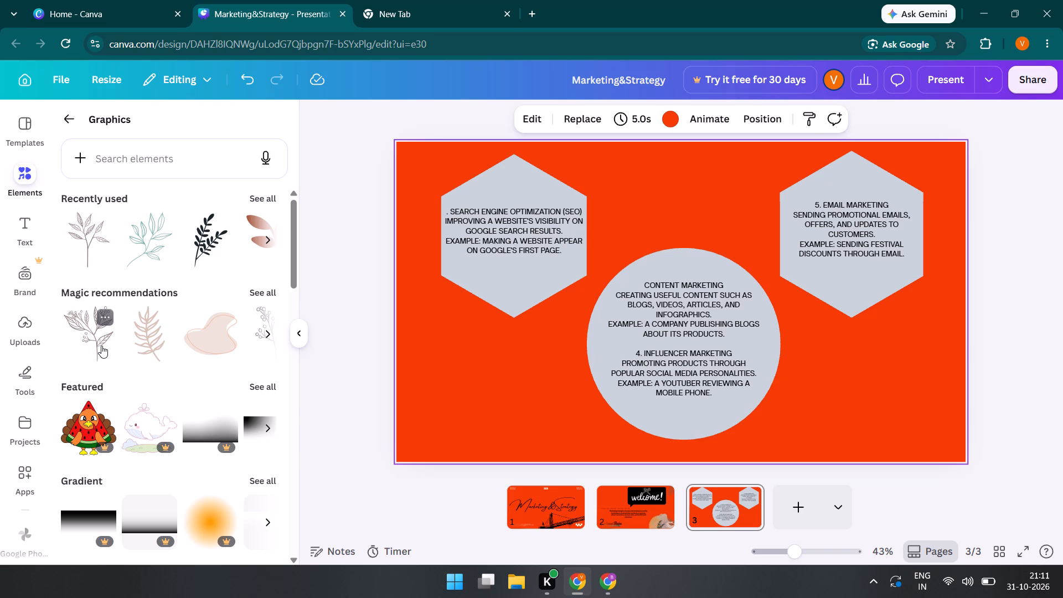
scroll(263, 476, down, 5)
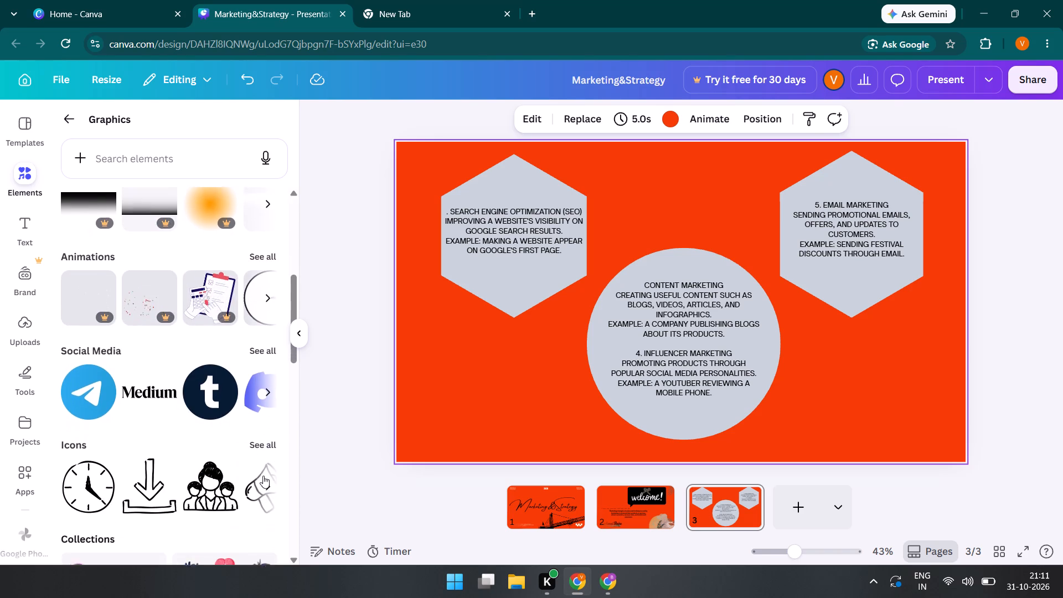
scroll(262, 469, down, 5)
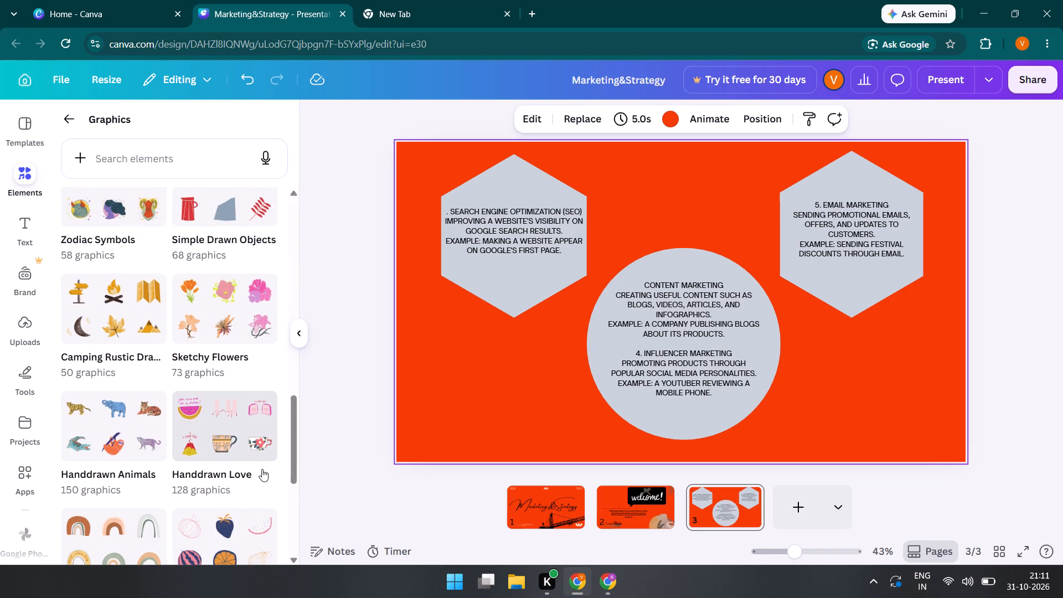
scroll(140, 463, down, 2)
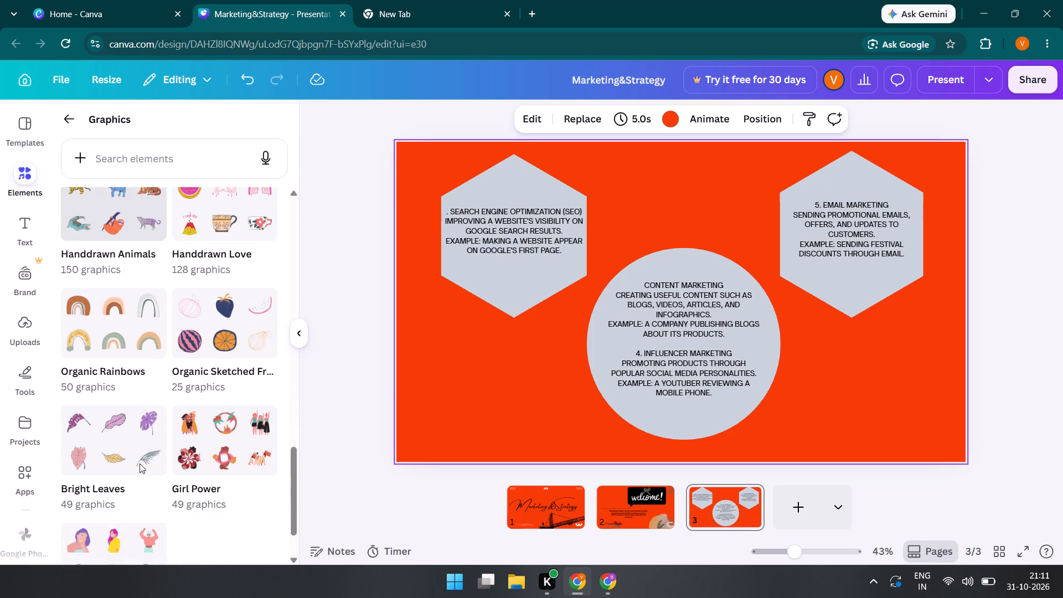
scroll(140, 463, down, 10)
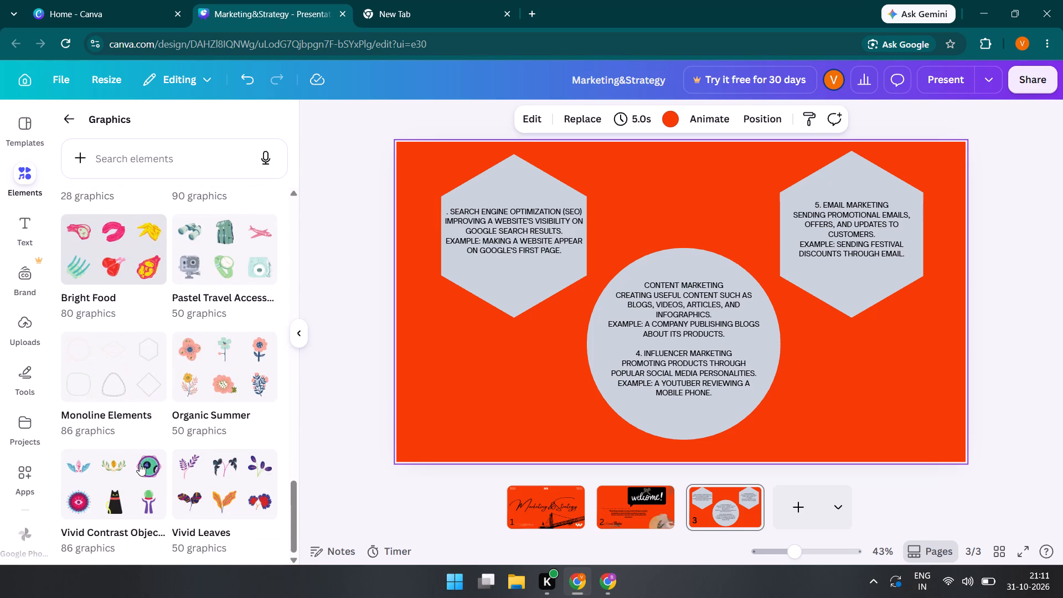
scroll(135, 378, right, 5)
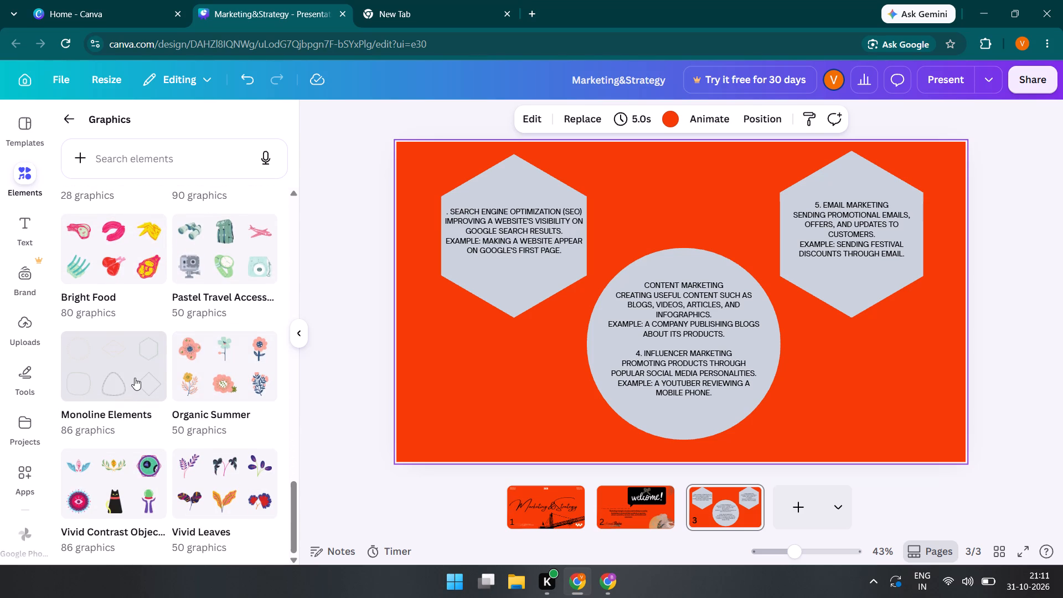
scroll(135, 378, right, 2)
scroll(135, 378, up, 7)
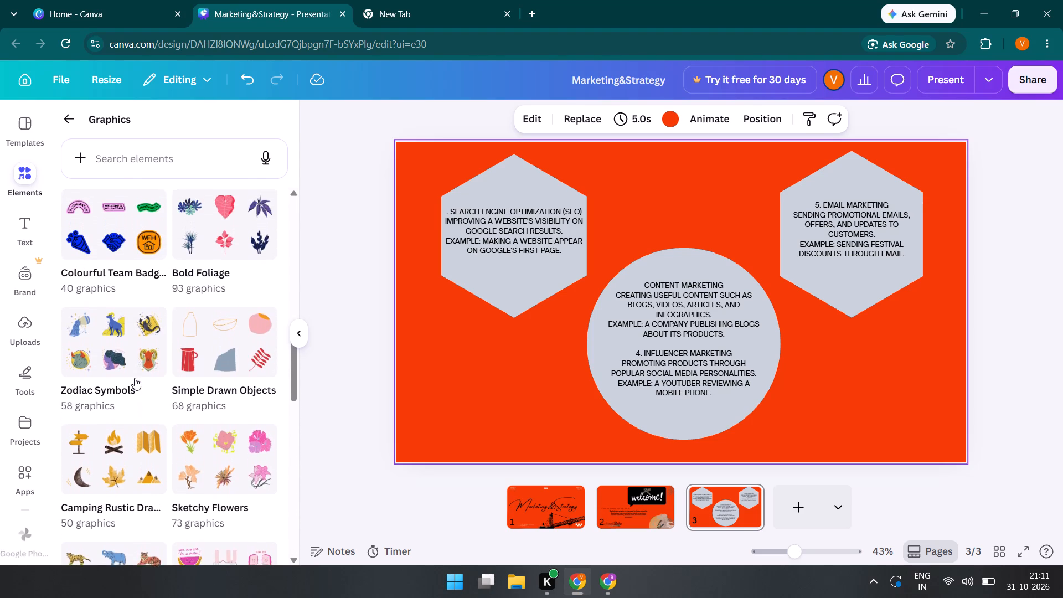
scroll(135, 378, up, 4)
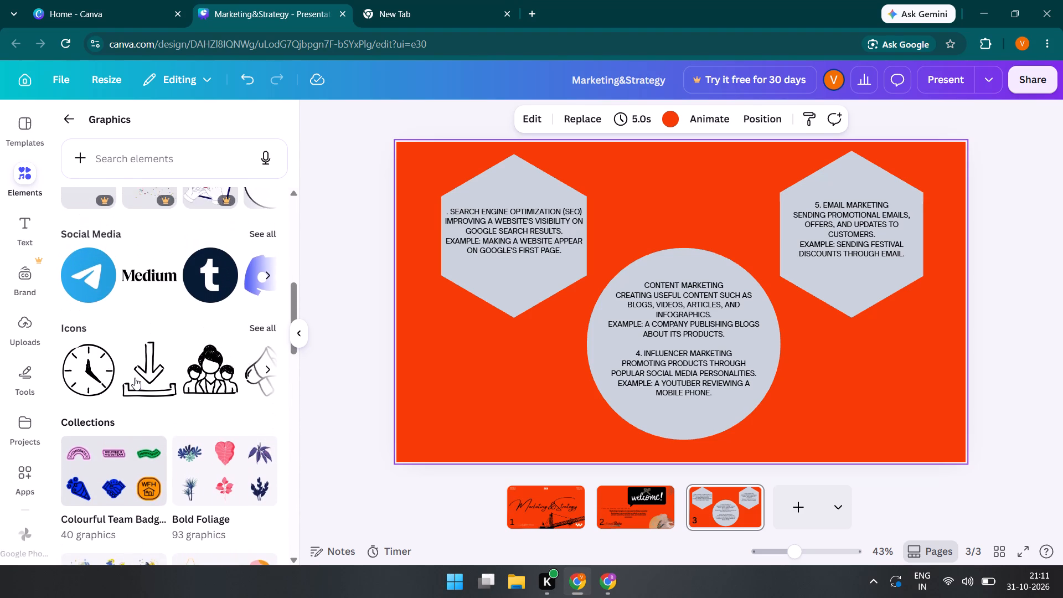
Add the hand-drawn star icon to the third slide, shrink it slightly and place it in the slide's lower-left corner.
click(270, 318)
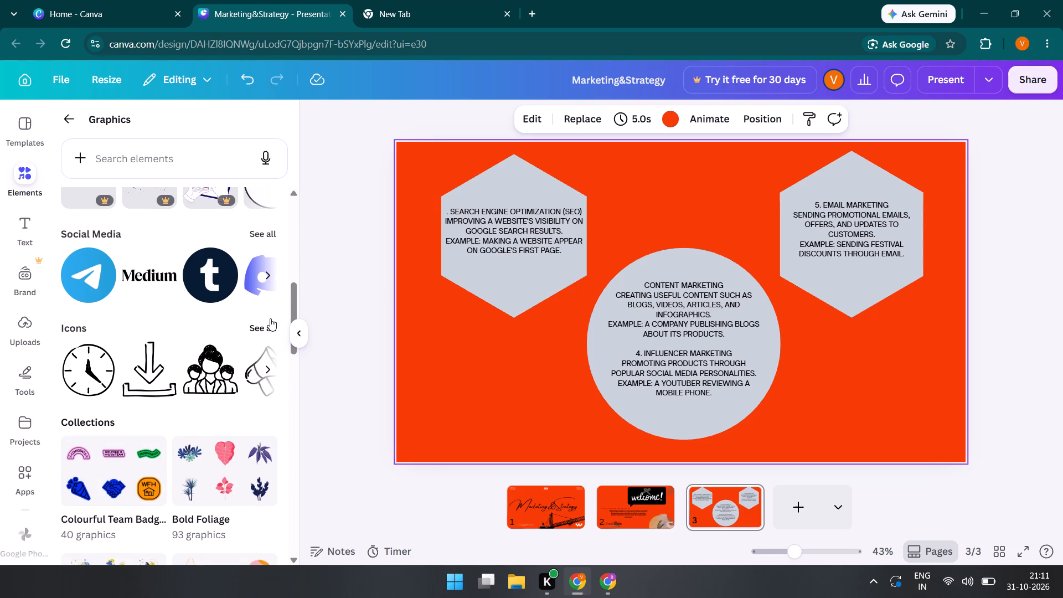
scroll(162, 396, down, 2)
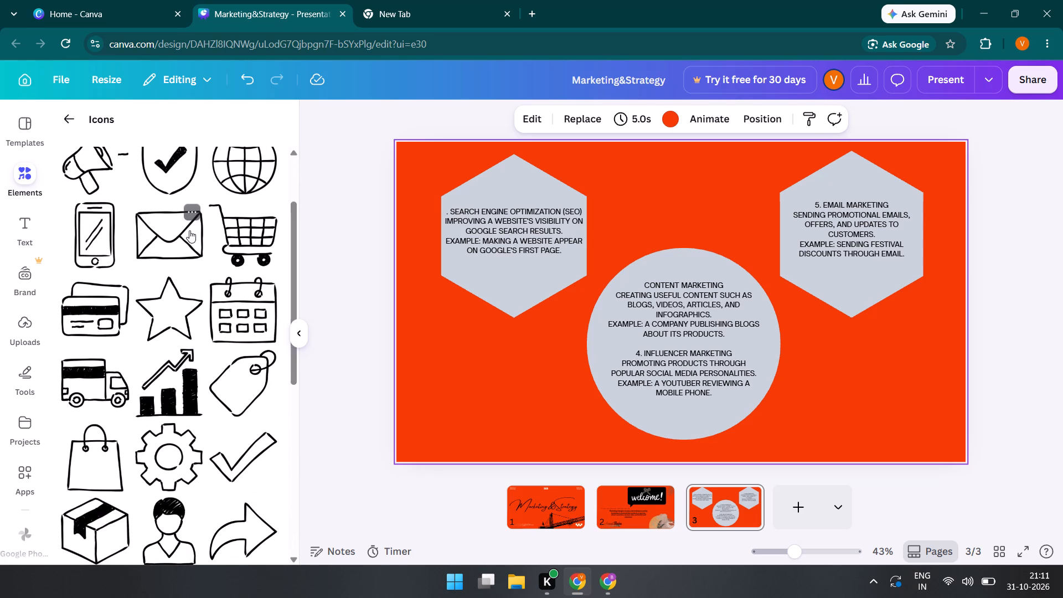
click(166, 301)
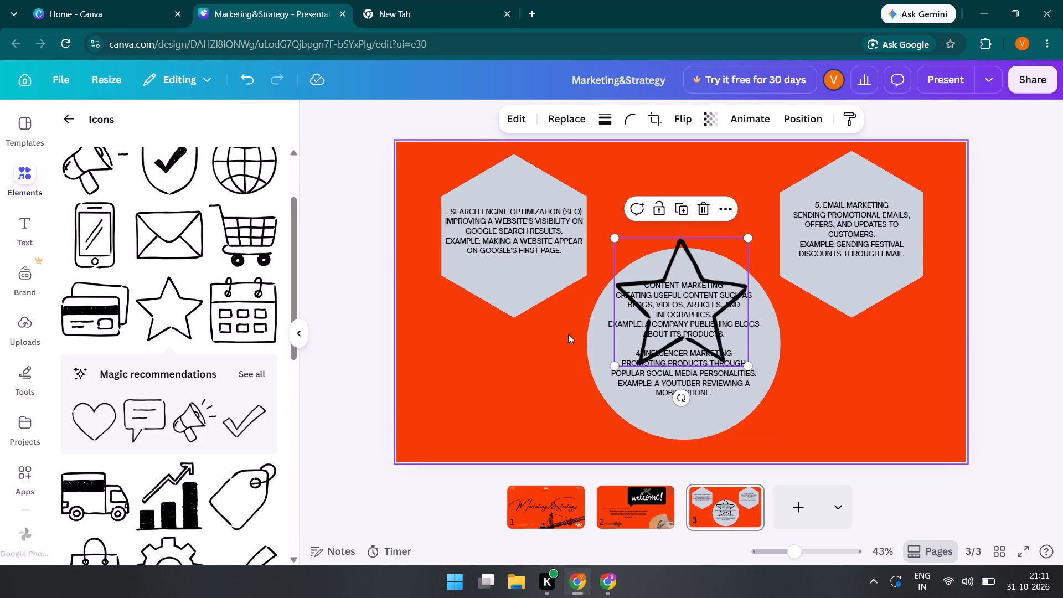
drag(659, 306, 658, 342)
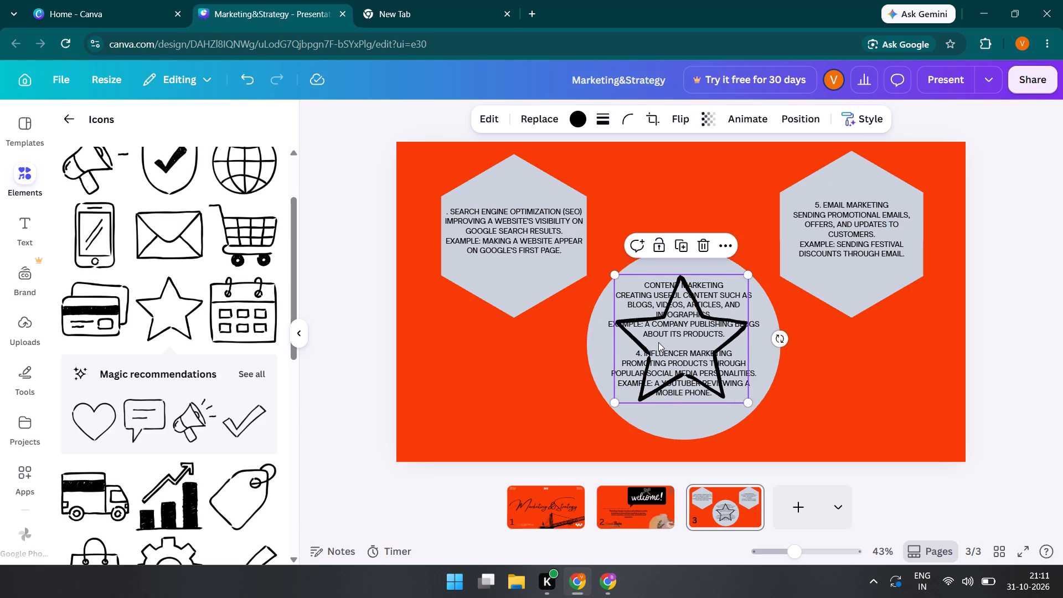
drag(658, 342, 471, 375)
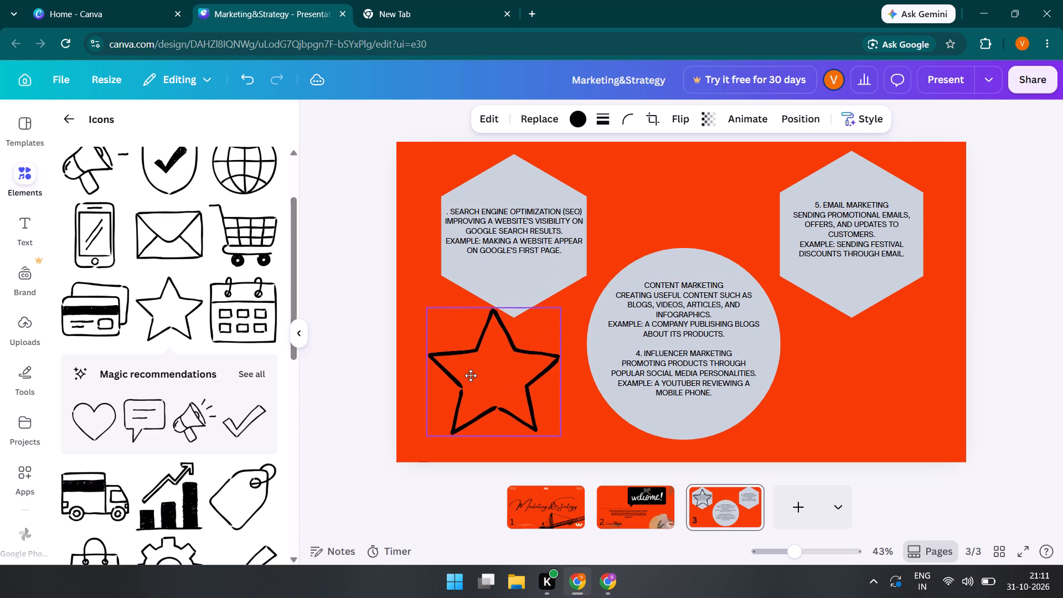
drag(471, 375, 449, 400)
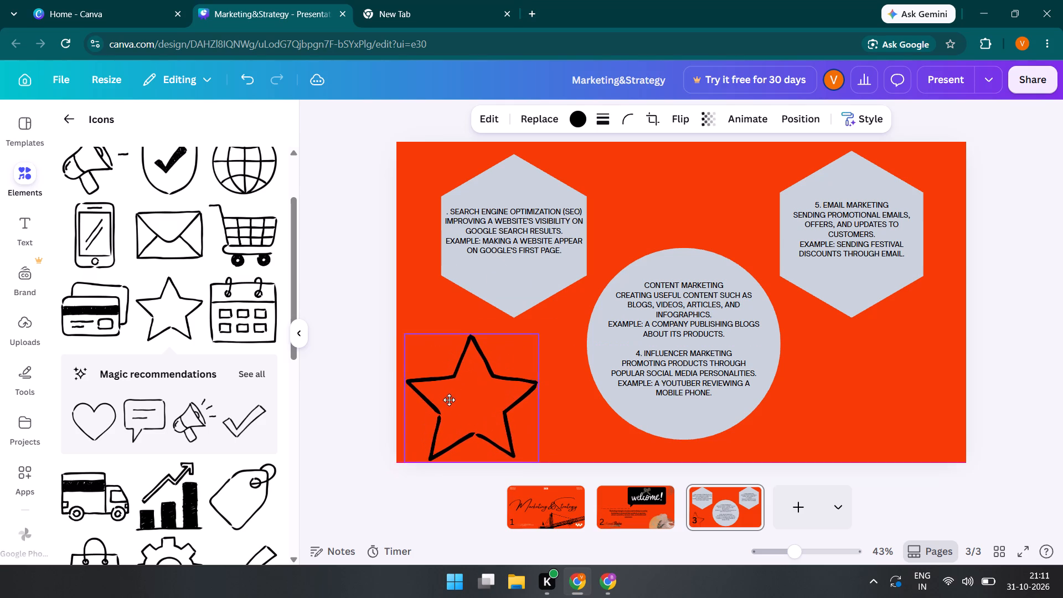
drag(449, 400, 436, 408)
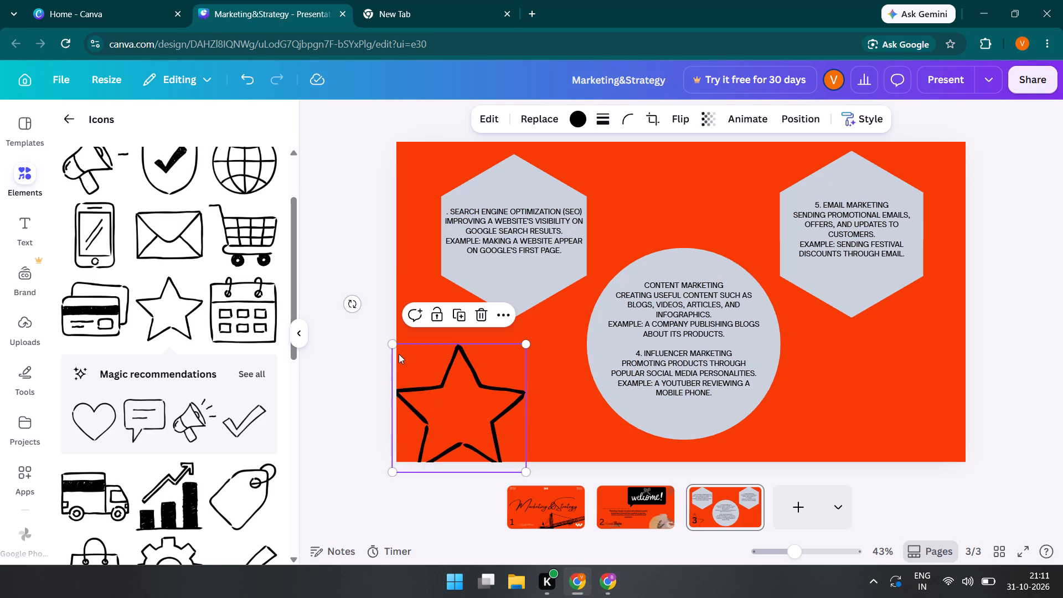
drag(391, 344, 416, 360)
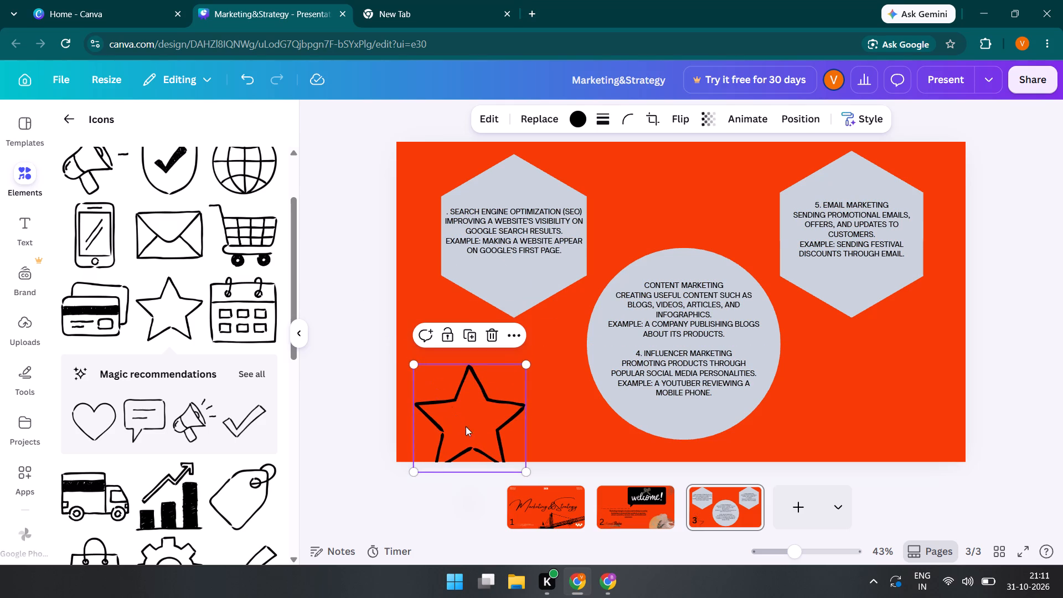
drag(475, 436, 475, 424)
Add the hand-drawn icon of three people, shrink it to about half its size and place it below the Email Marketing hexagon.
scroll(239, 318, up, 2)
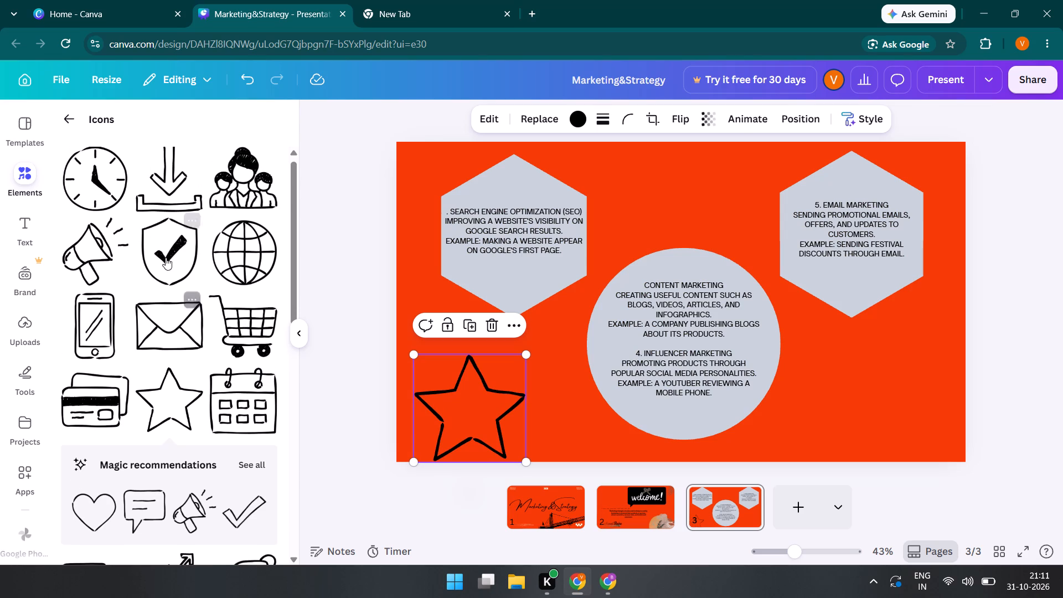
scroll(146, 248, up, 4)
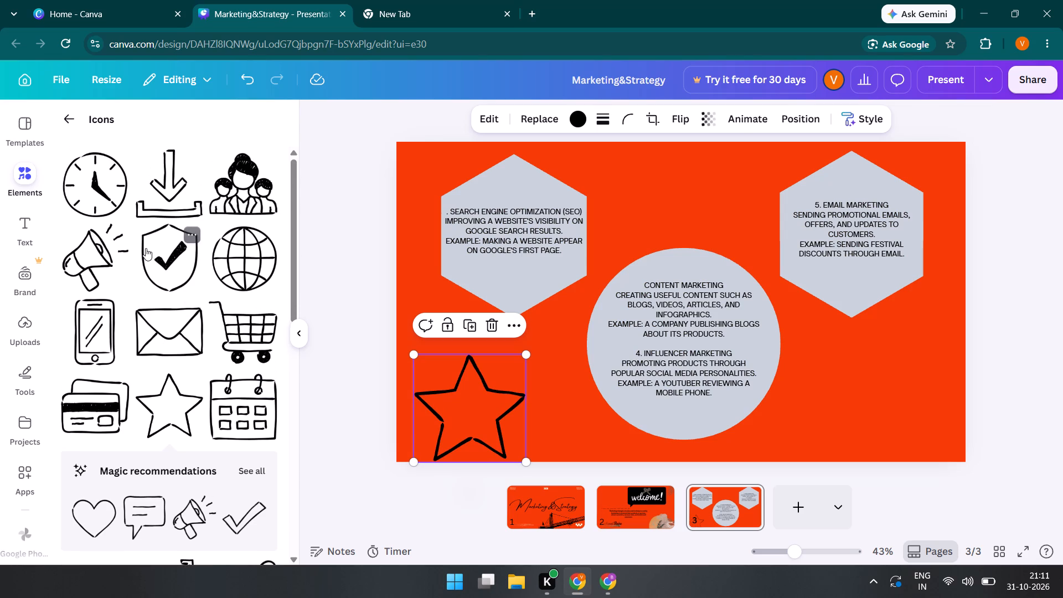
click(255, 195)
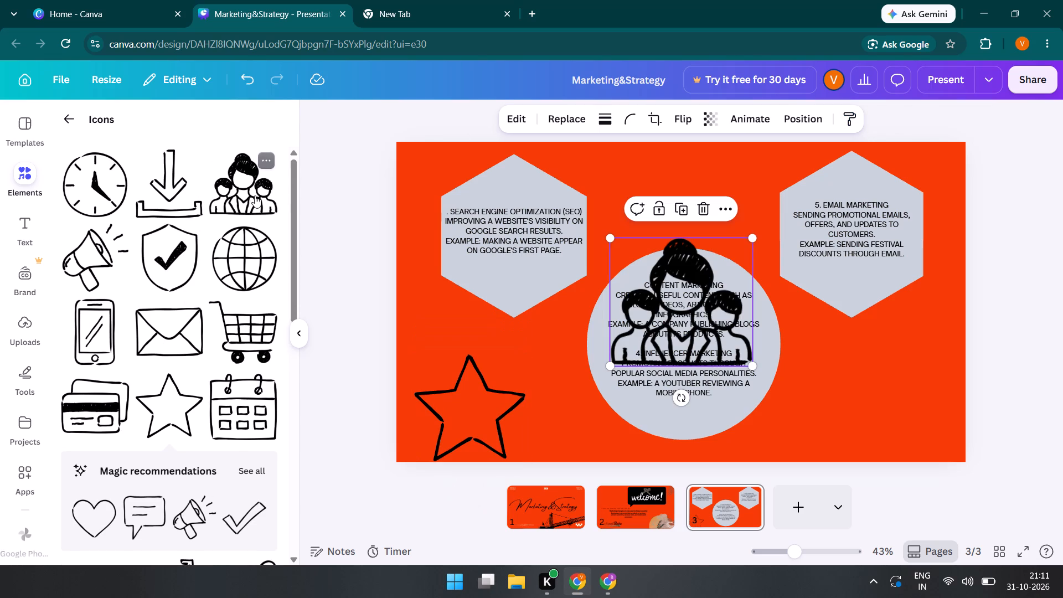
drag(718, 324, 870, 378)
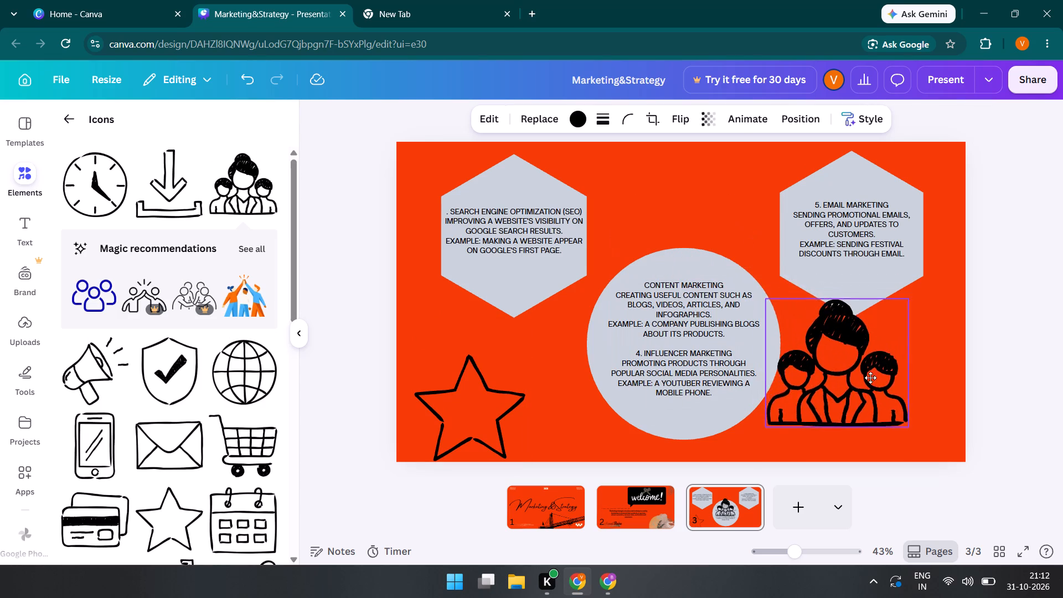
drag(870, 378, 890, 407)
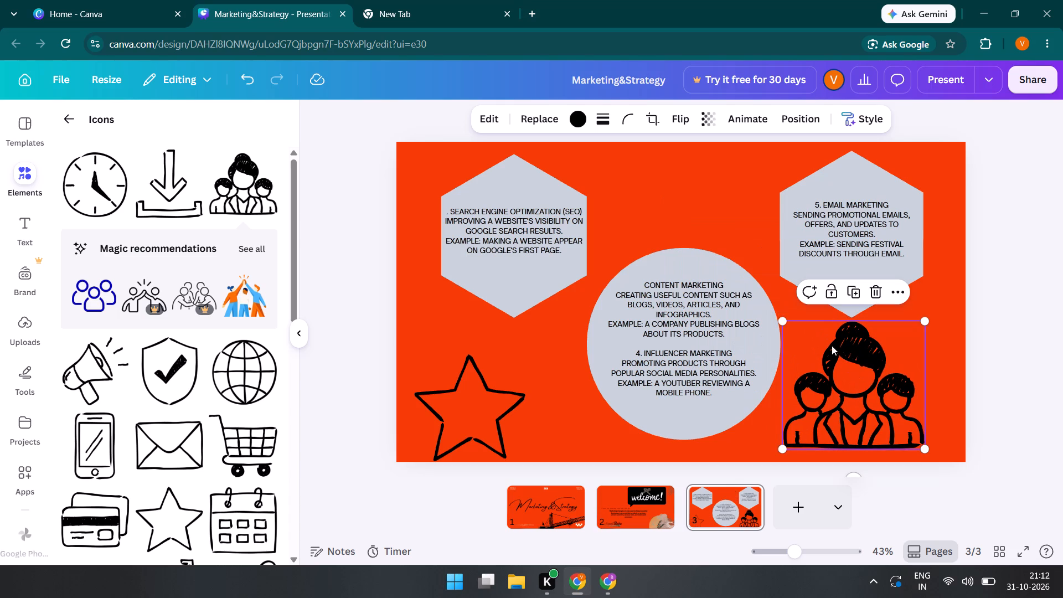
drag(778, 321, 843, 360)
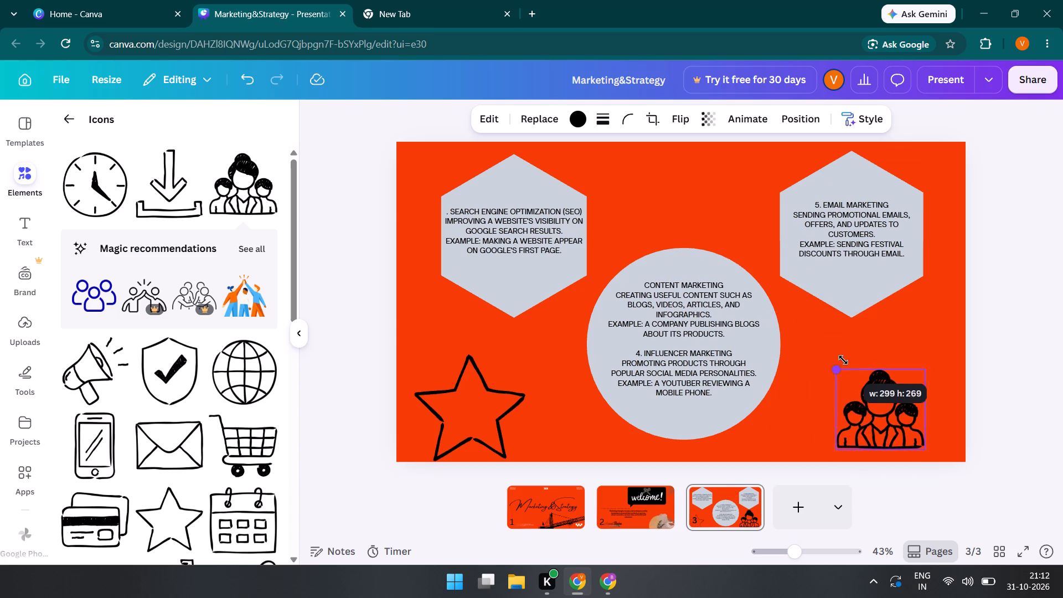
drag(843, 360, 857, 375)
drag(881, 420, 856, 386)
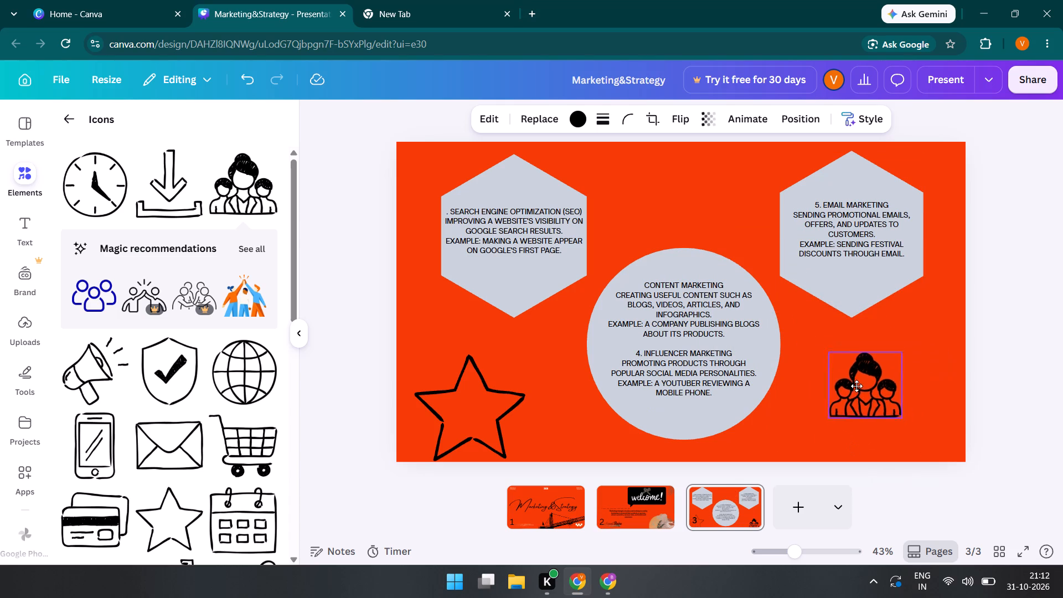
drag(856, 386, 864, 374)
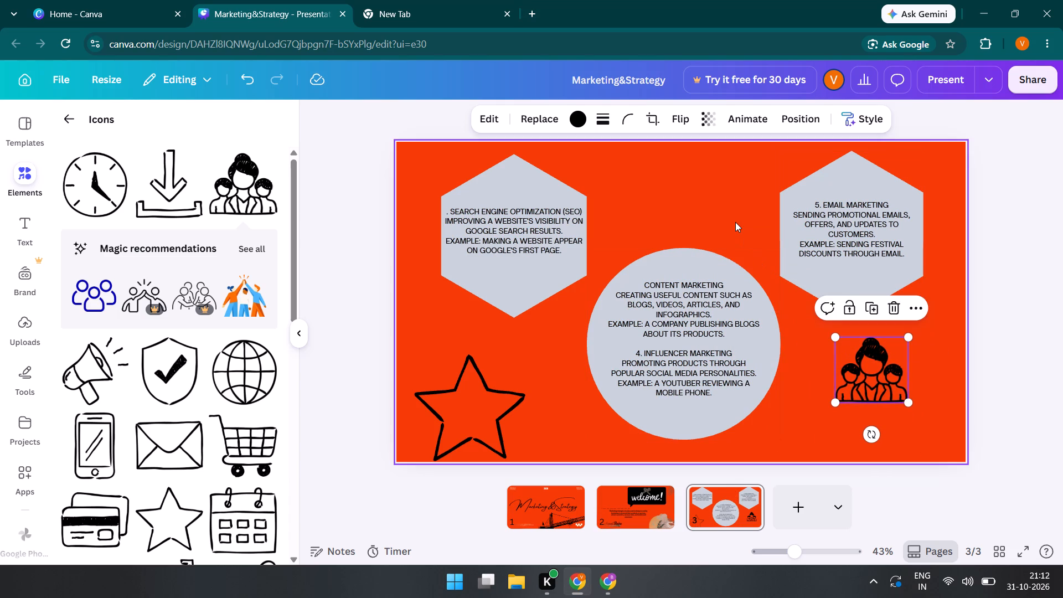
click(735, 222)
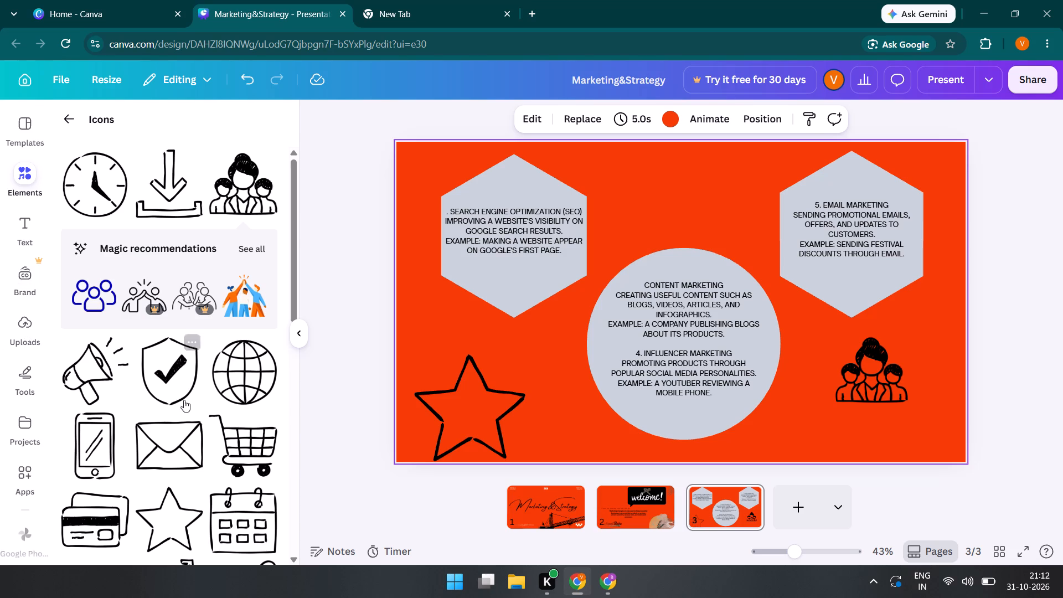
Add the hand-drawn envelope icon to the third slide, shrink it to about a third and place it below the three-people icon.
click(171, 437)
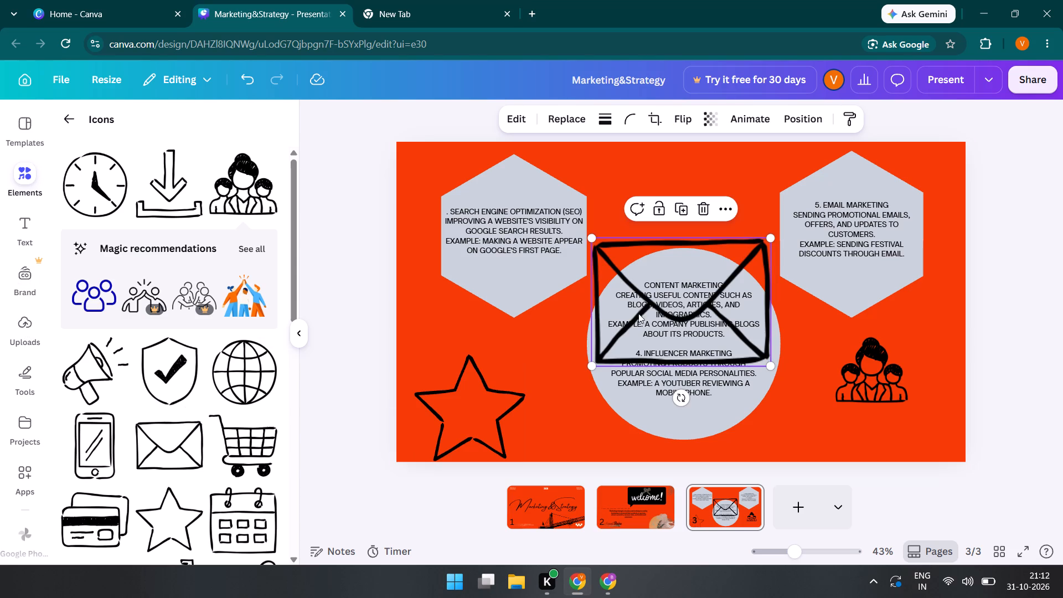
drag(590, 238, 688, 316)
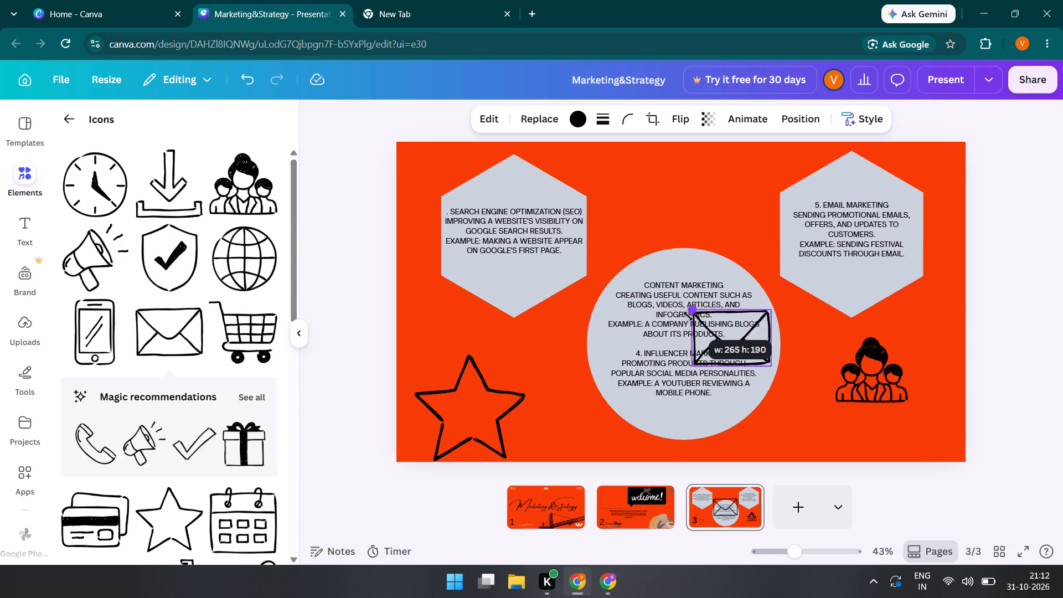
drag(688, 316, 698, 333)
drag(744, 344, 835, 433)
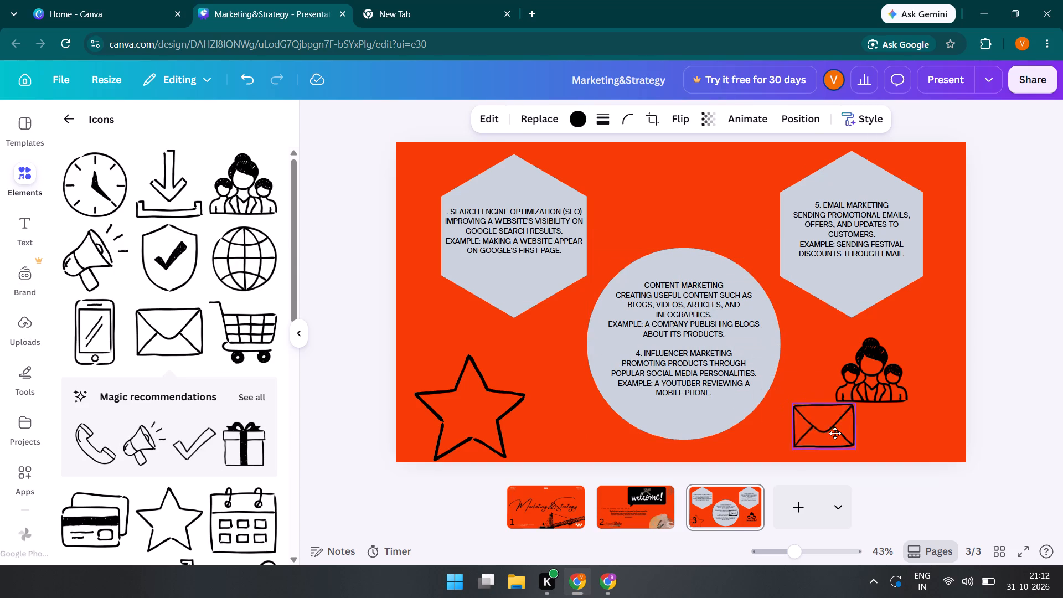
drag(835, 433, 834, 435)
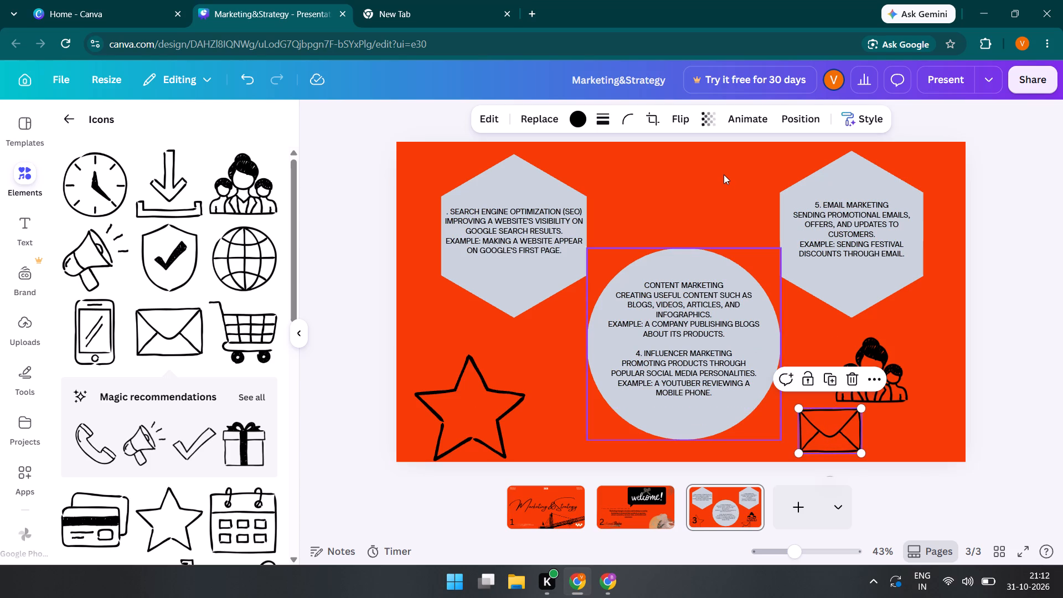
click(724, 174)
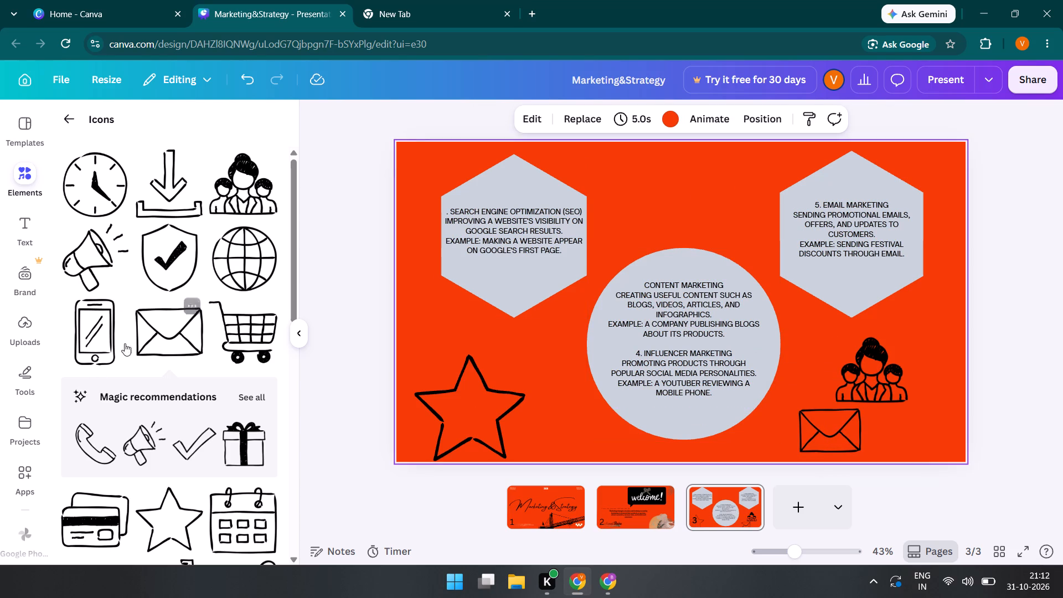
Add the hand-drawn smartphone icon, shrink it to under half size, place it in the slide's lower-right corner and move the envelope beside it.
click(103, 336)
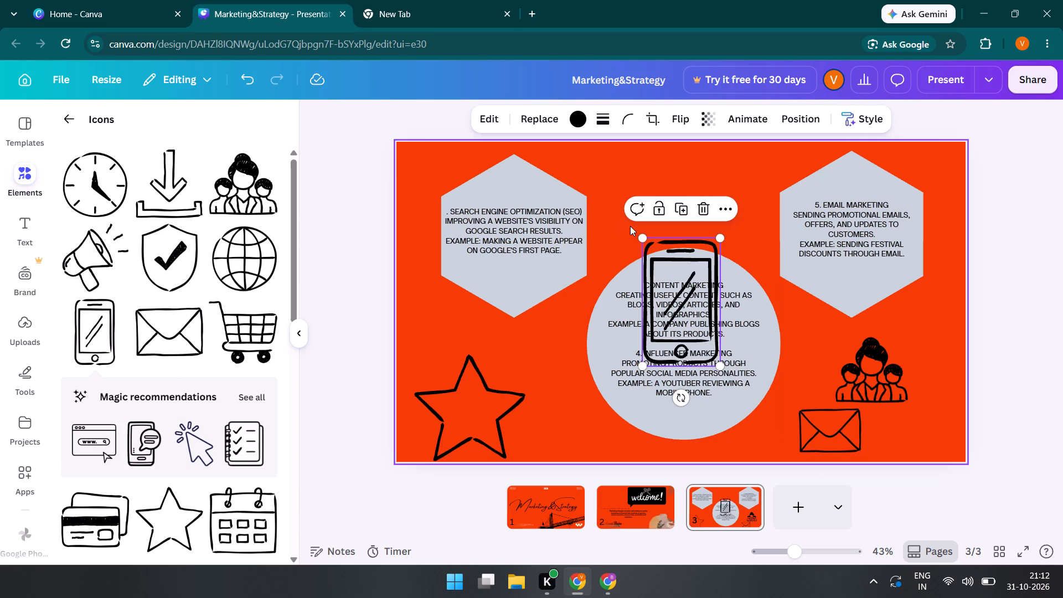
drag(643, 237, 682, 312)
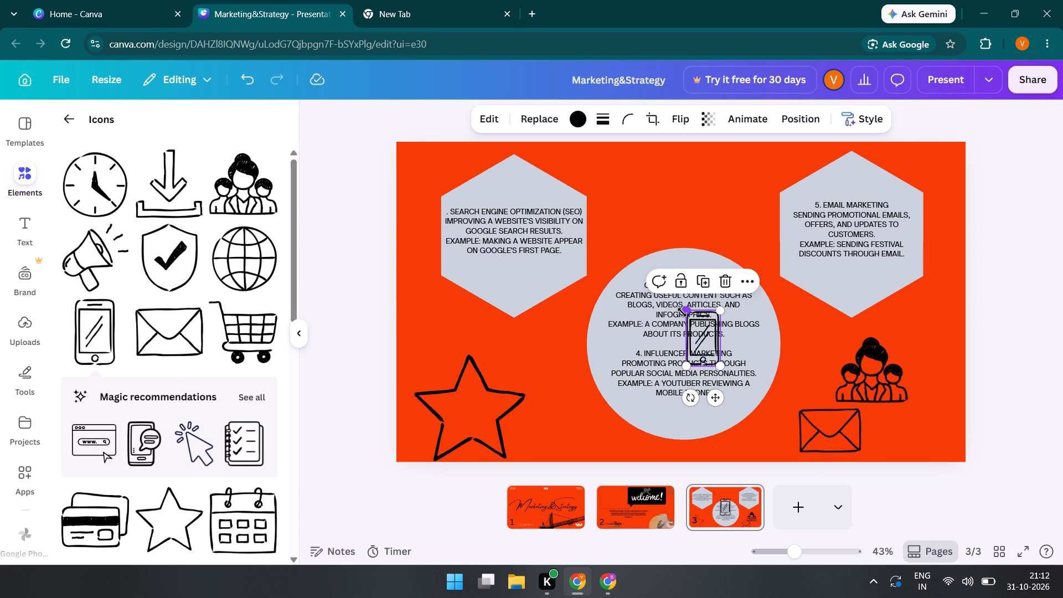
drag(698, 347, 920, 435)
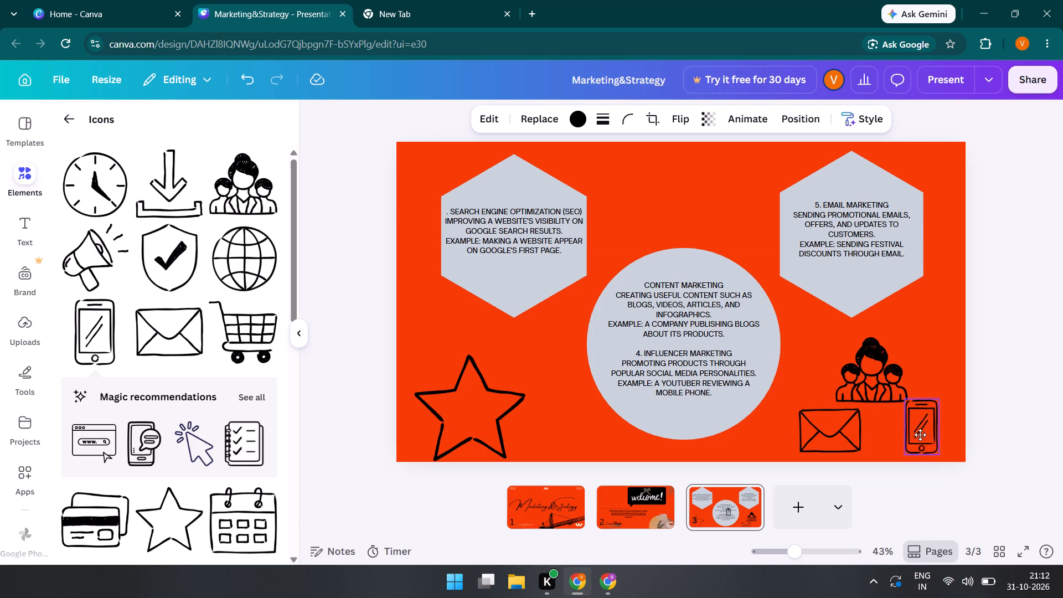
drag(920, 435, 933, 431)
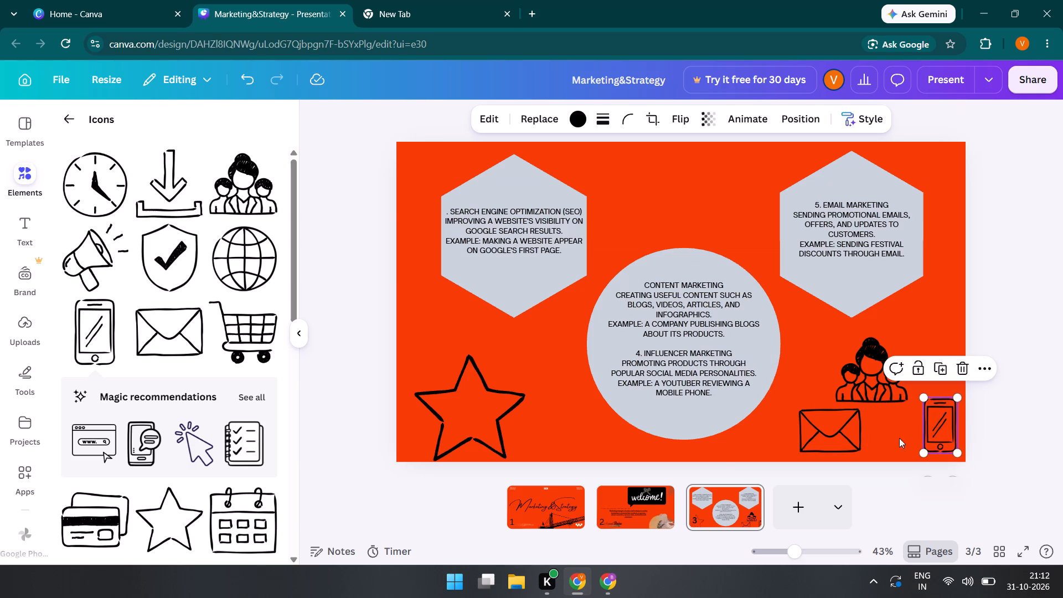
drag(840, 433, 887, 440)
click(823, 333)
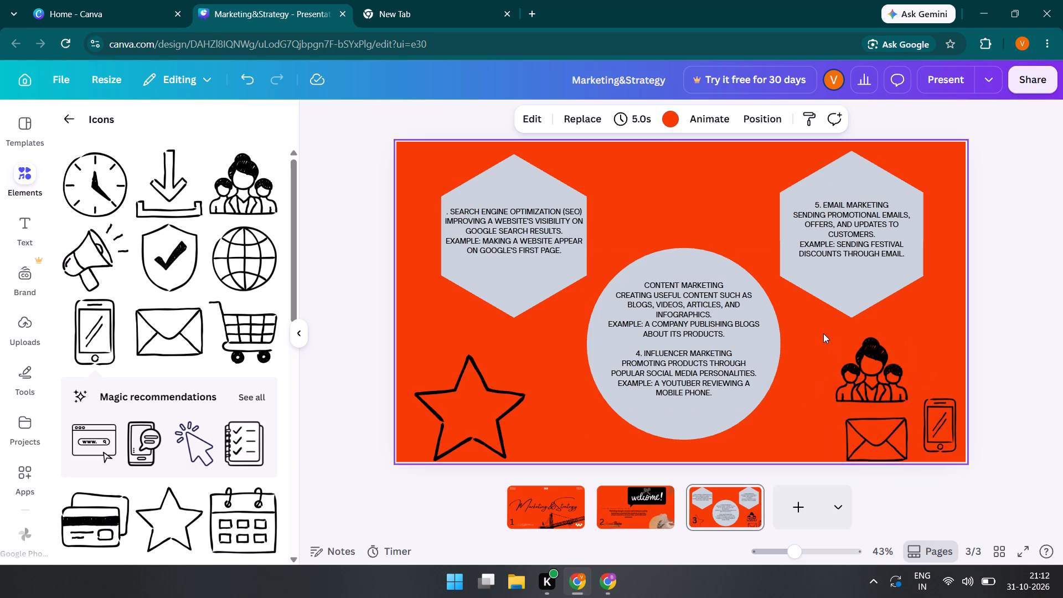
Add the hand-drawn megaphone icon, shrink it to about half its size and place it beside the envelope, toward the central circle.
click(85, 262)
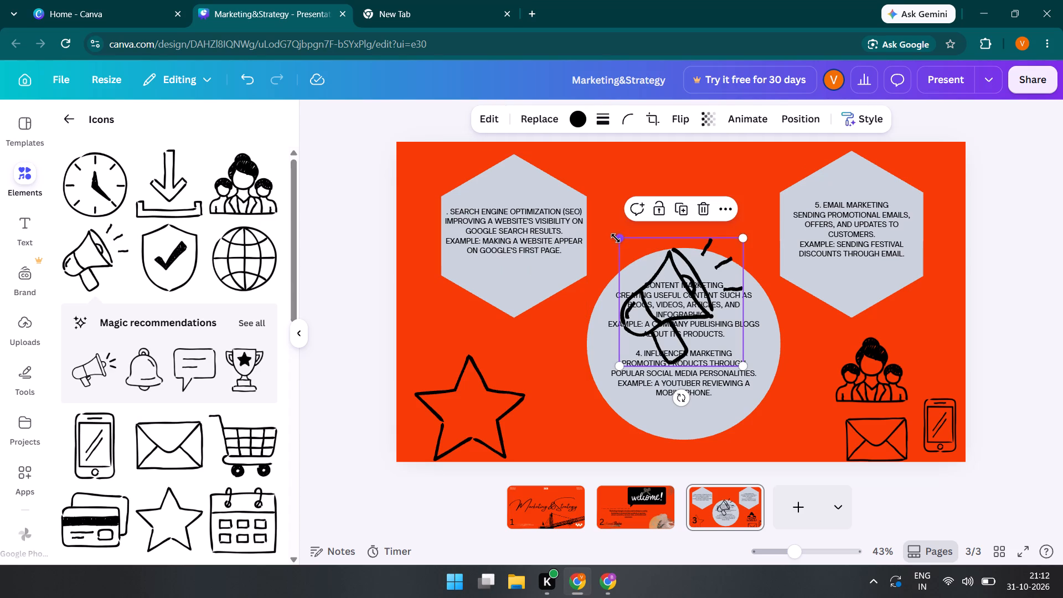
drag(623, 240, 685, 303)
drag(716, 338, 812, 477)
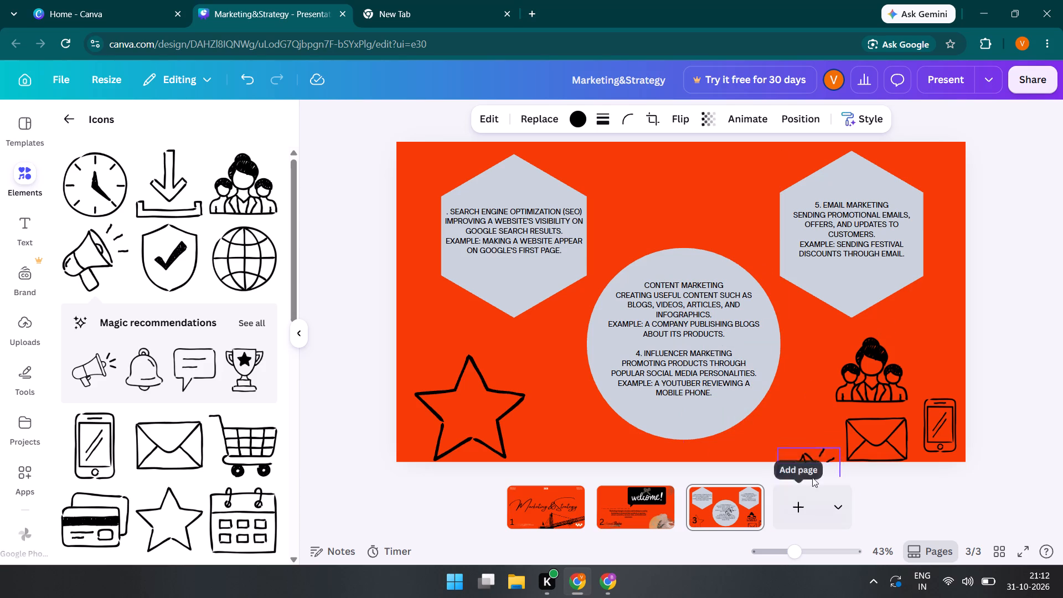
drag(812, 477, 806, 430)
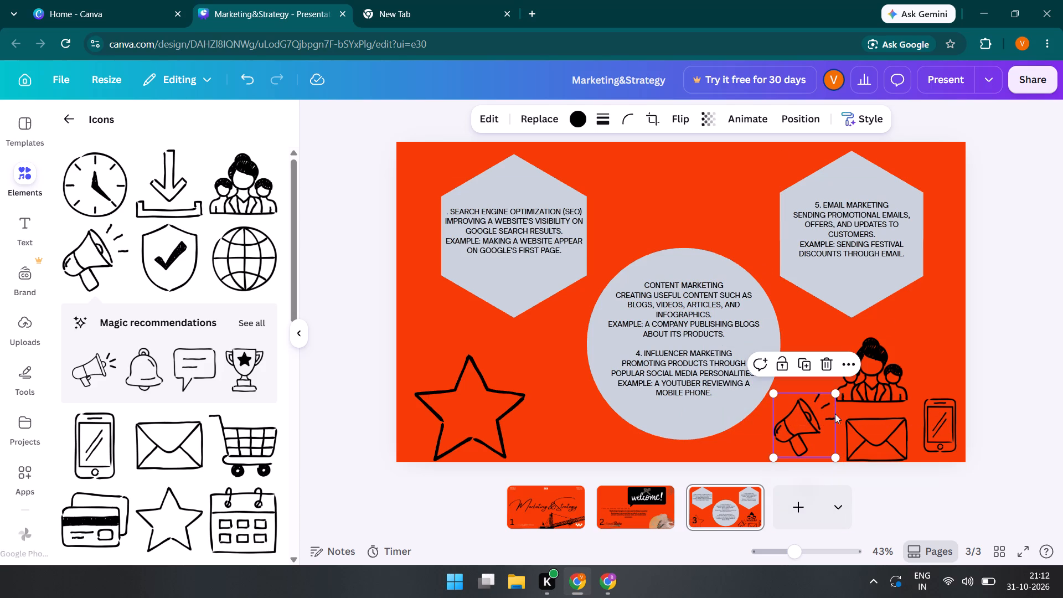
click(945, 359)
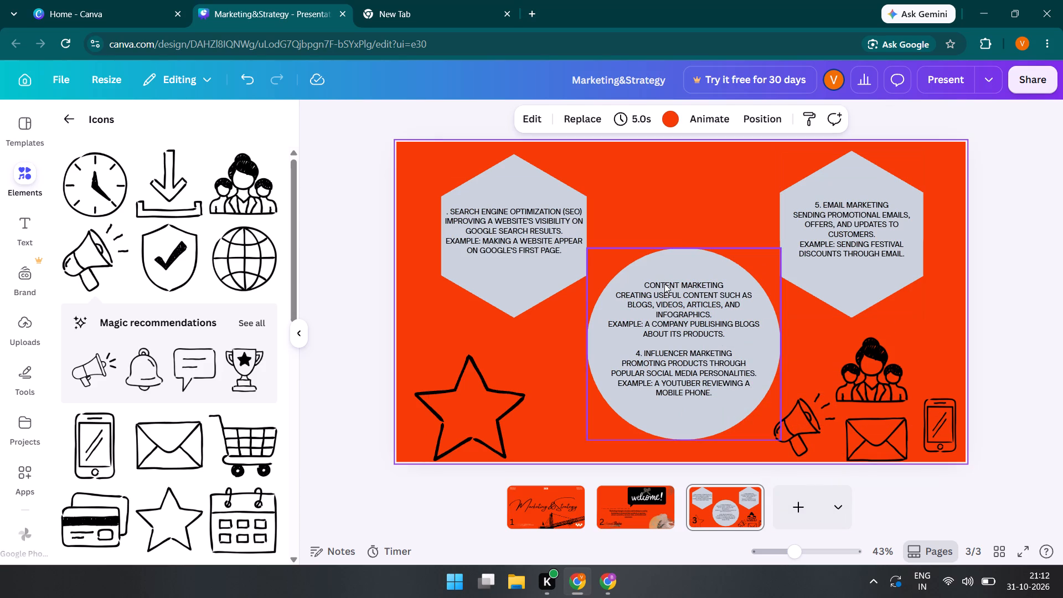
Delete the star icon from the third slide's lower-left corner.
click(481, 416)
click(496, 326)
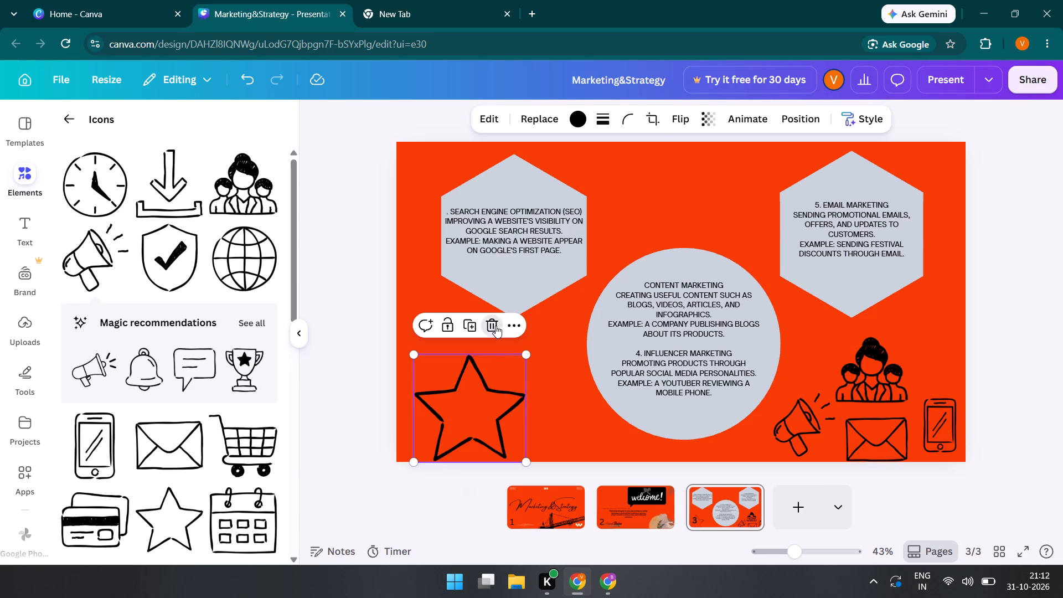
Add the hand-drawn globe icon, shrink it to about 40% of its size and place it above the smartphone, beside the three-people icon.
click(236, 271)
drag(696, 292, 496, 382)
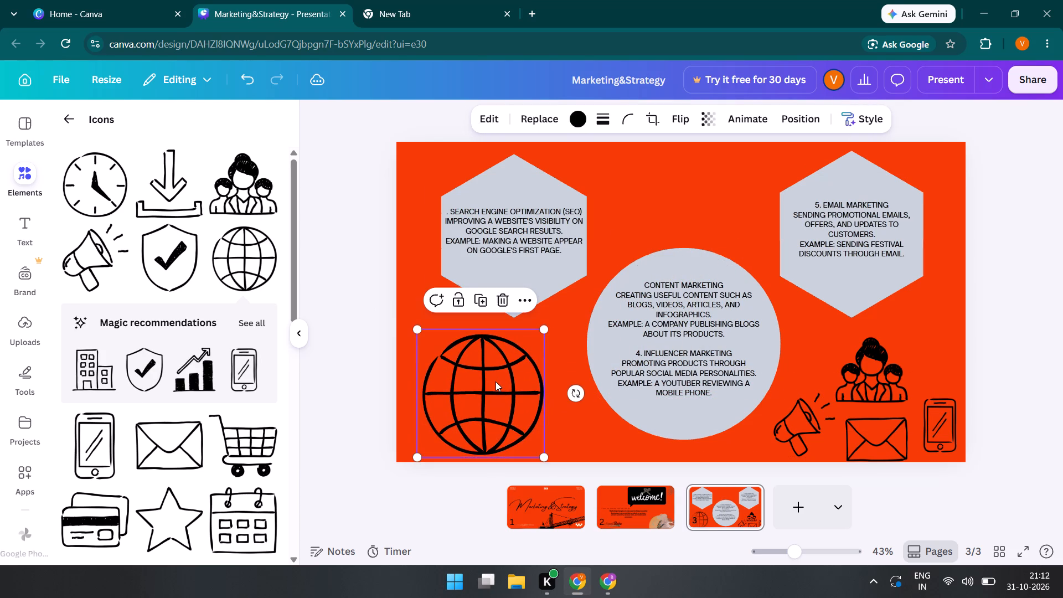
drag(414, 329, 444, 354)
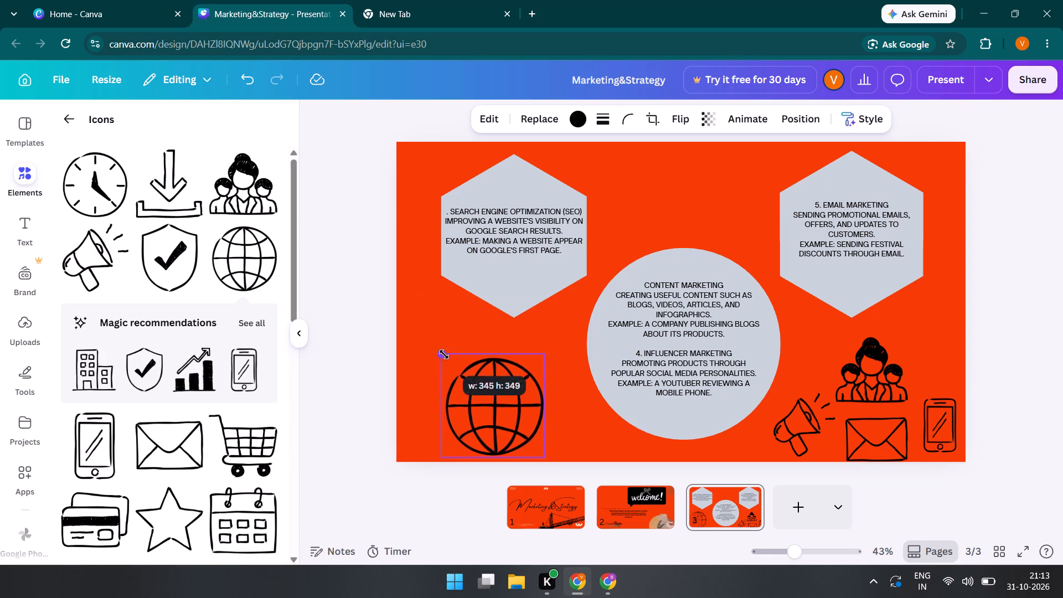
drag(444, 354, 459, 371)
drag(498, 411, 442, 421)
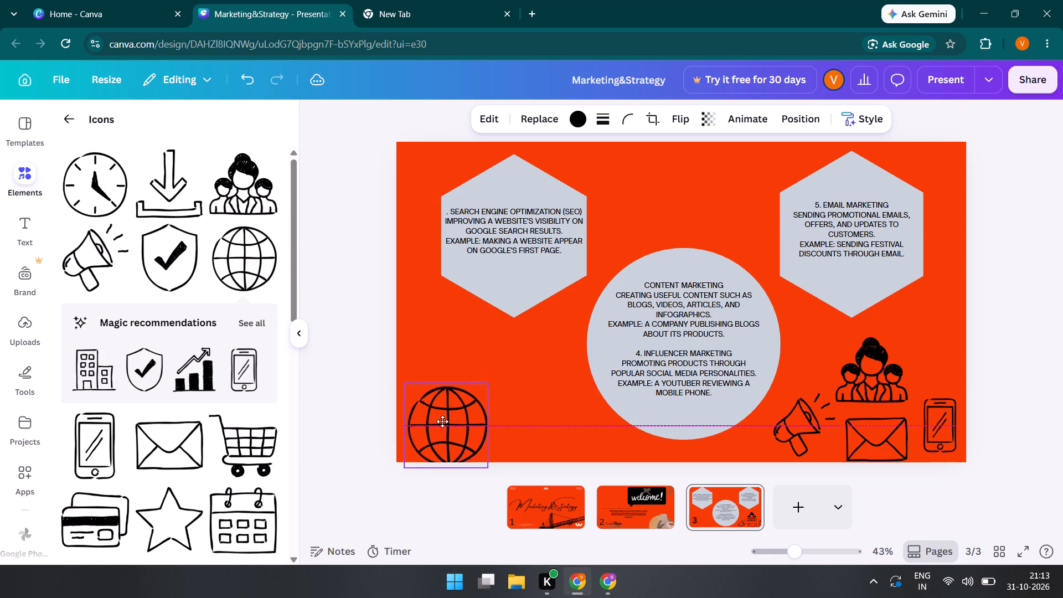
drag(442, 421, 929, 341)
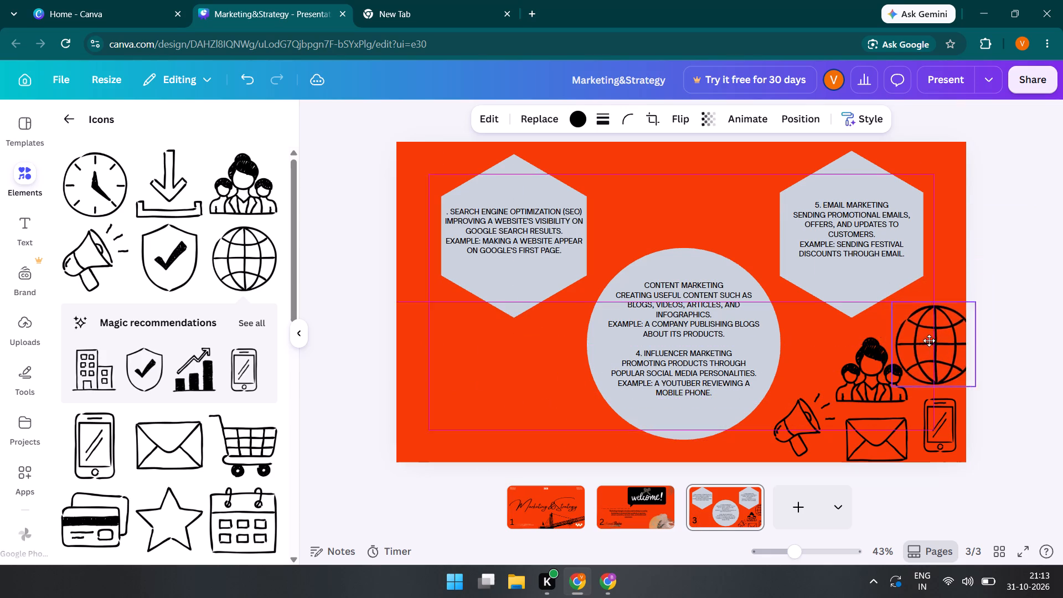
drag(929, 341, 511, 370)
drag(473, 334, 517, 365)
drag(531, 398, 637, 365)
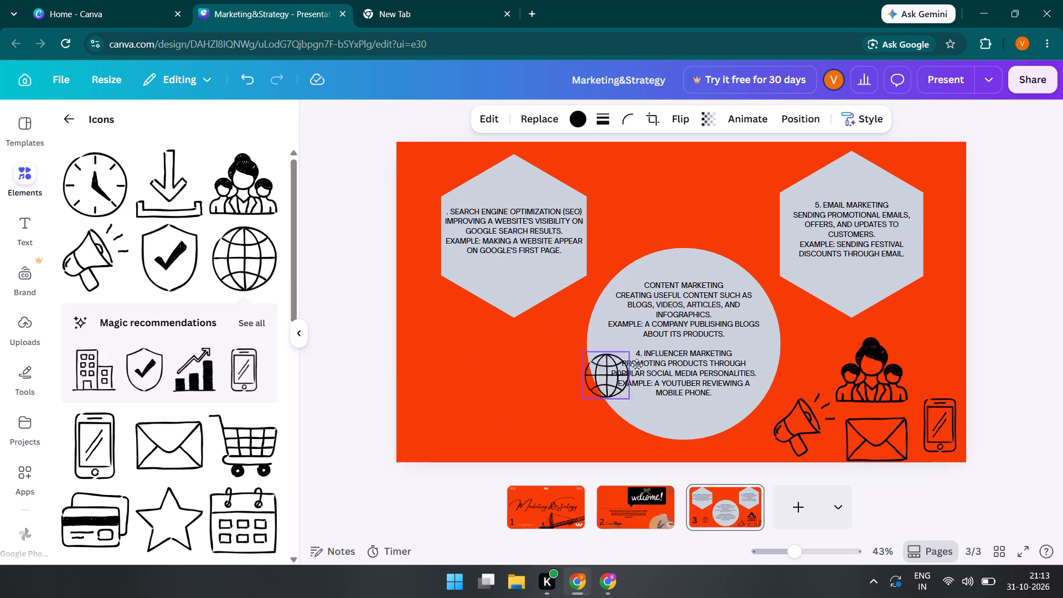
drag(637, 365, 926, 367)
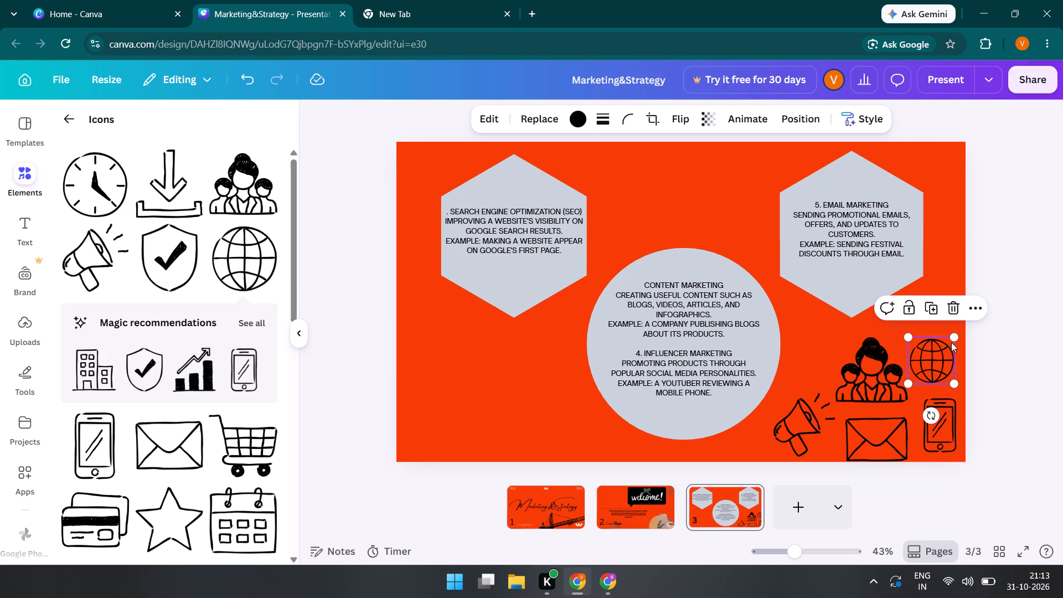
drag(951, 339, 962, 338)
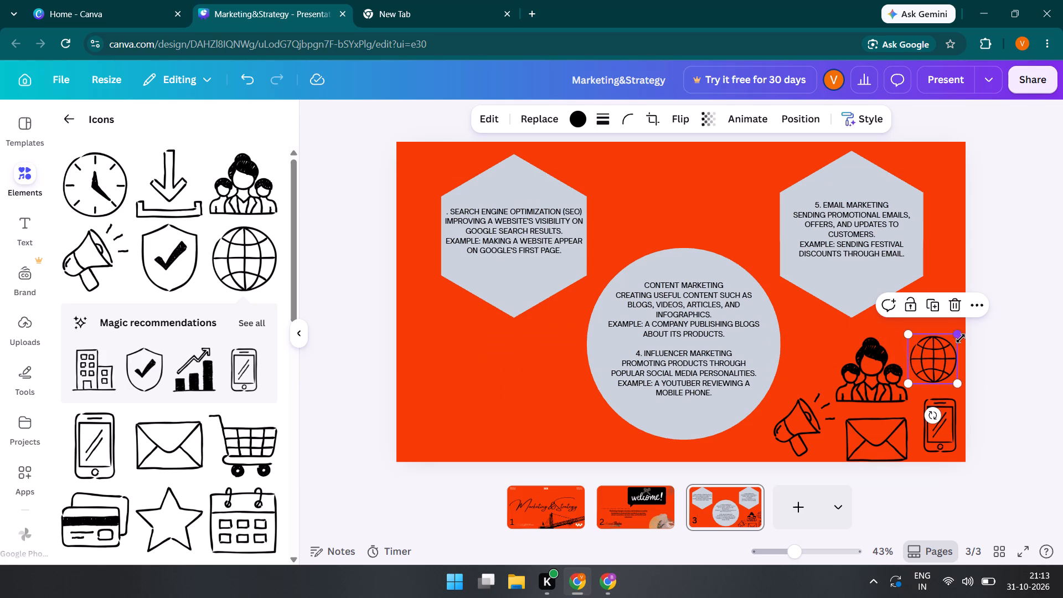
click(818, 342)
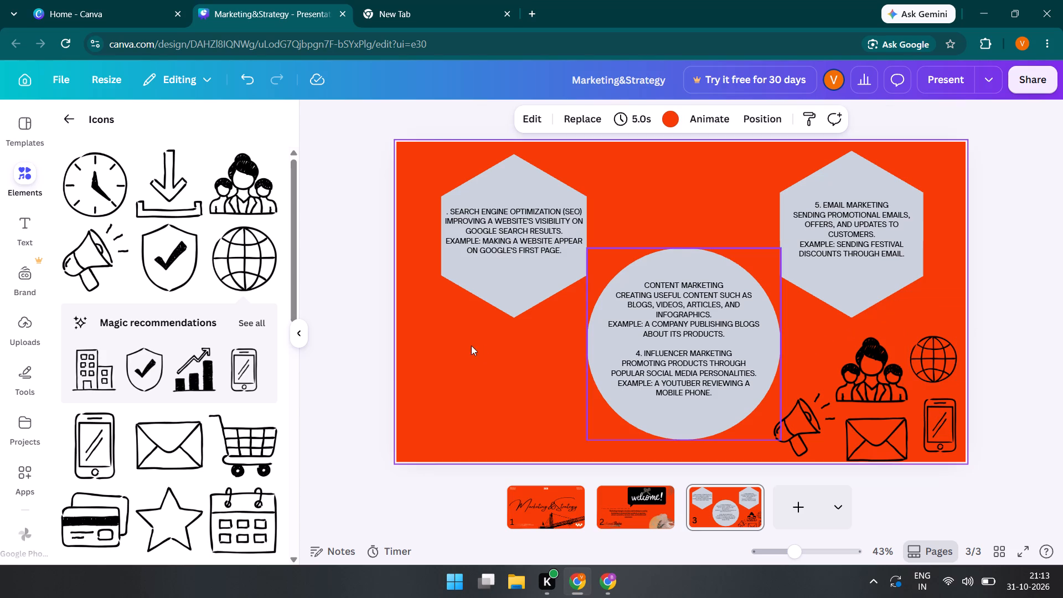
Add the hand-drawn calendar icon, shrink it to about two-thirds of its size and place it below the SEO hexagon.
scroll(167, 450, down, 4)
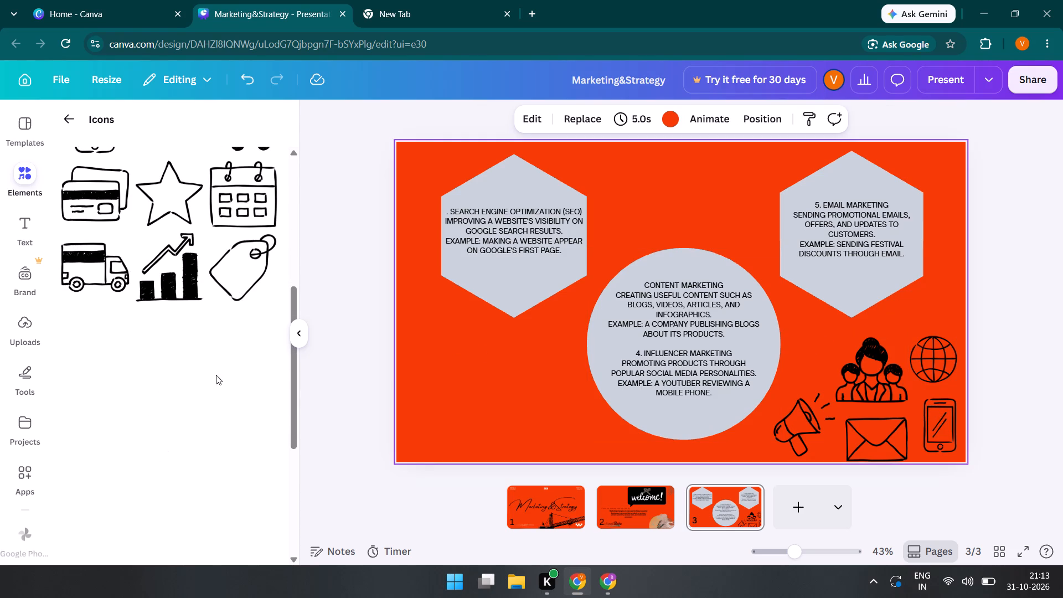
click(248, 193)
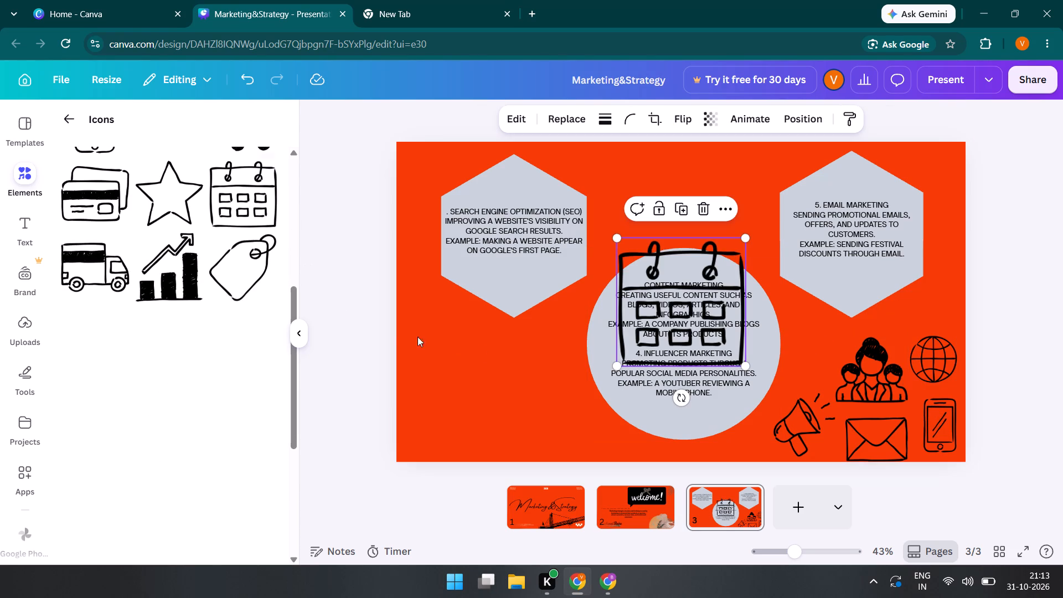
drag(633, 321, 425, 377)
drag(408, 296, 440, 343)
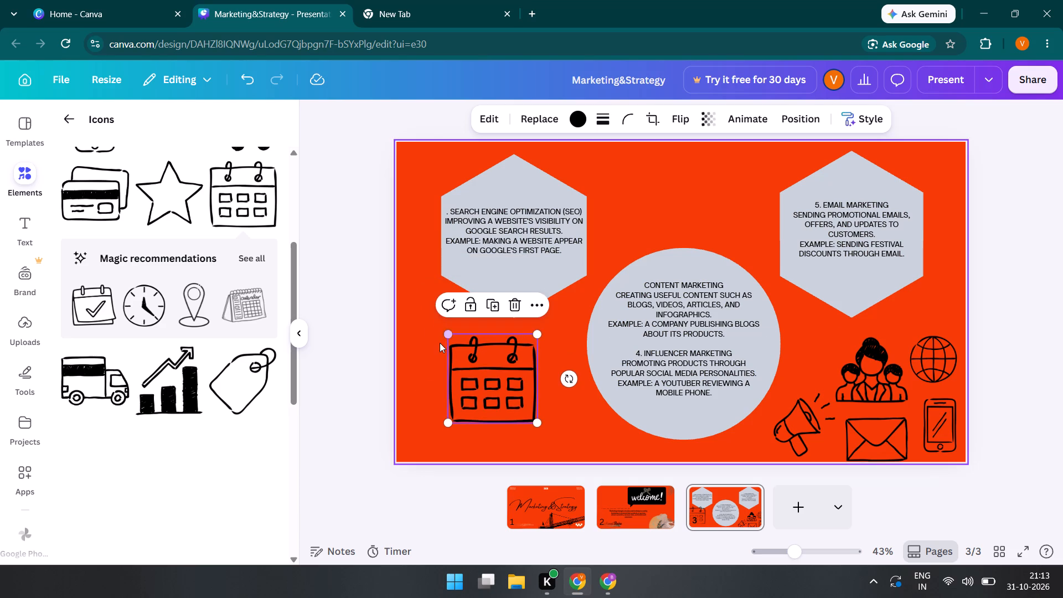
drag(474, 397, 468, 400)
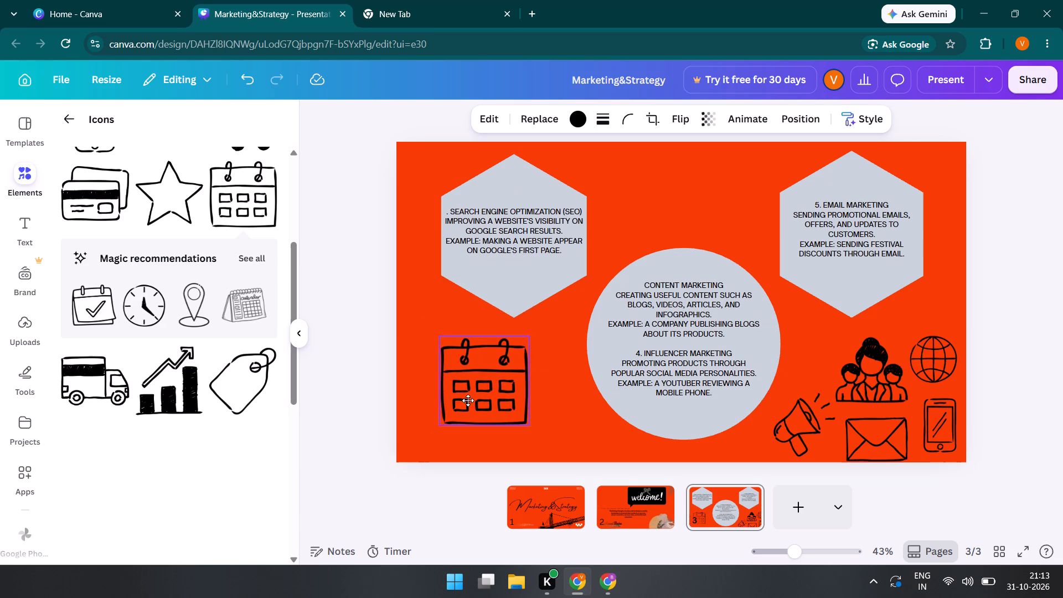
drag(468, 400, 468, 400)
click(651, 219)
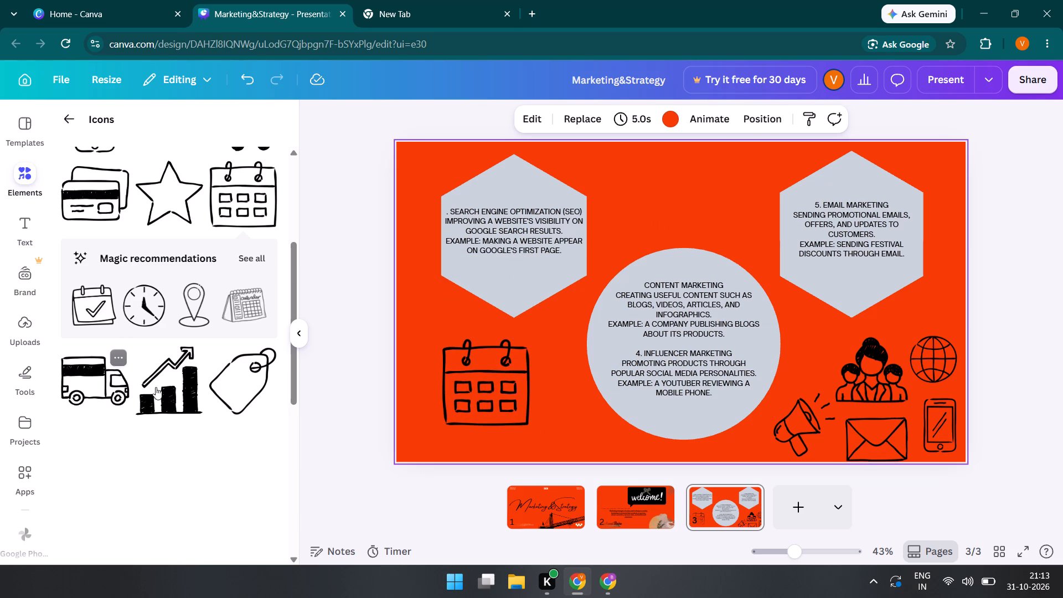
Browse the rest of the icon collection for further decorations for the third slide.
scroll(188, 378, down, 4)
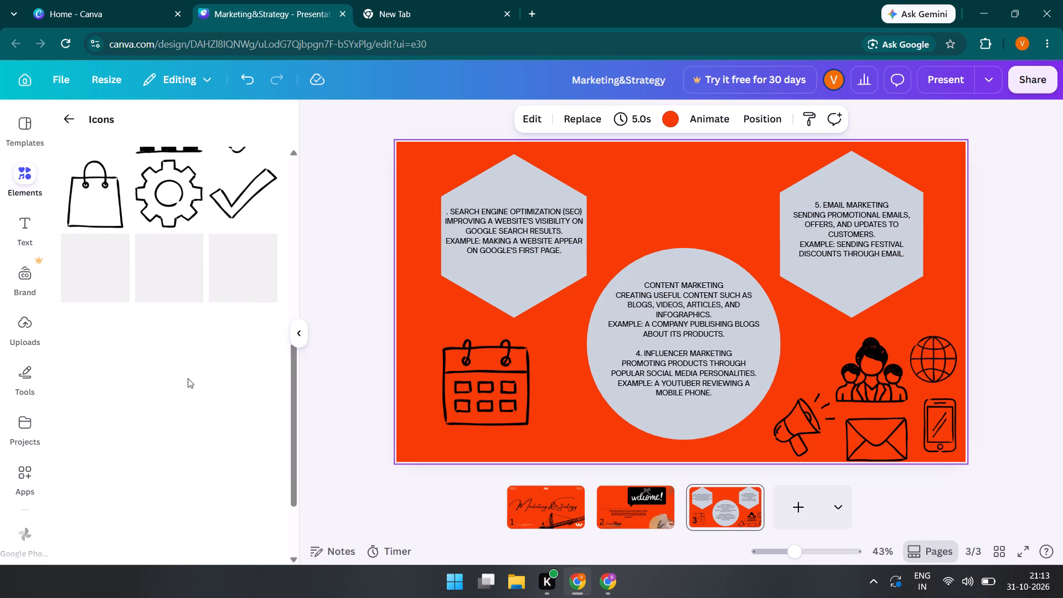
scroll(188, 378, down, 1)
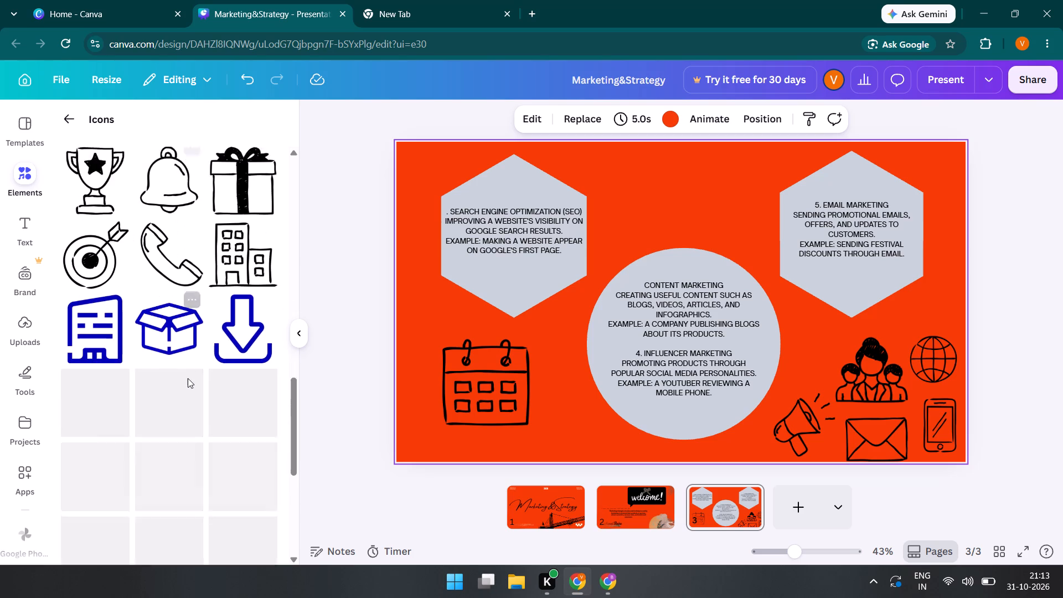
scroll(188, 378, down, 2)
scroll(188, 378, right, 5)
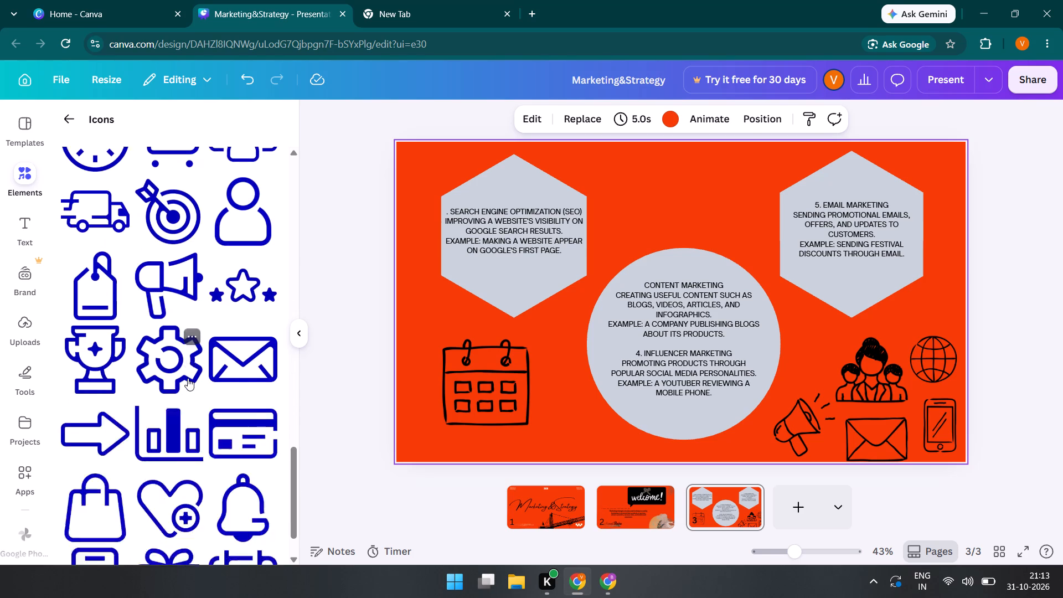
scroll(188, 378, right, 2)
scroll(188, 378, down, 7)
scroll(188, 378, up, 11)
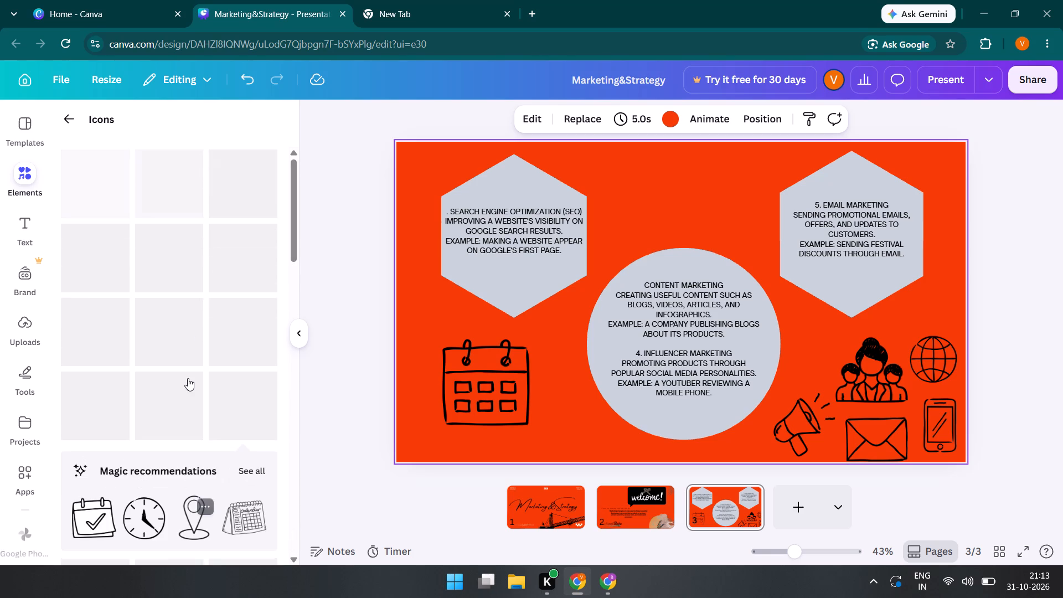
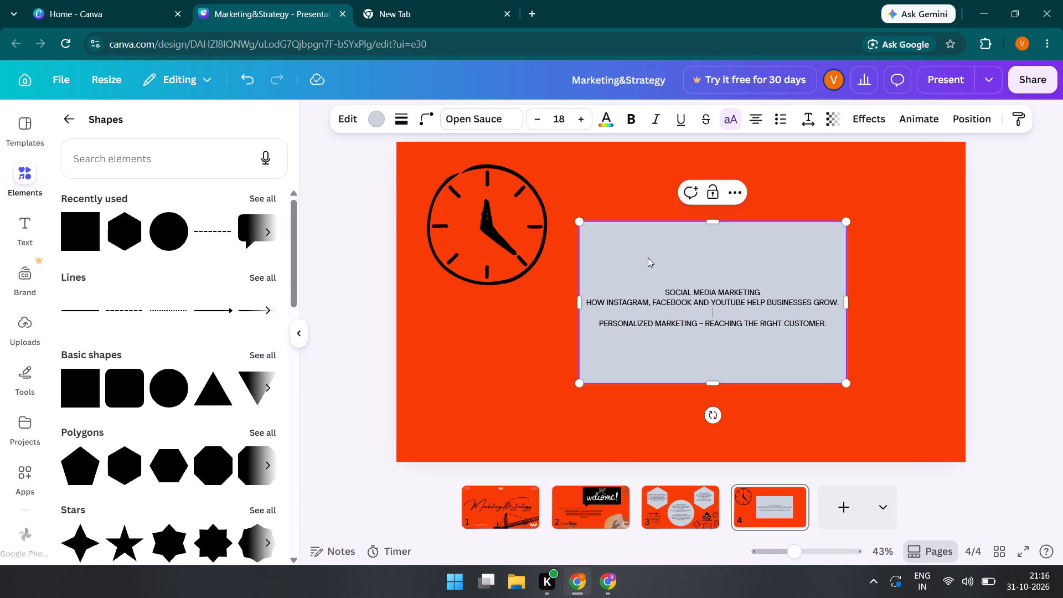
click(678, 365)
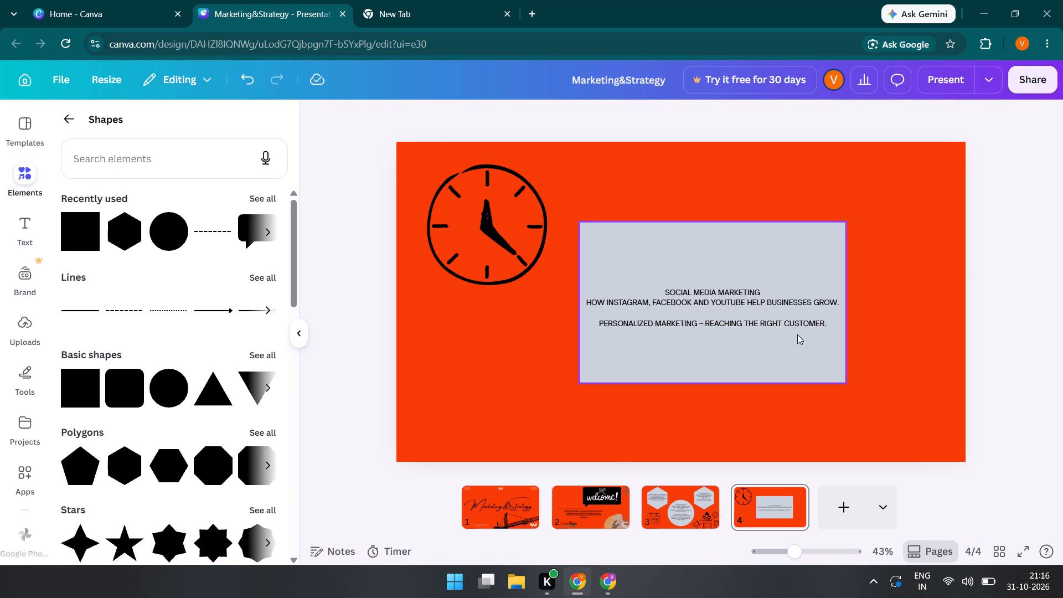
click(837, 319)
double_click(832, 323)
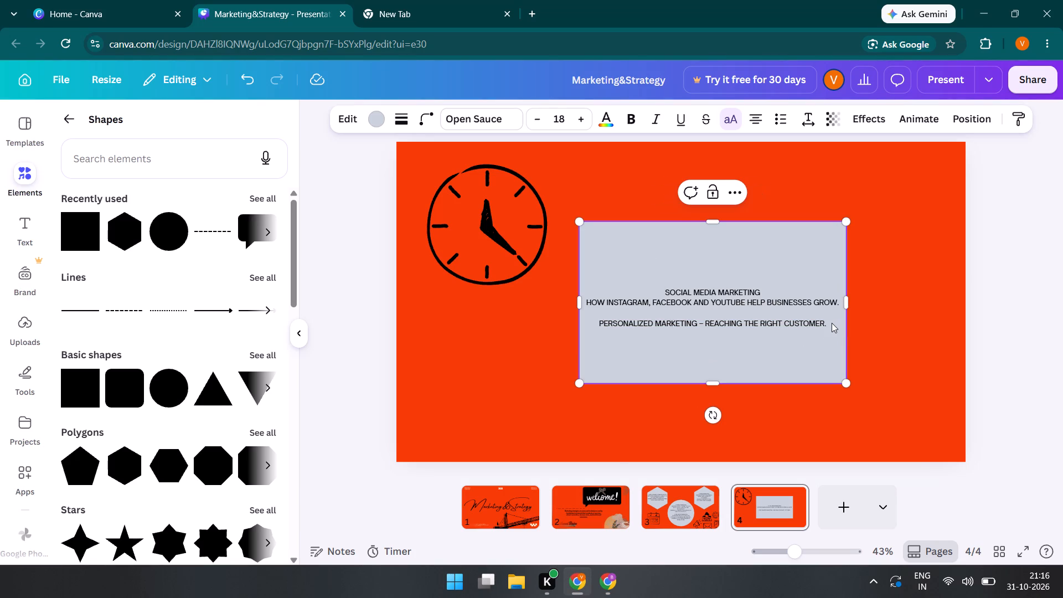
key(Down)
key(ctrl+v)
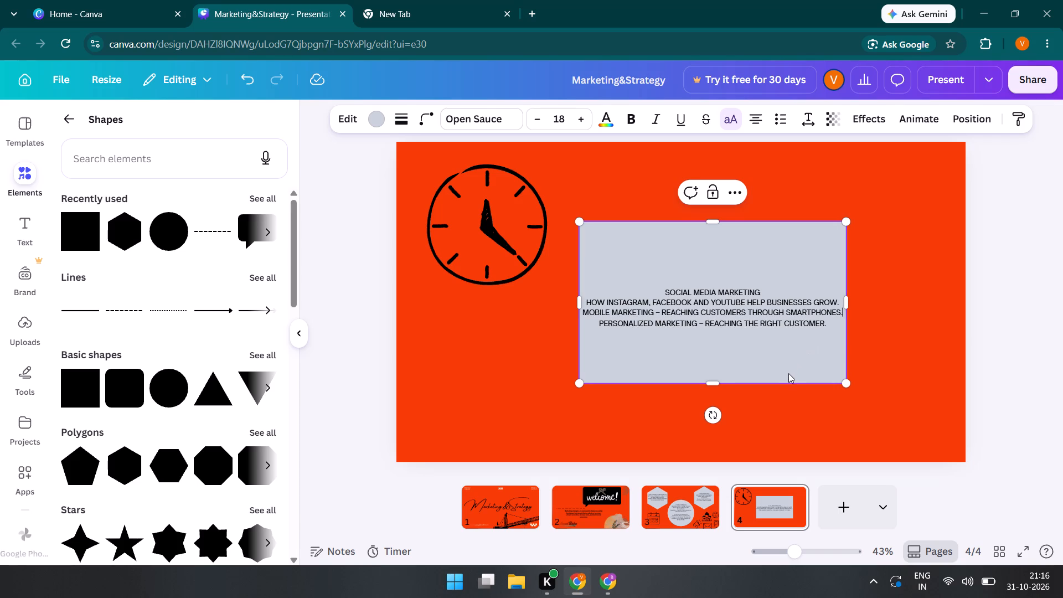
click(744, 283)
key(Down)
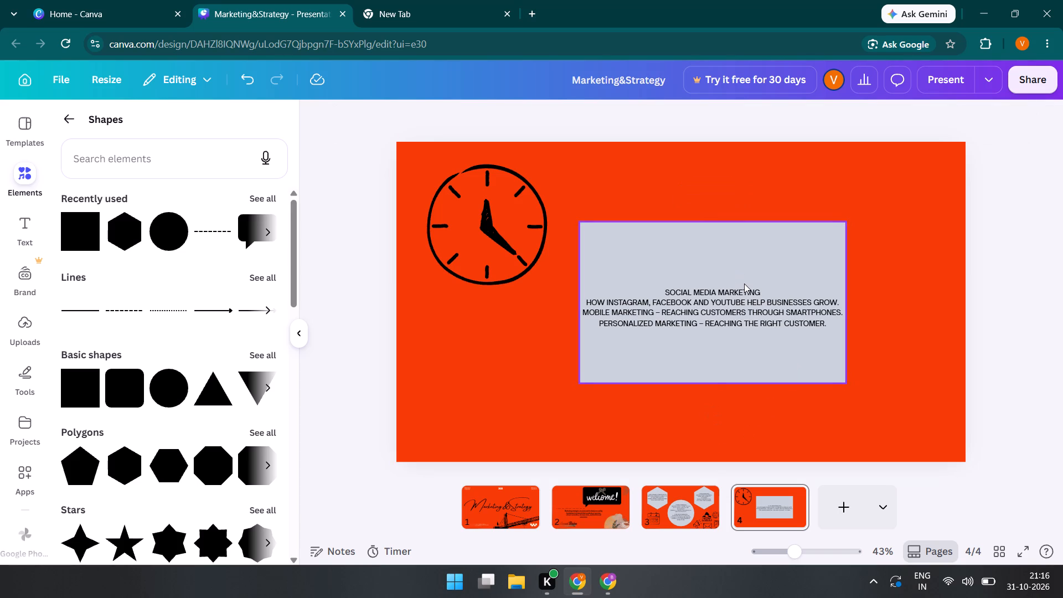
Shrink the grey text box on the fourth slide and reposition it to the right of and slightly below the clock.
click(725, 279)
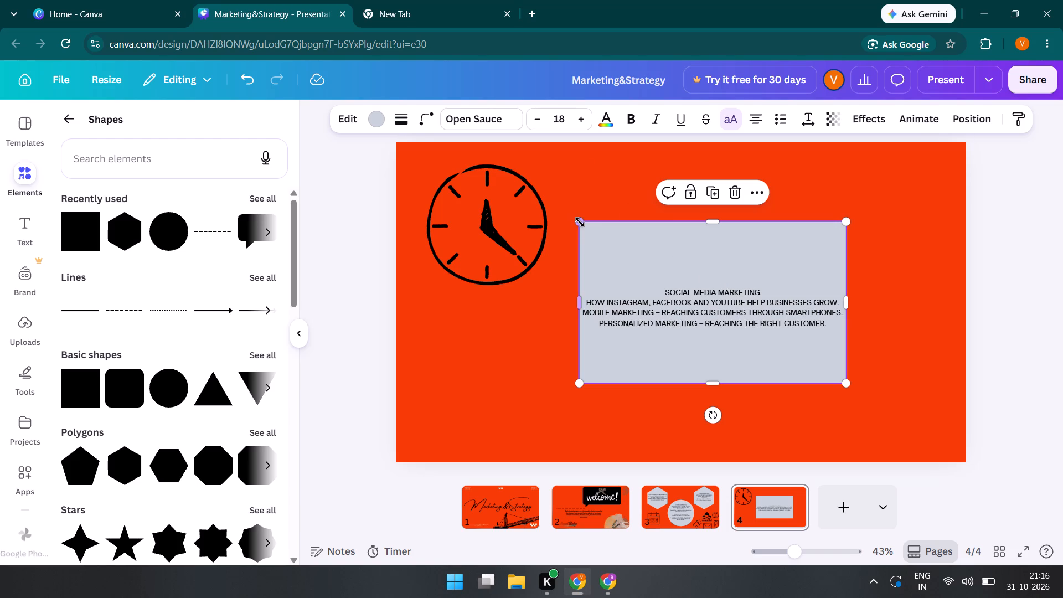
drag(579, 221, 611, 280)
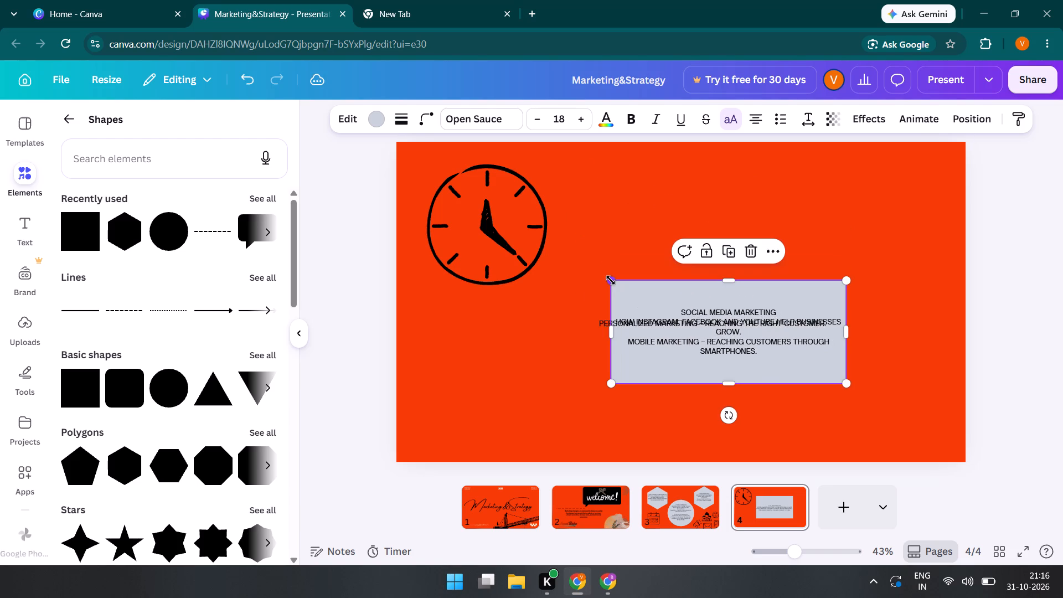
drag(647, 318, 659, 339)
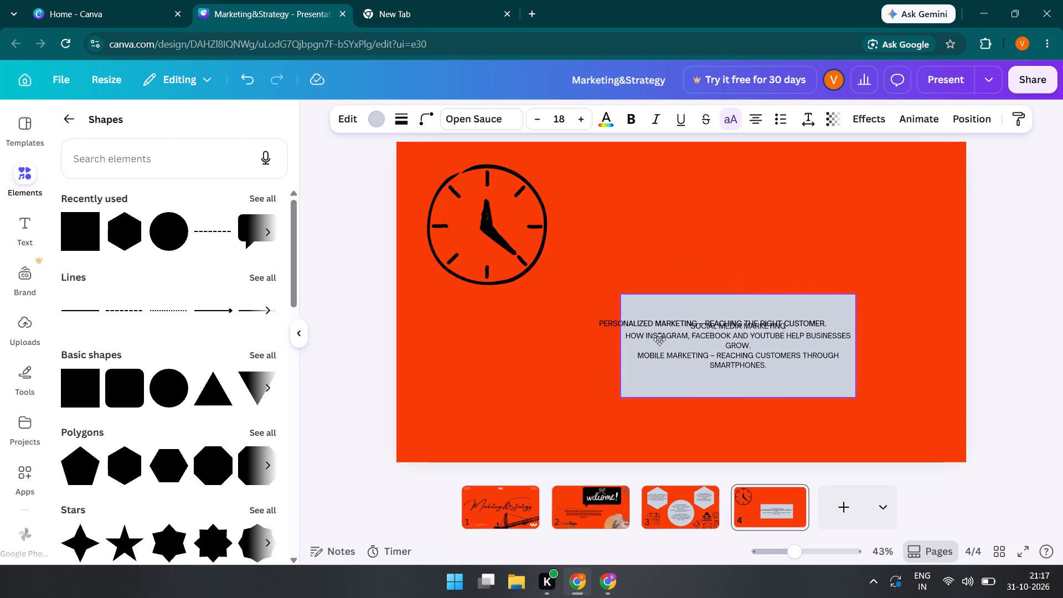
drag(659, 339, 630, 301)
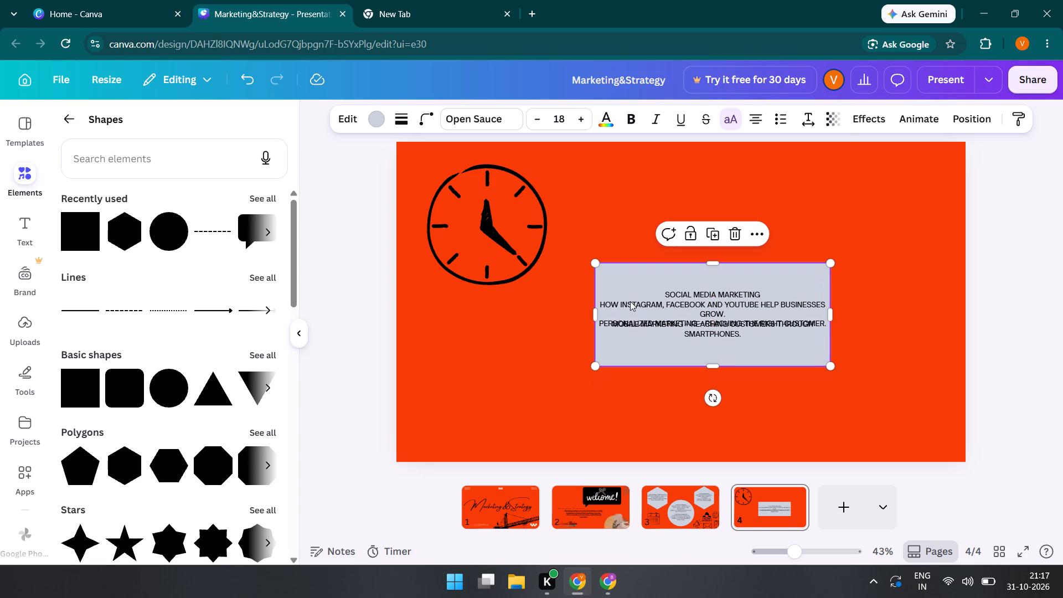
Move the Personalized Marketing line down so it sits just below the Mobile Marketing text inside the grey box.
drag(637, 327, 642, 354)
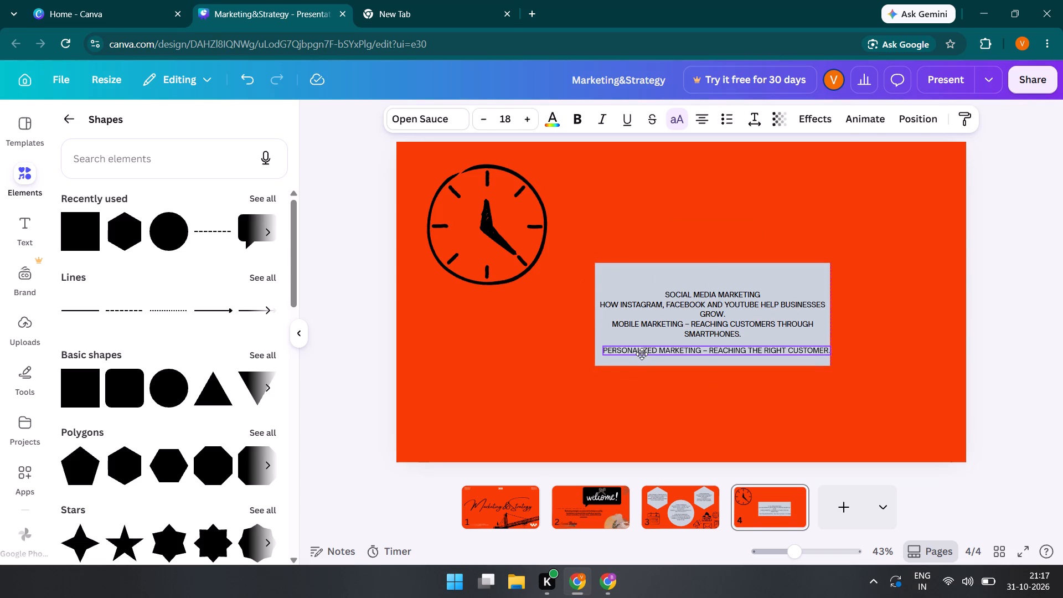
drag(642, 354, 638, 350)
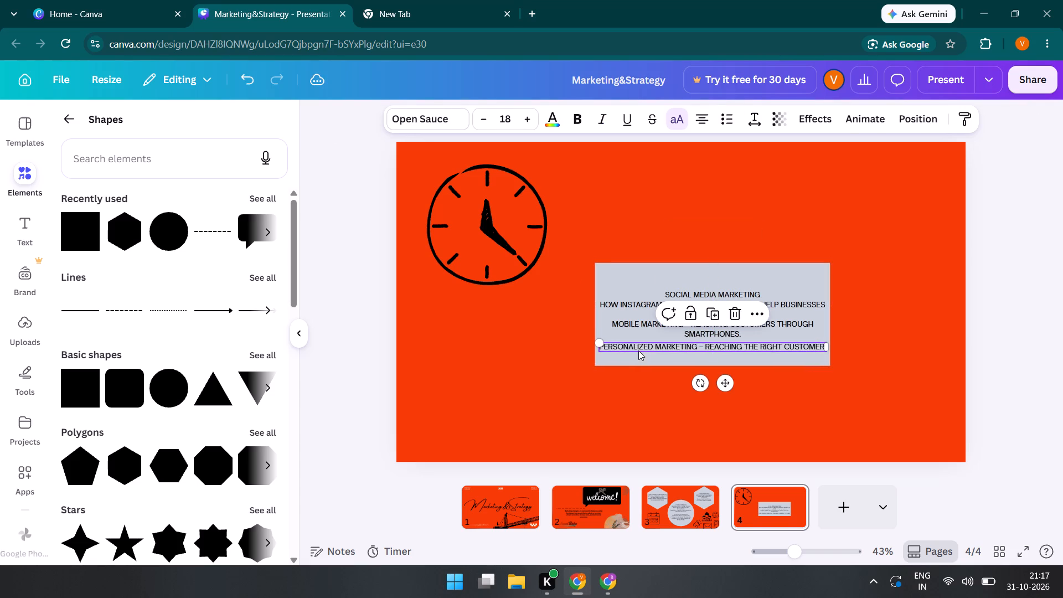
click(959, 333)
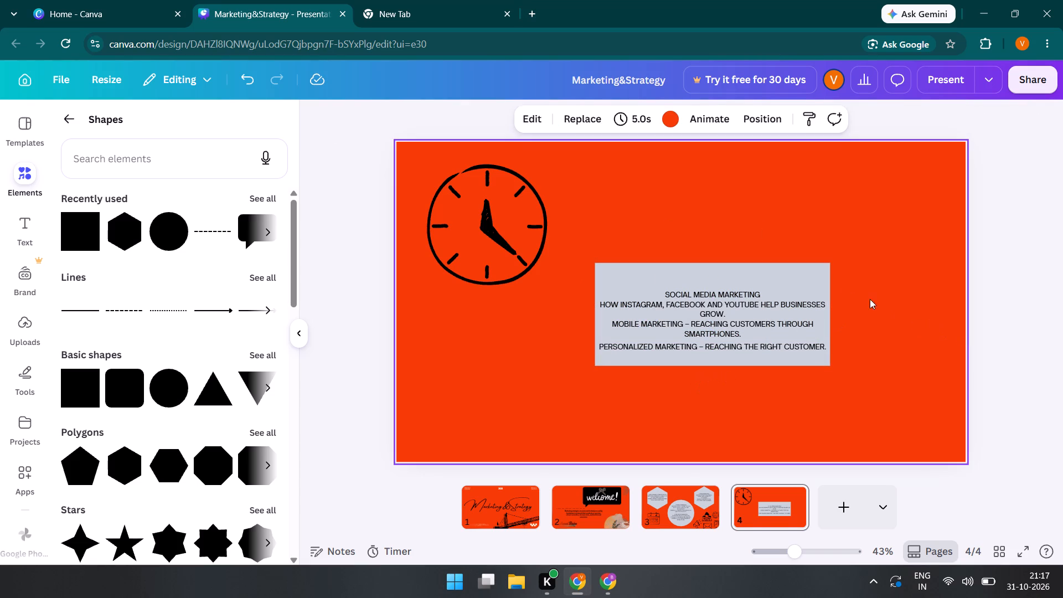
Extend the grey box's top edge slightly upward.
click(793, 277)
drag(716, 264, 721, 263)
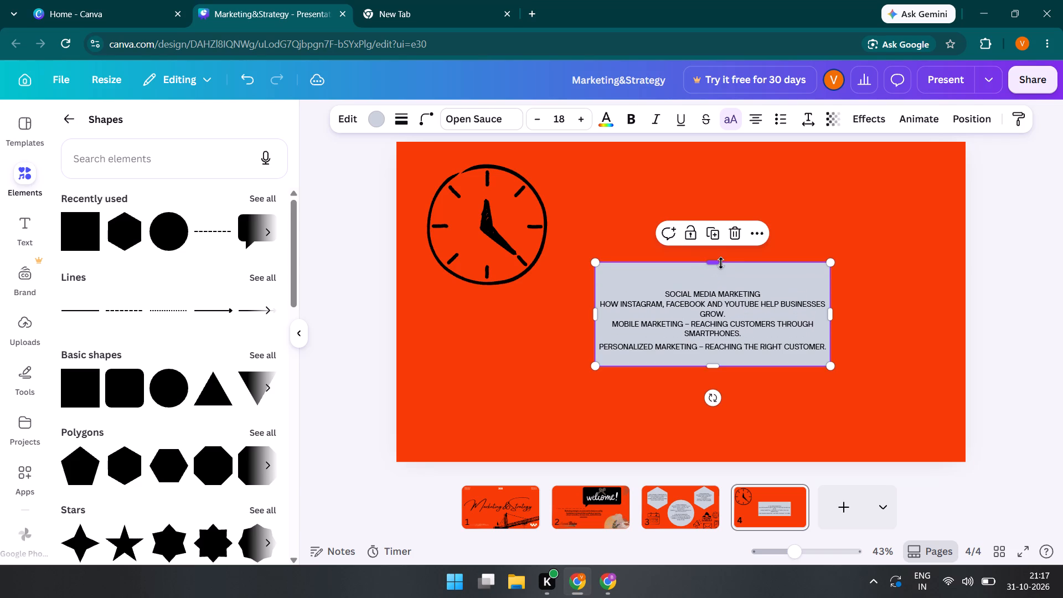
click(904, 437)
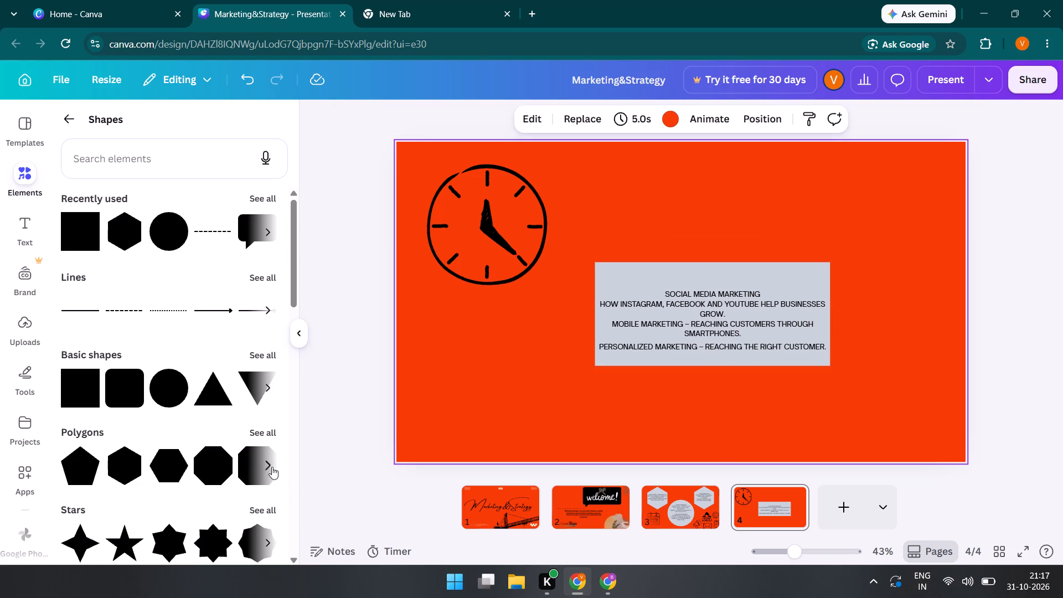
Look through the shape library's categories, from polygons and stars to organic and abstract shapes, for further decoration.
scroll(188, 529, down, 9)
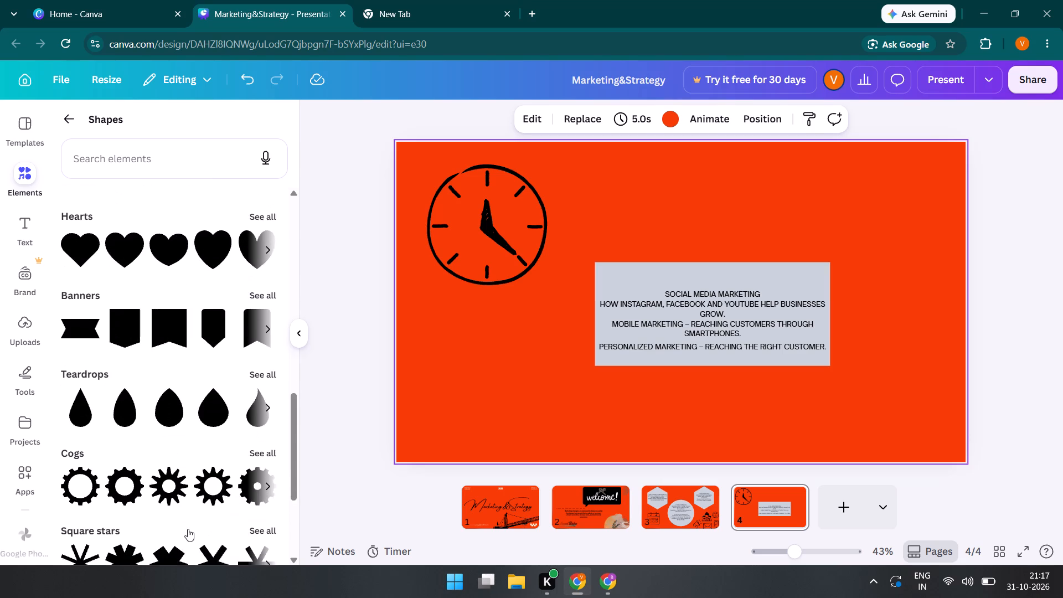
scroll(171, 486, down, 7)
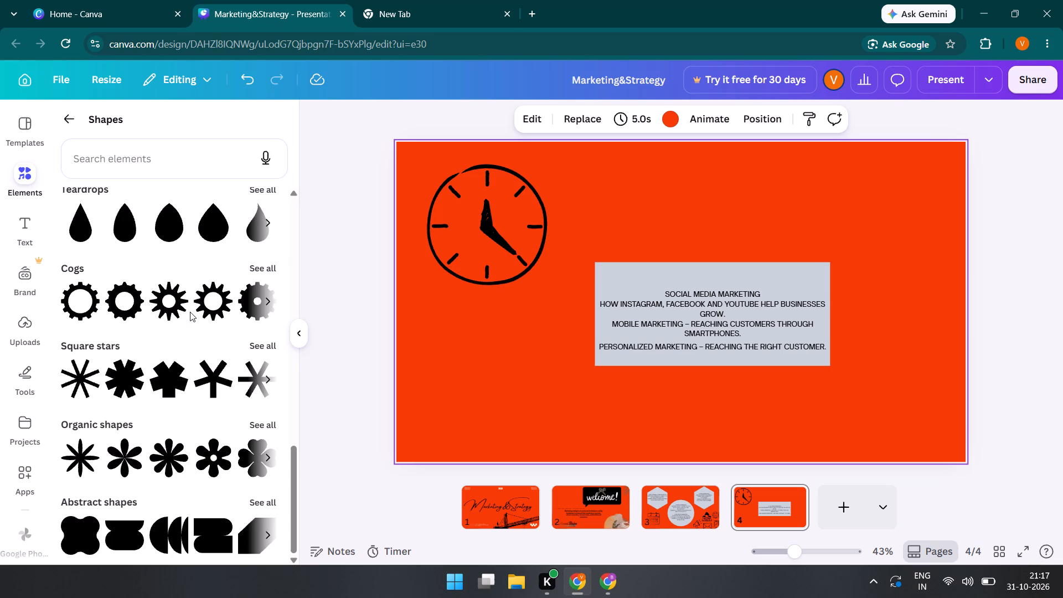
scroll(190, 312, down, 7)
scroll(190, 312, up, 10)
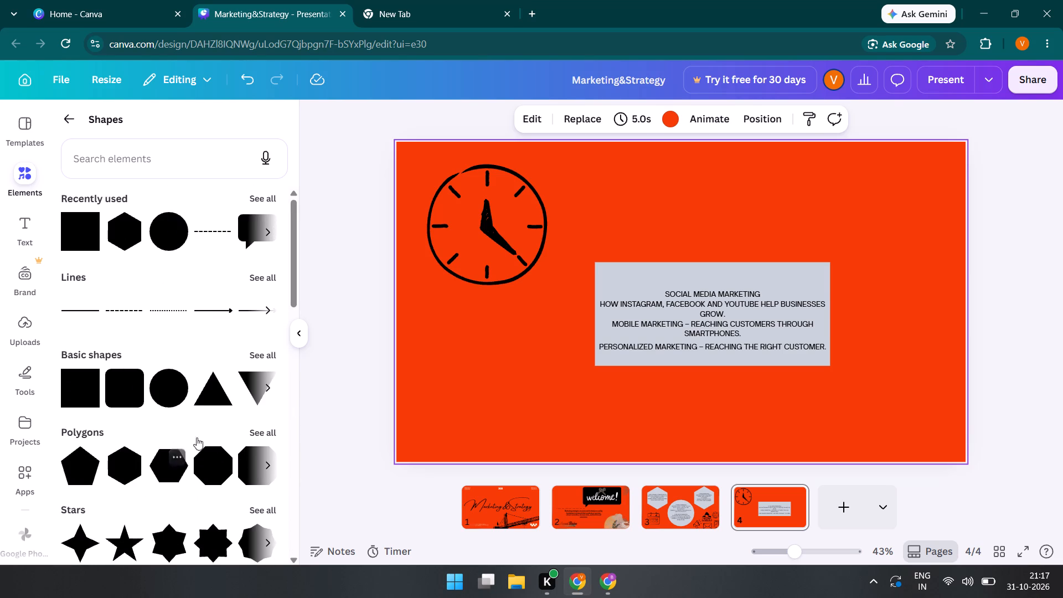
click(267, 462)
scroll(226, 534, down, 4)
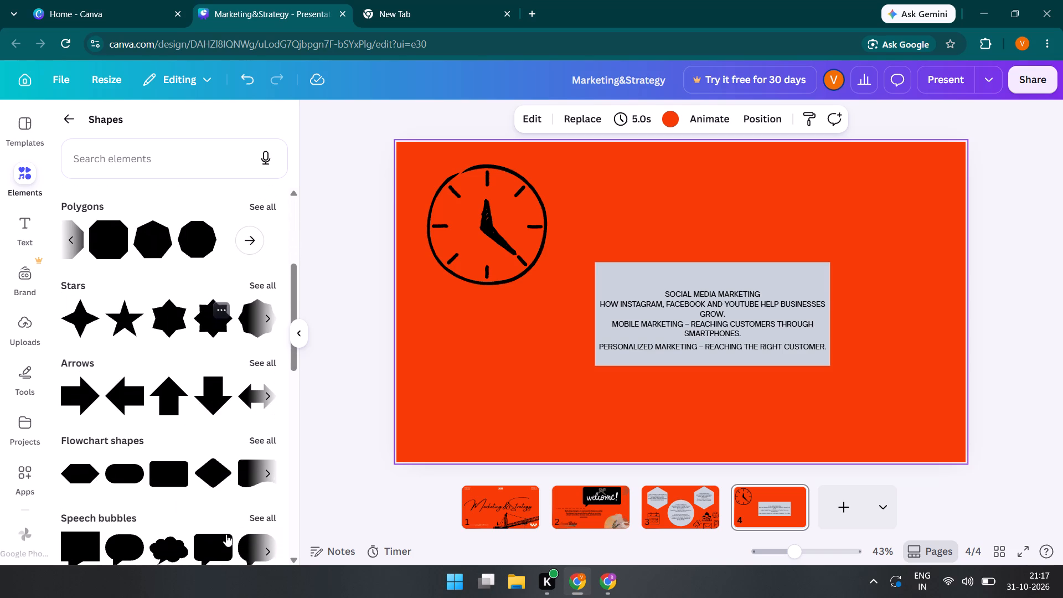
scroll(151, 533, down, 1)
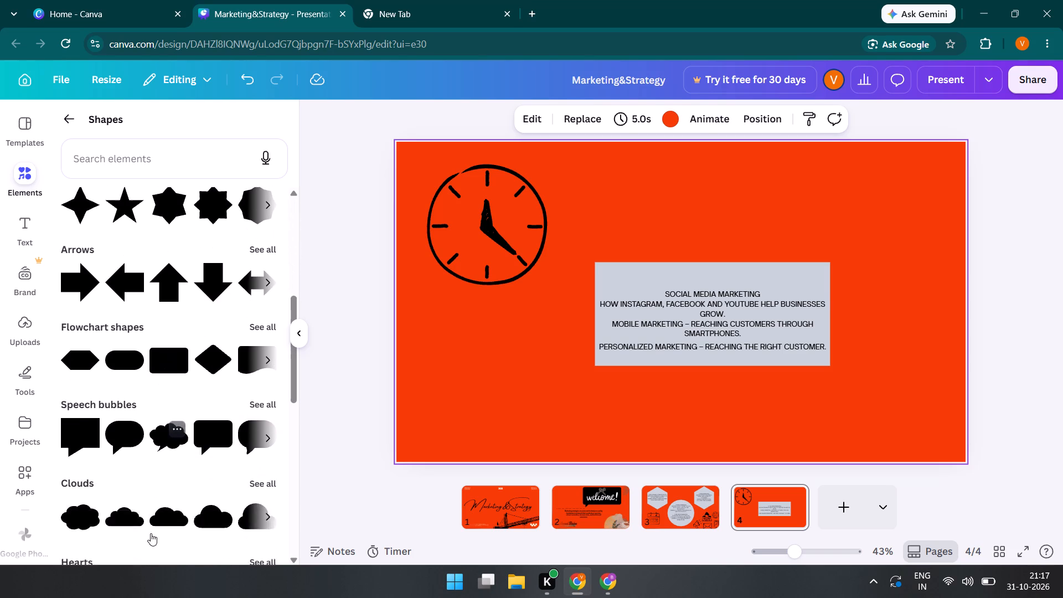
scroll(151, 533, down, 2)
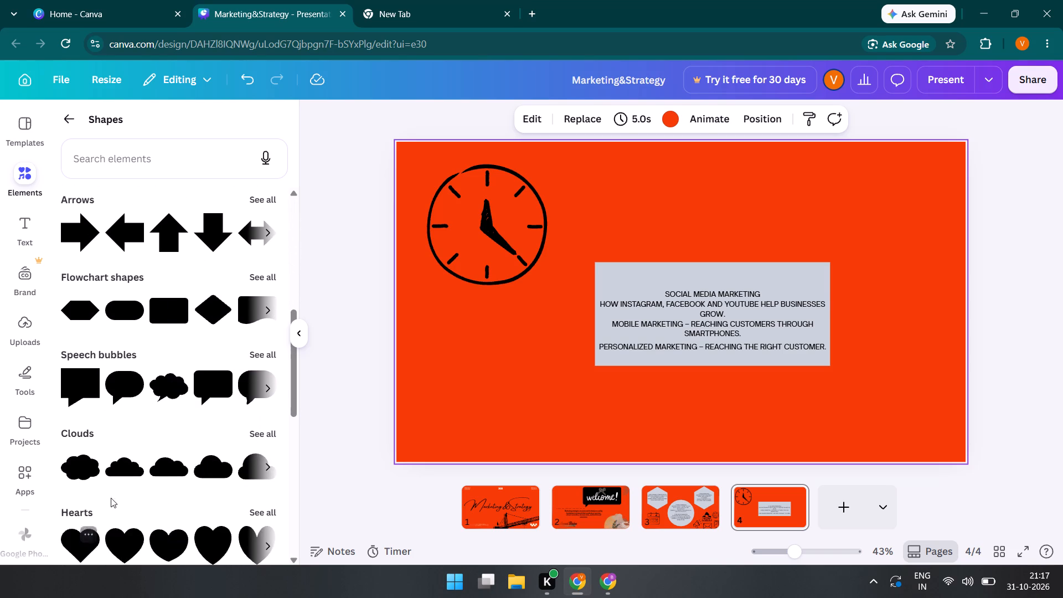
scroll(169, 476, down, 3)
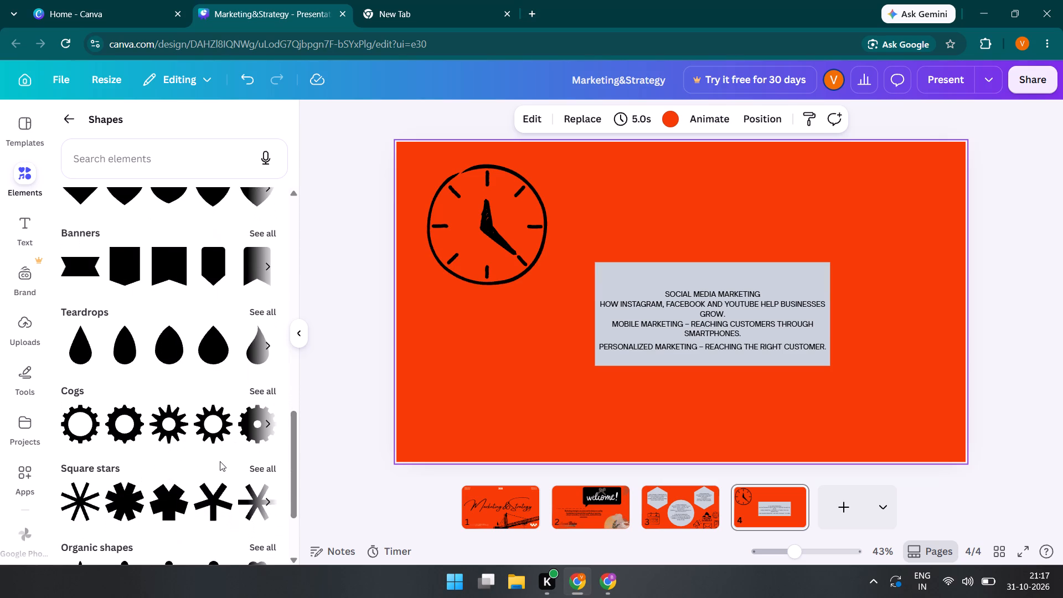
scroll(220, 461, down, 4)
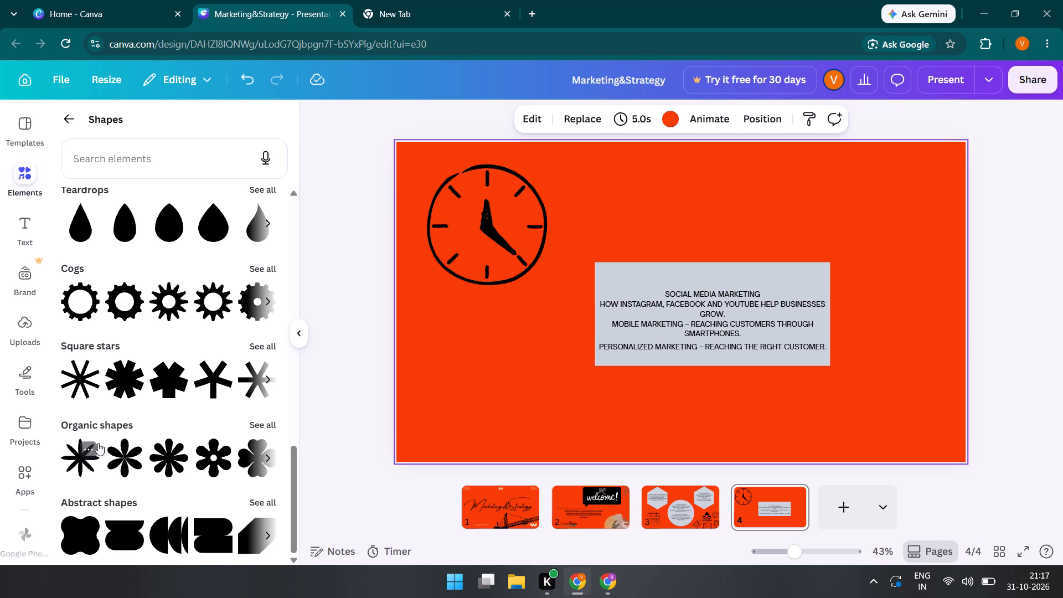
scroll(115, 320, down, 1)
Insert the yellow smiley face from the emoji animations on the fourth slide and shrink it to fit inside the clock.
click(73, 125)
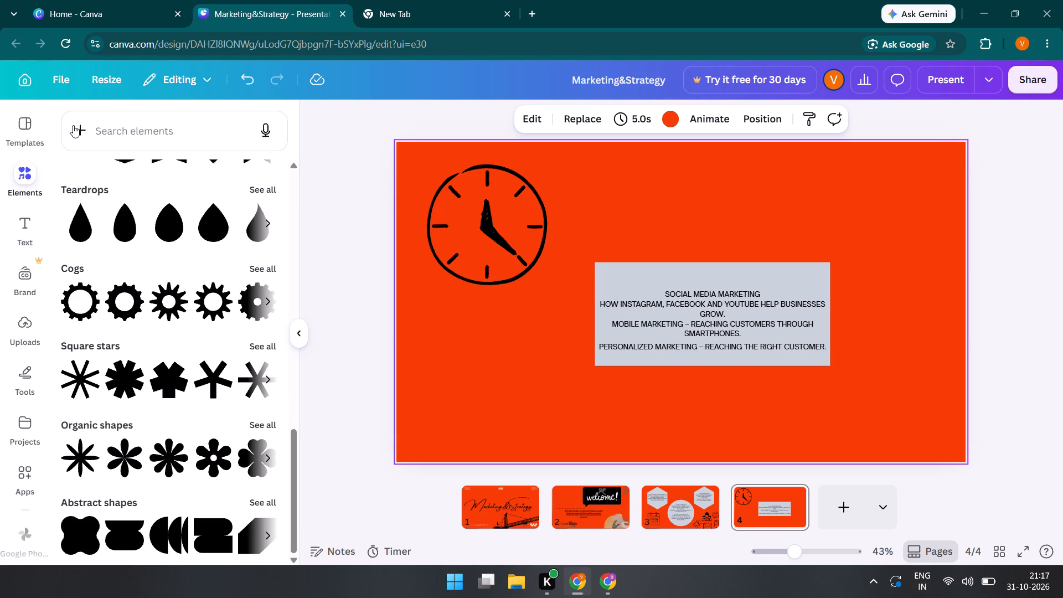
scroll(138, 350, down, 5)
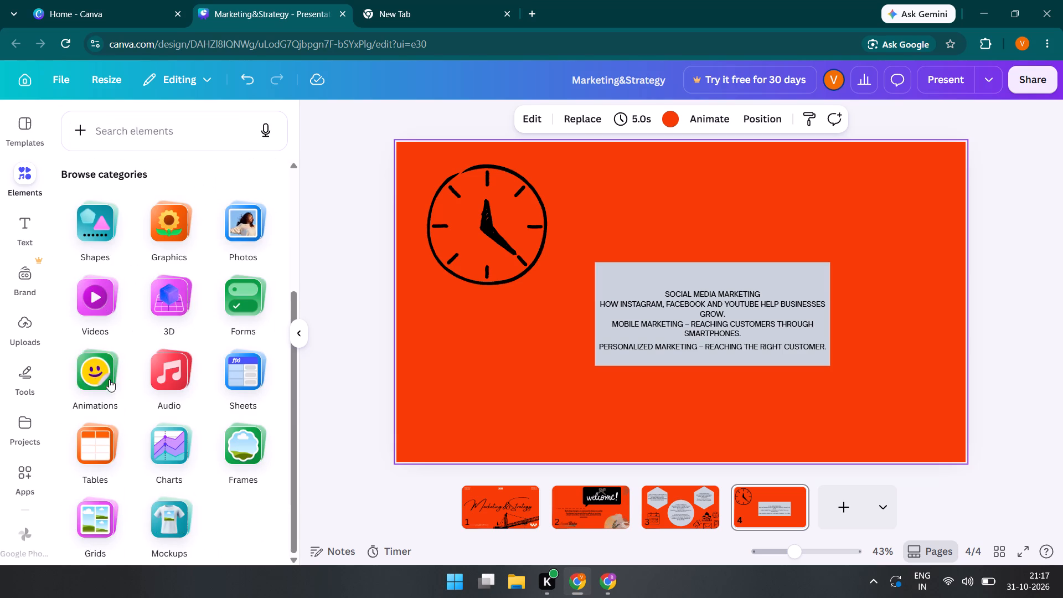
click(88, 389)
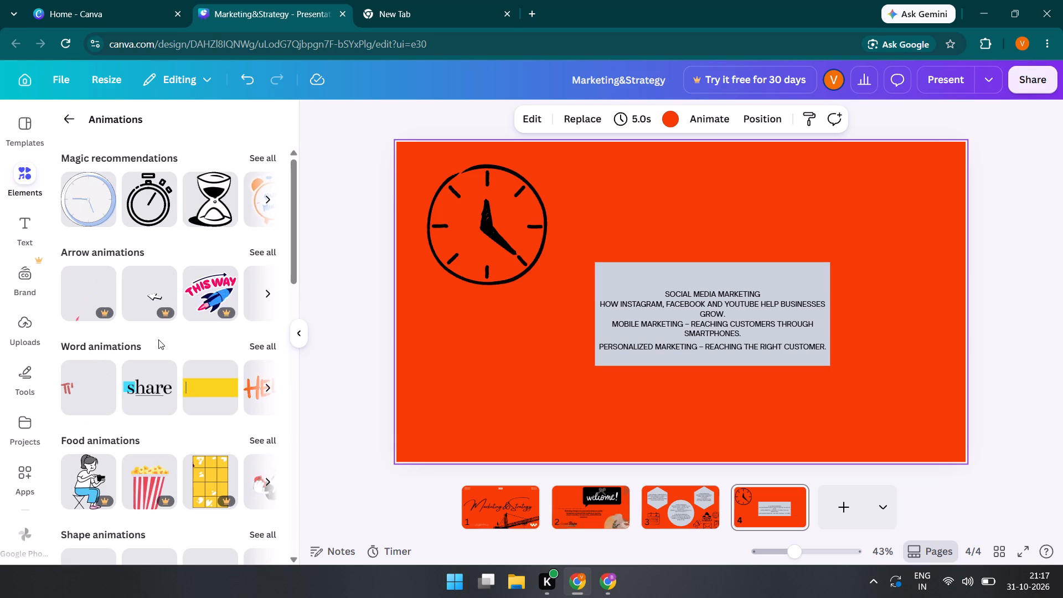
scroll(152, 463, down, 4)
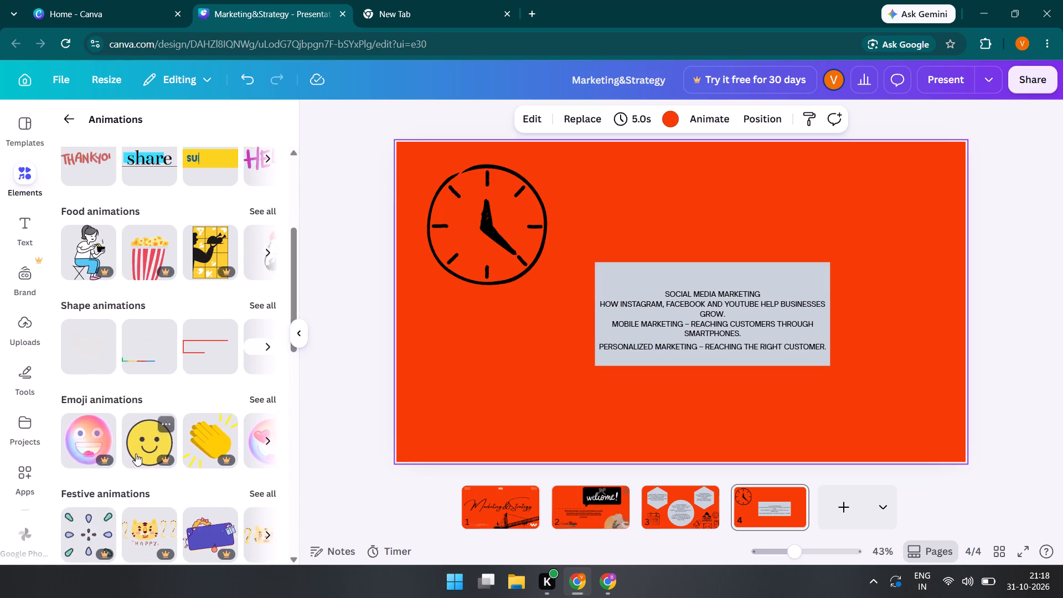
click(136, 453)
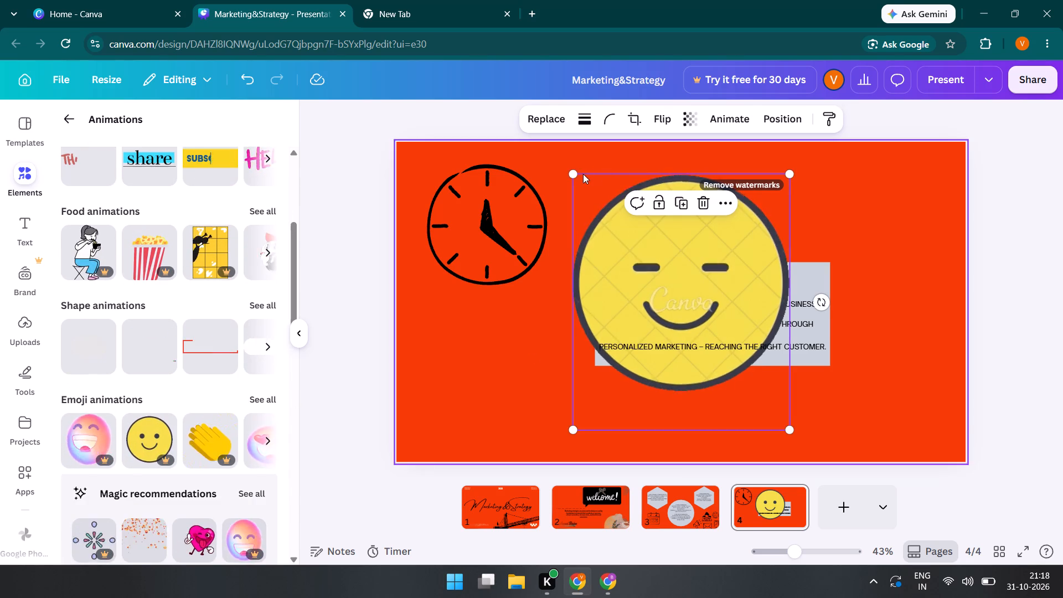
drag(574, 174, 692, 342)
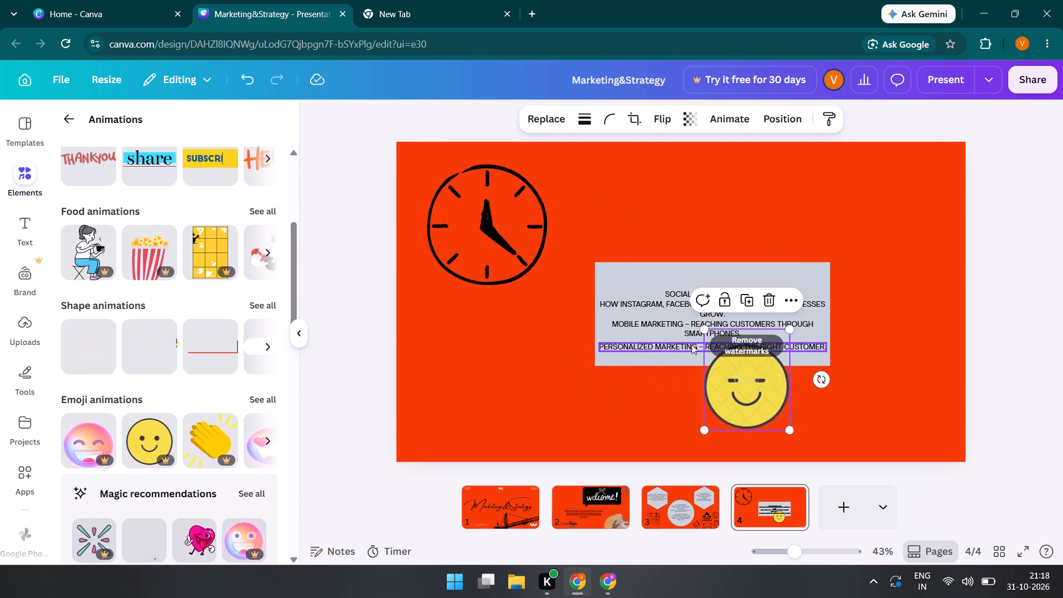
Move the smiley onto the clock and centre it within the dial.
drag(761, 407, 503, 259)
drag(503, 259, 502, 244)
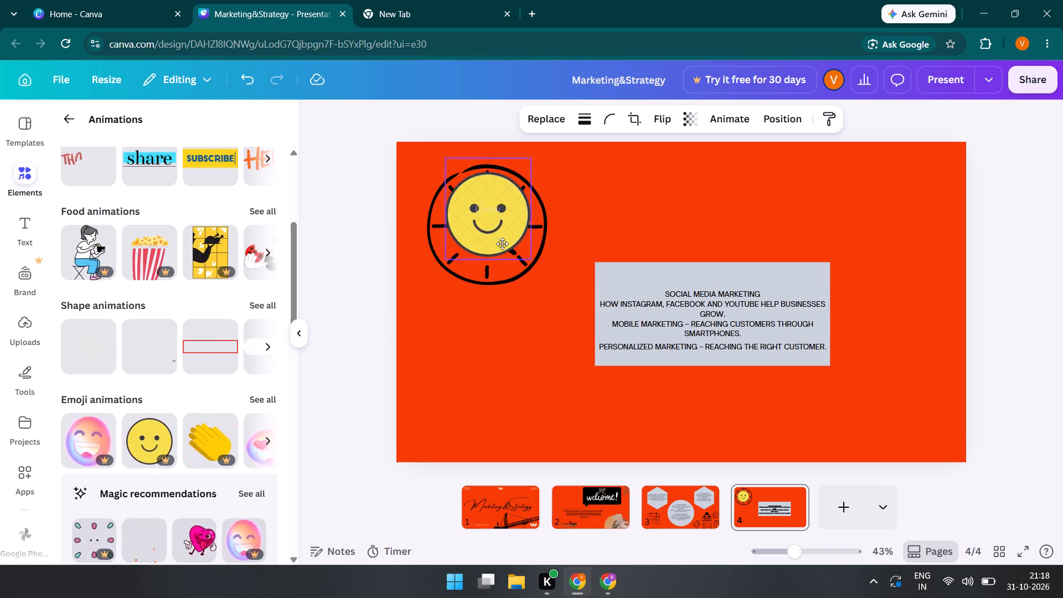
drag(502, 244, 502, 250)
click(502, 250)
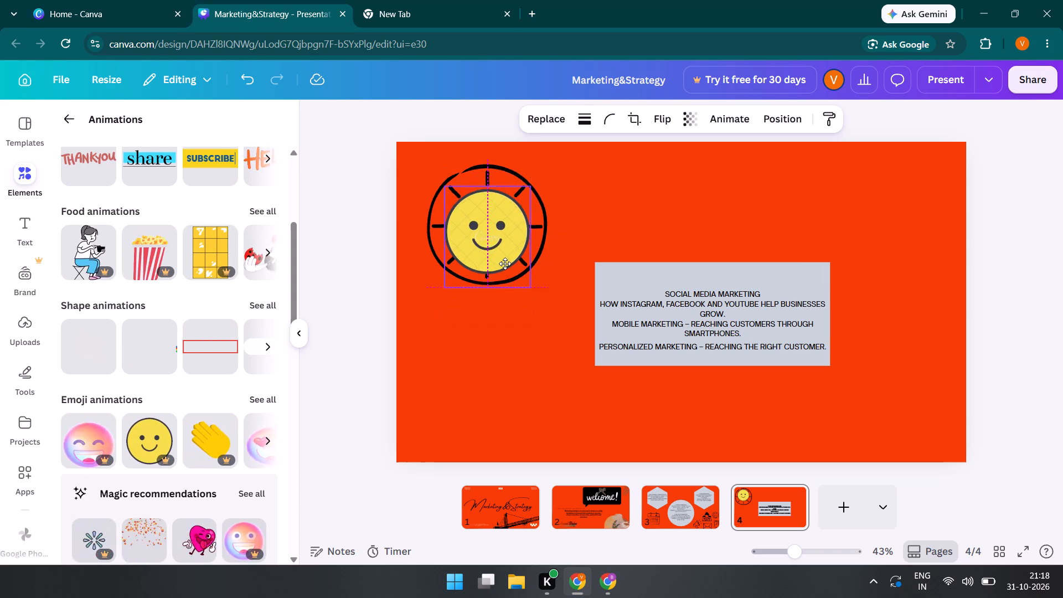
double_click(504, 250)
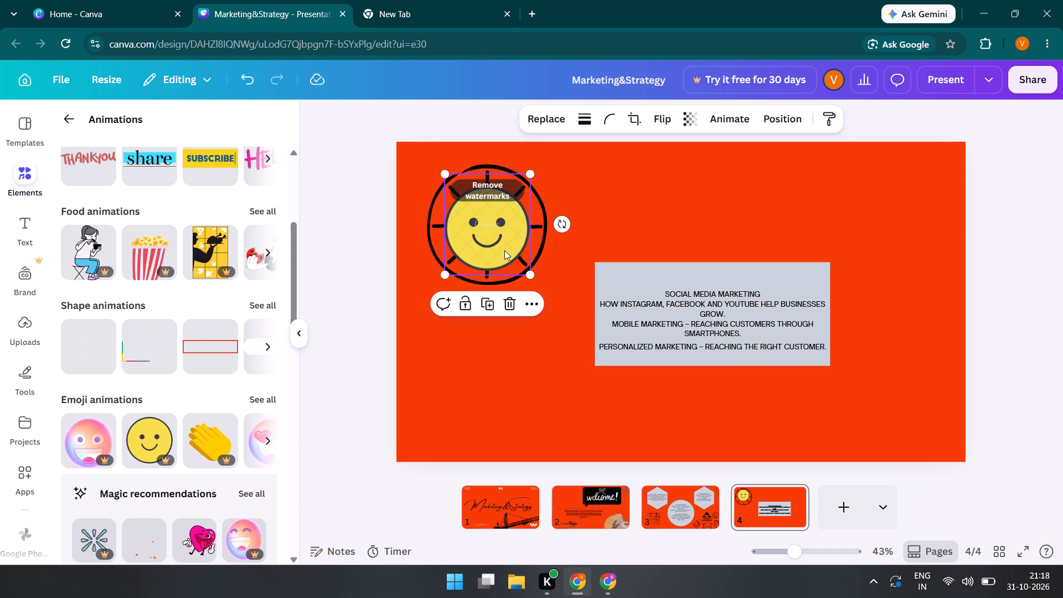
click(496, 223)
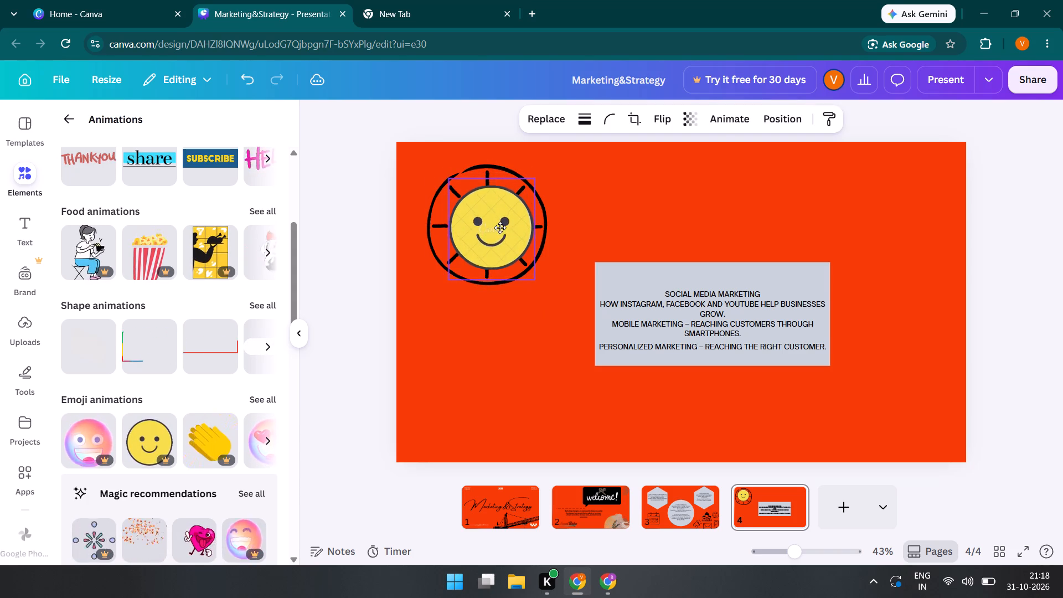
click(526, 372)
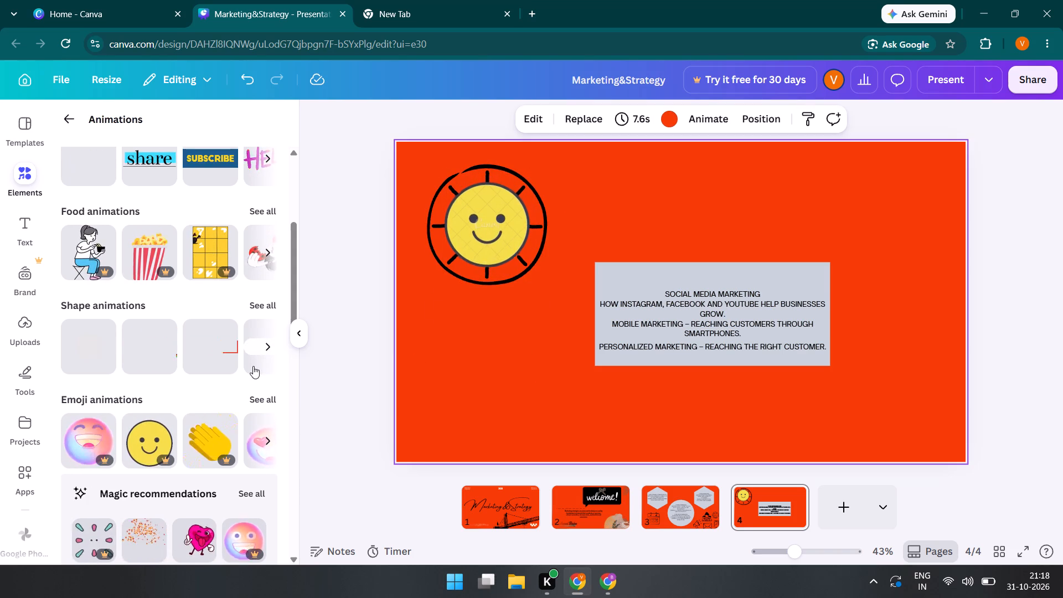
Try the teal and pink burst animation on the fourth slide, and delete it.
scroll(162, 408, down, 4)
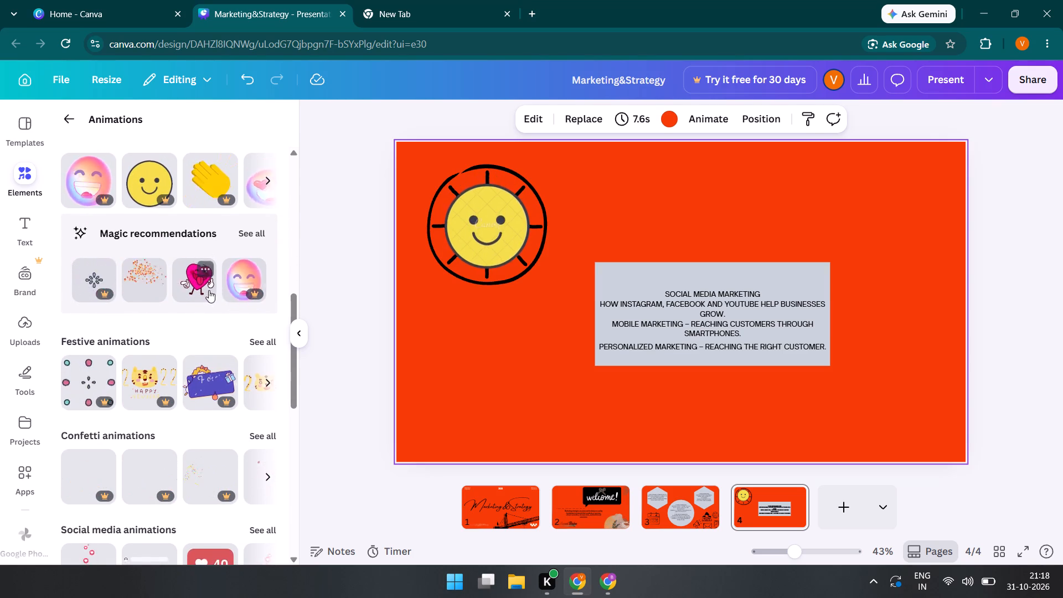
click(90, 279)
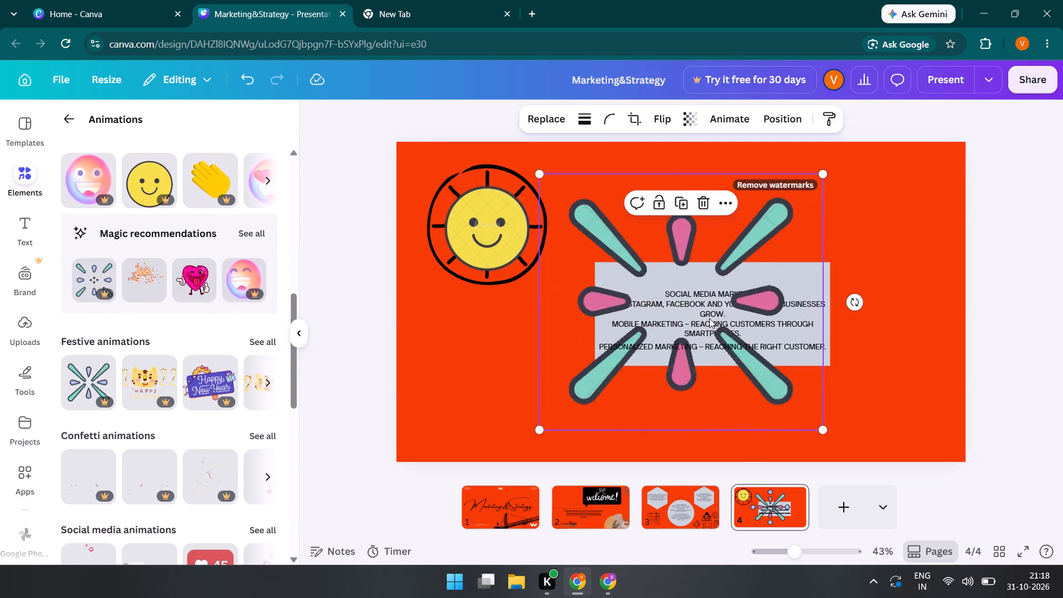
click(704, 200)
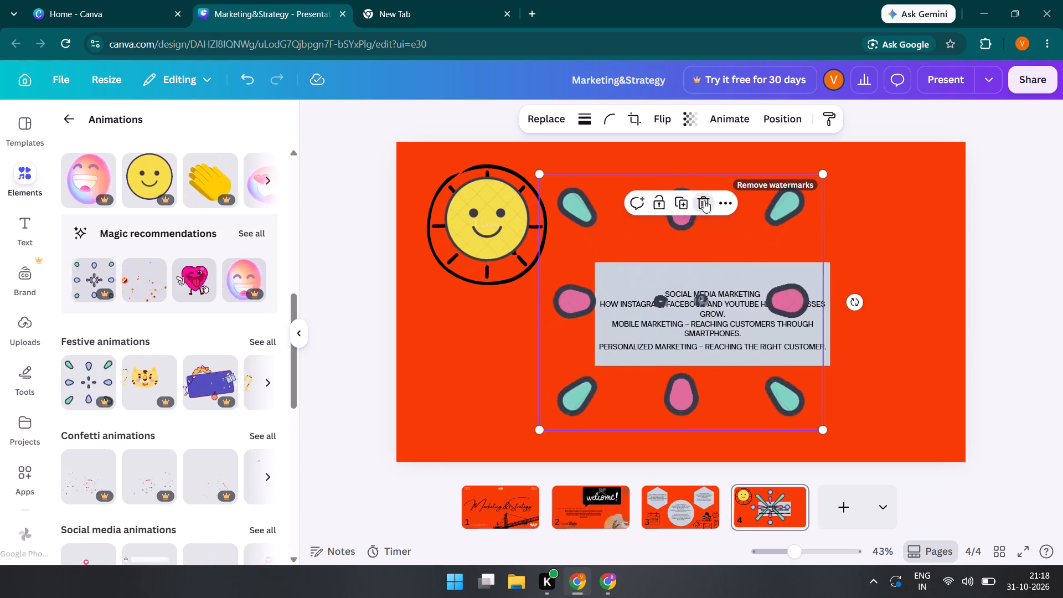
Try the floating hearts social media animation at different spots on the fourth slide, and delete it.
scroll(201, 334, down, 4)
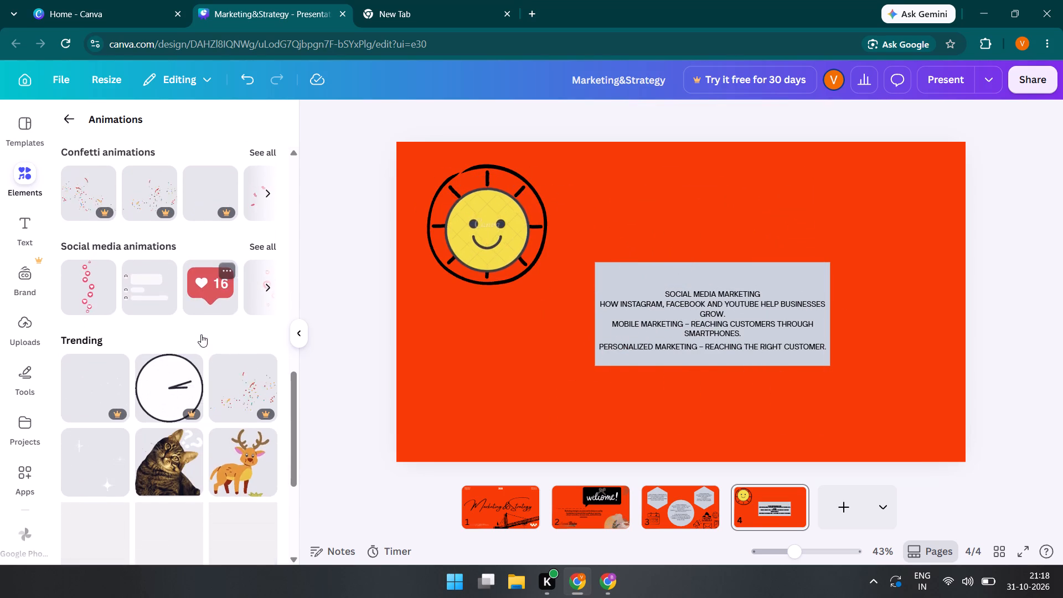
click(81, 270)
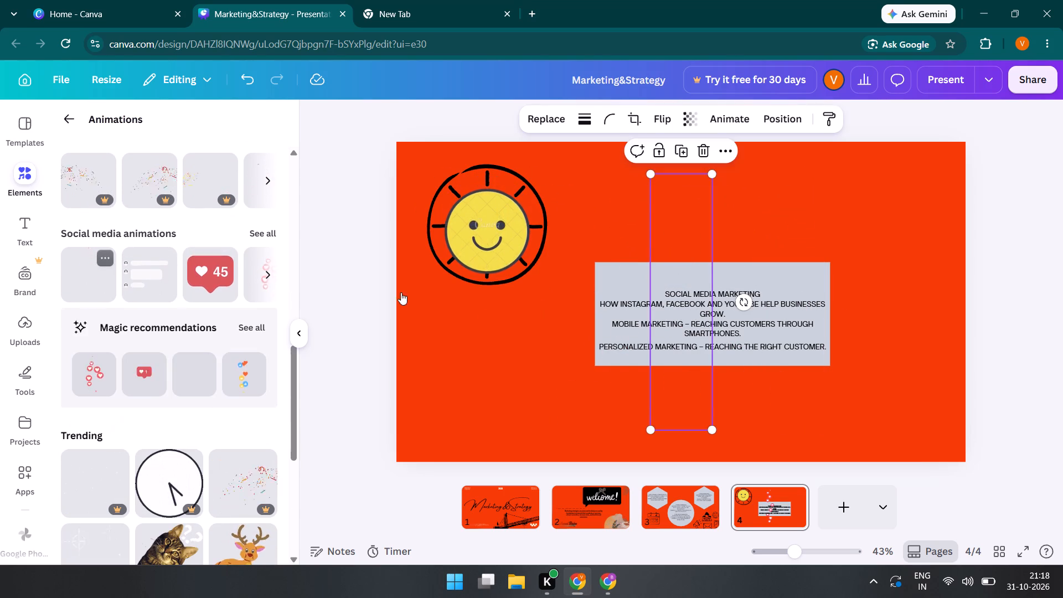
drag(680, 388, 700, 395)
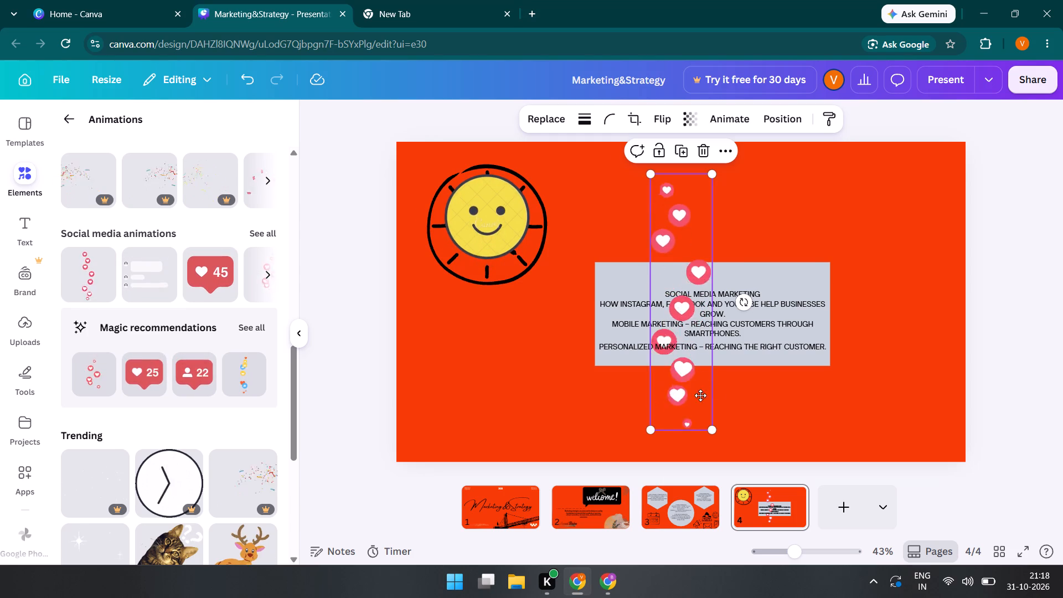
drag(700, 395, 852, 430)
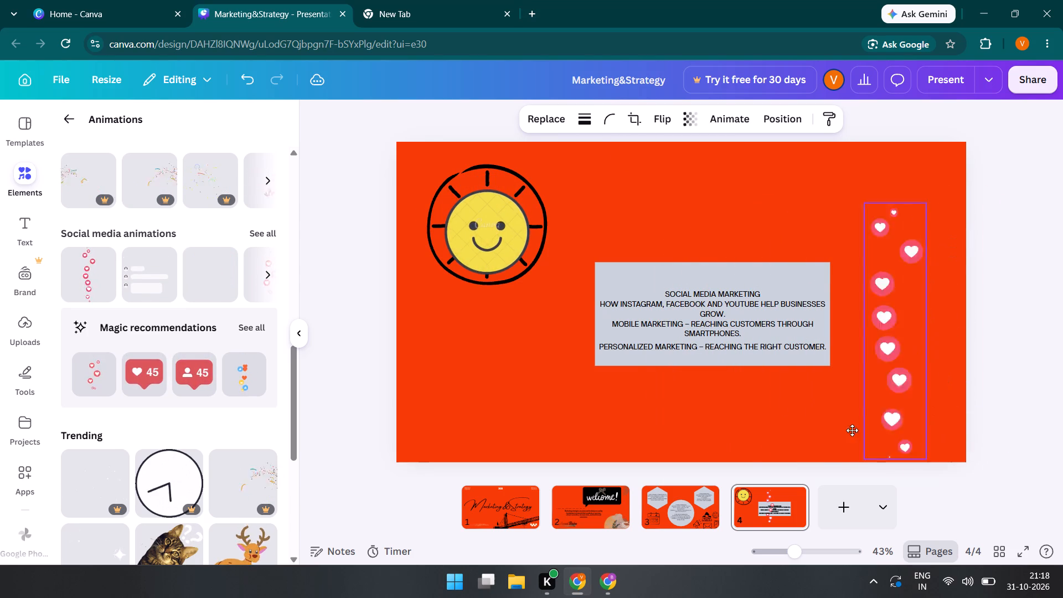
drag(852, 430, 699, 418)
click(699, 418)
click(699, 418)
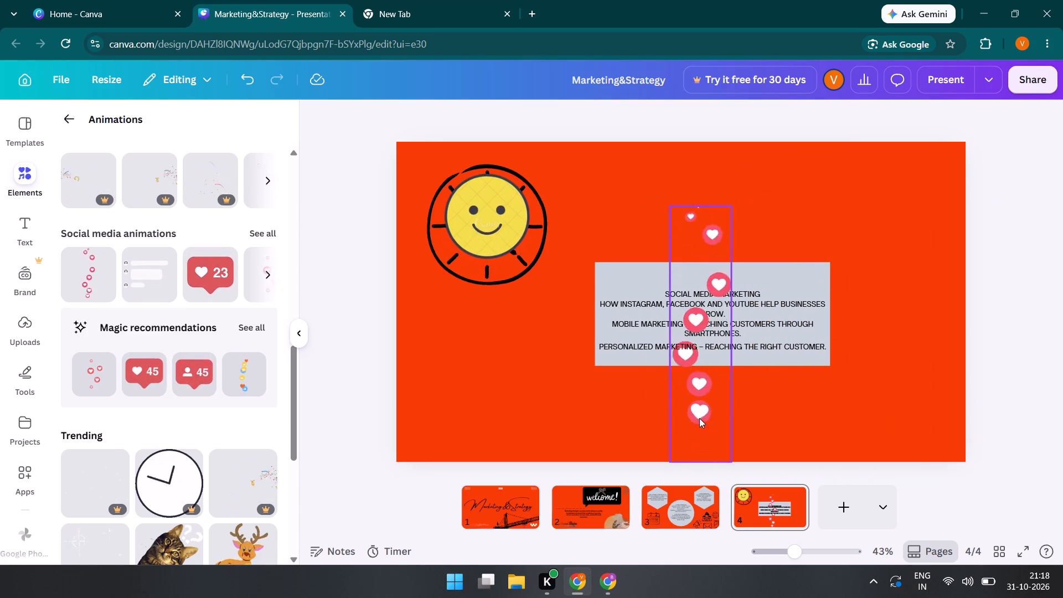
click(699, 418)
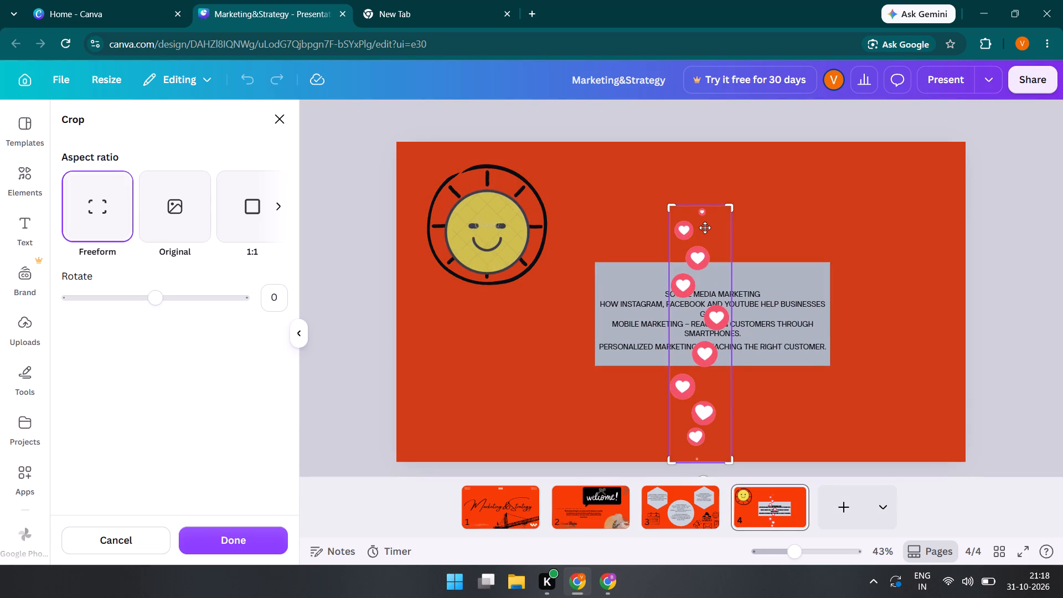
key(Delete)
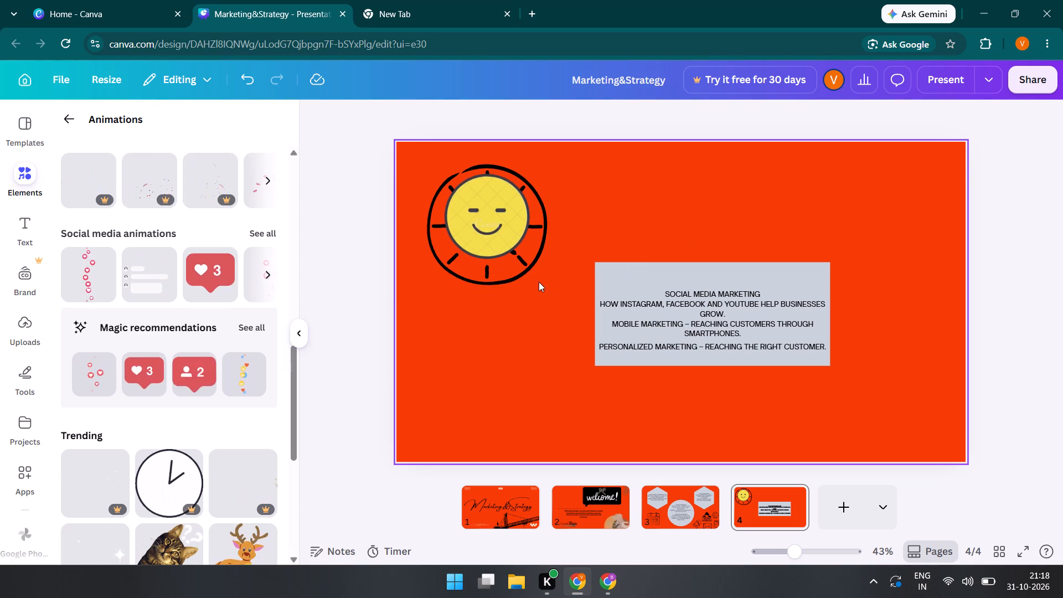
Nudge the yellow smiley inside the clock on the fourth slide until it sits centred within the dial.
drag(494, 229, 496, 225)
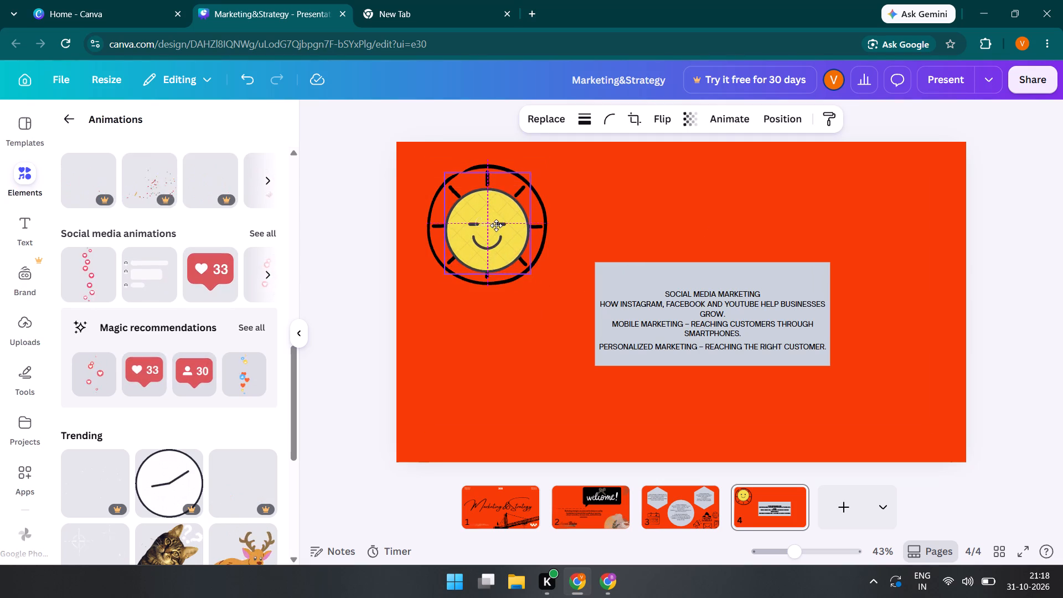
drag(496, 225, 497, 224)
drag(497, 224, 497, 231)
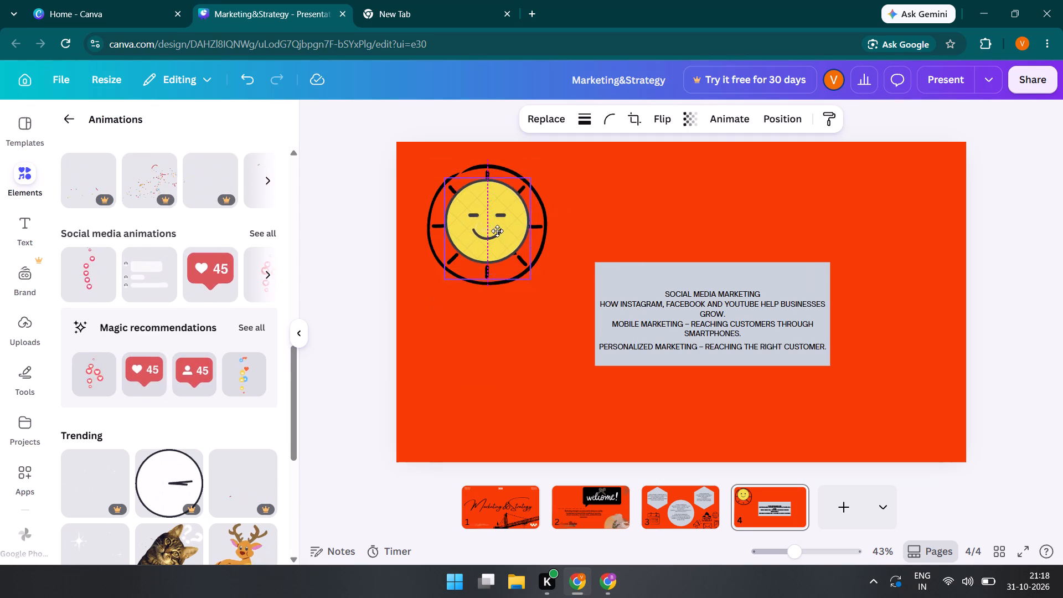
drag(497, 231, 496, 238)
drag(496, 238, 496, 221)
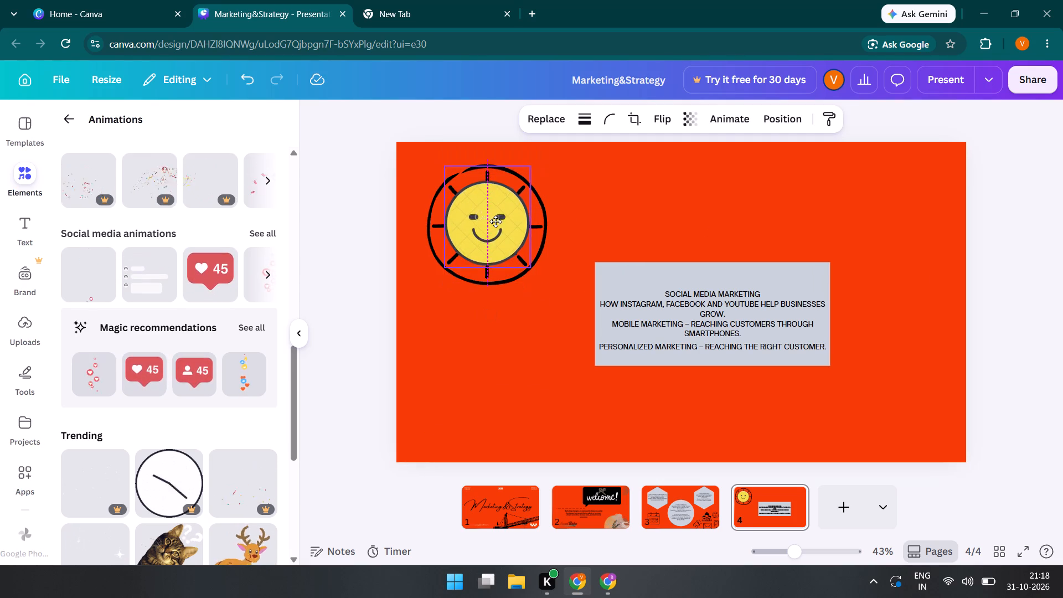
drag(496, 221, 497, 224)
drag(497, 224, 499, 230)
drag(499, 230, 500, 226)
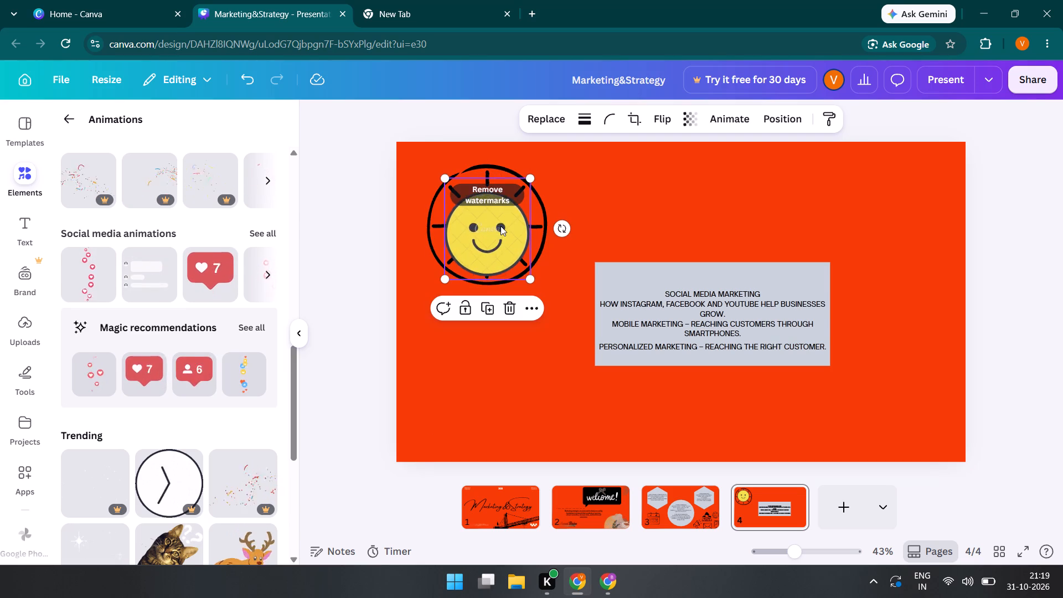
drag(500, 226, 500, 221)
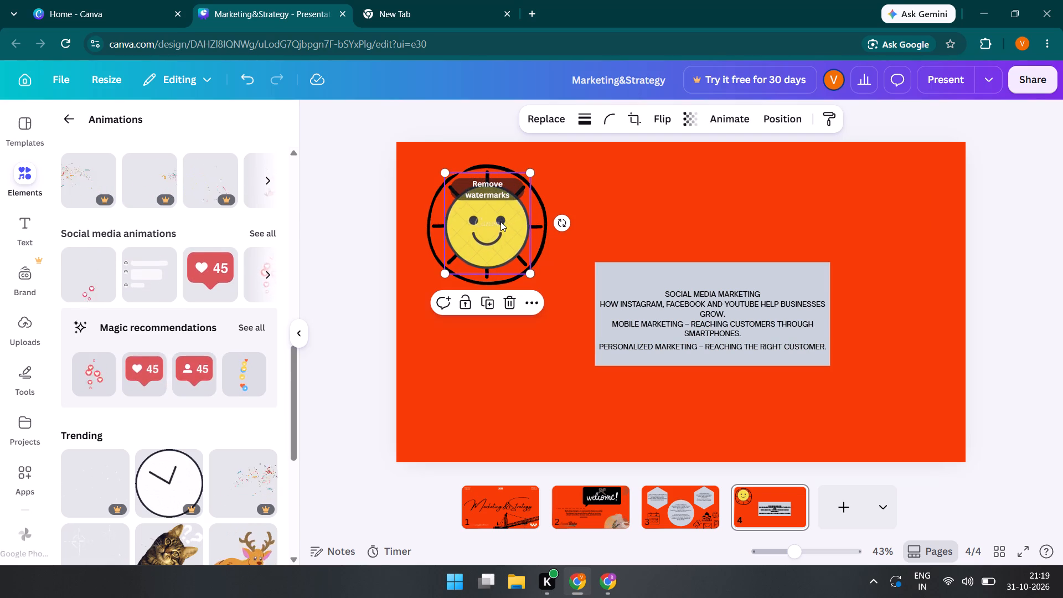
click(500, 221)
drag(500, 221, 500, 229)
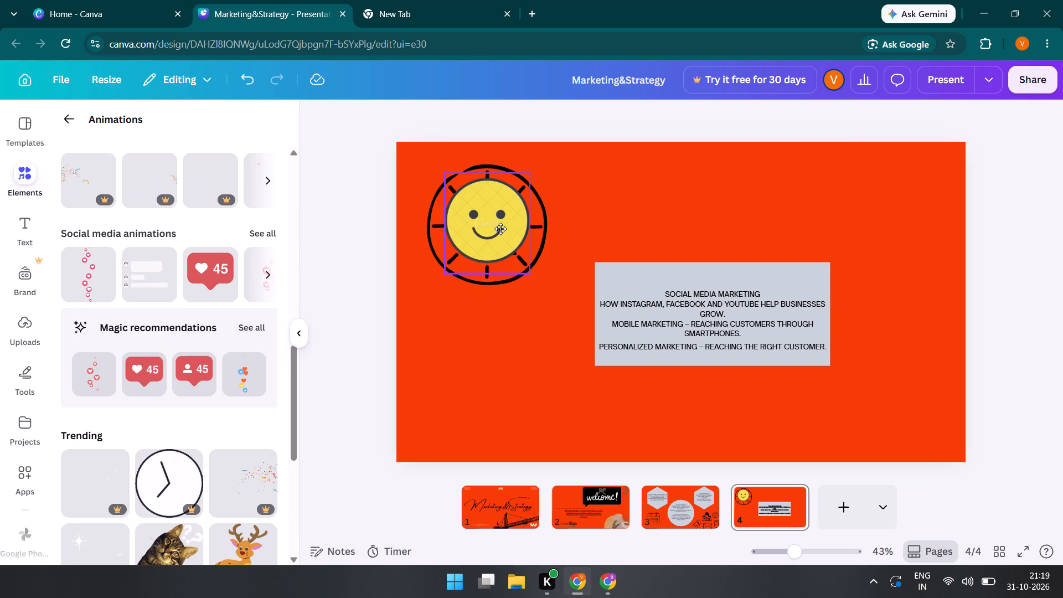
drag(500, 229, 500, 233)
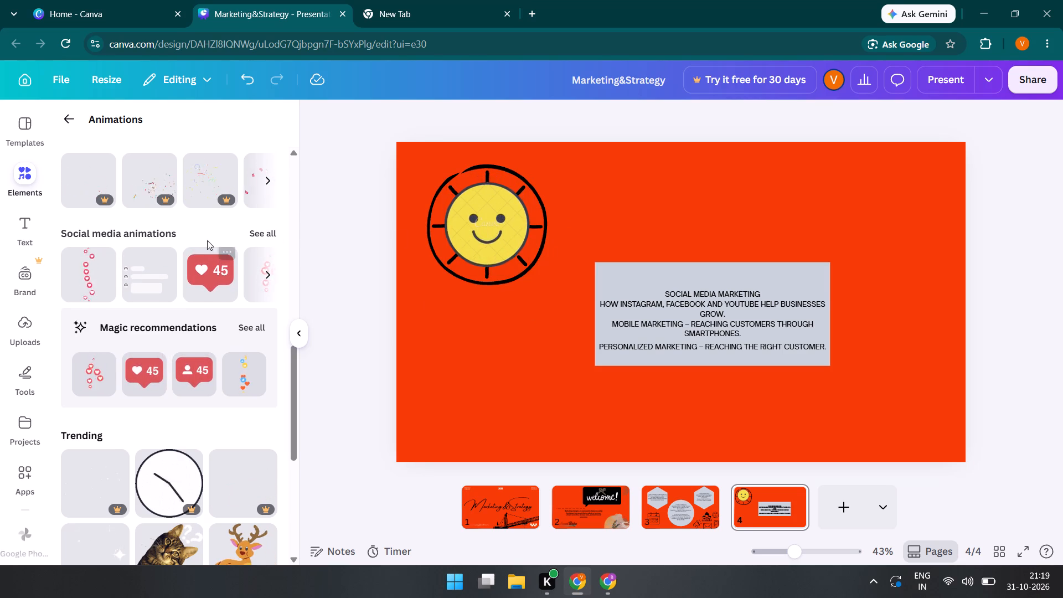
Look through the social media animations, text styles and font combinations, brand assets and uploads for further slide content.
click(257, 230)
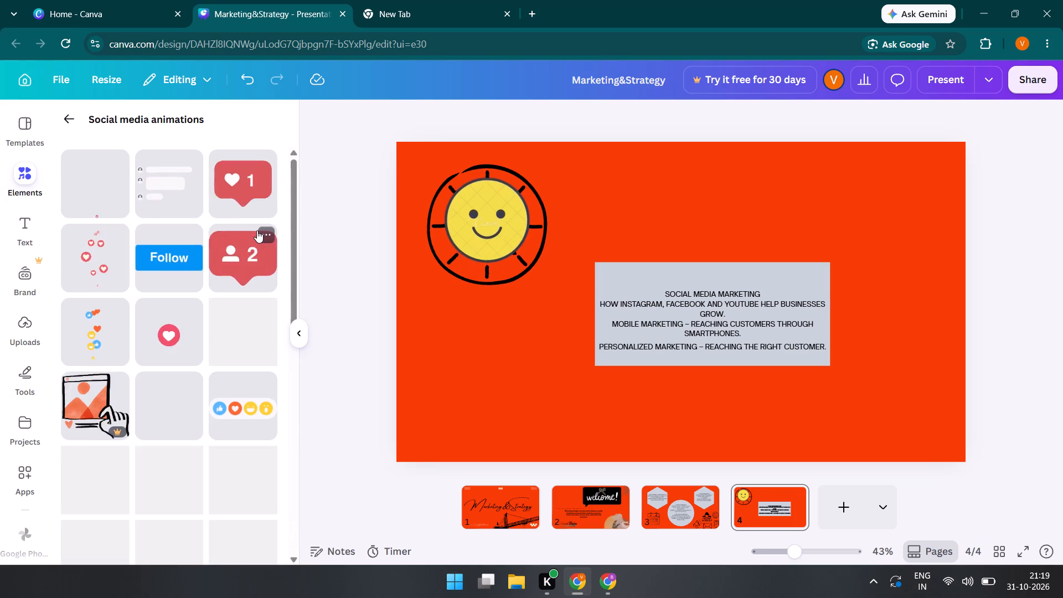
scroll(201, 359, down, 3)
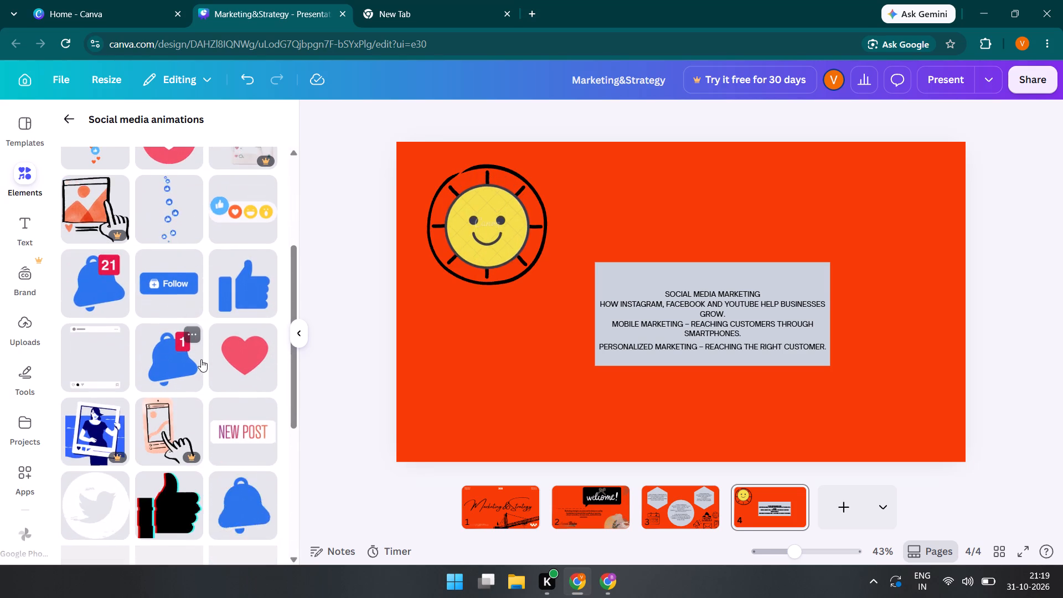
scroll(201, 359, down, 5)
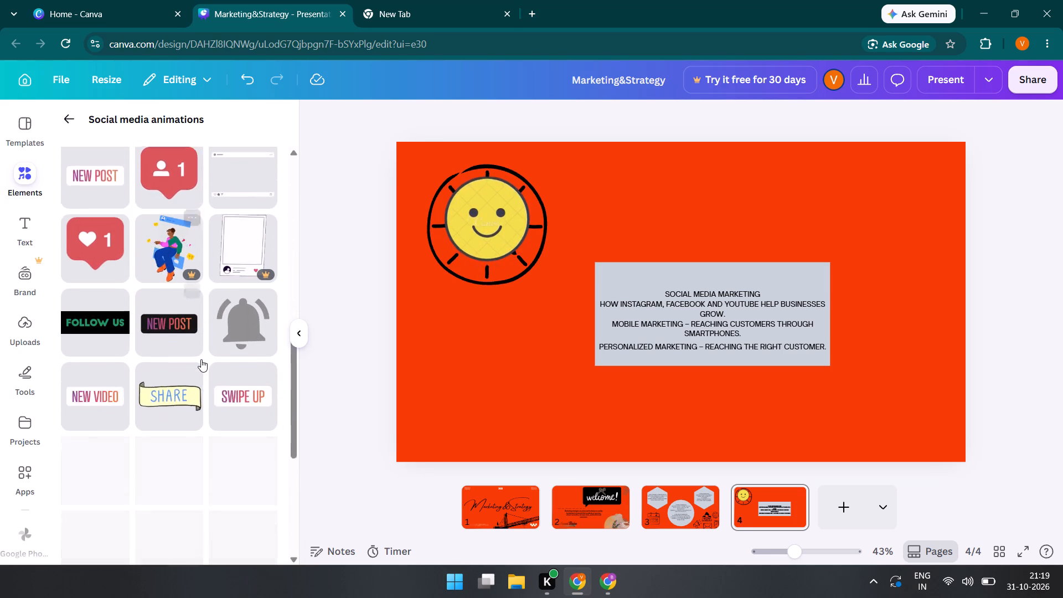
scroll(201, 359, up, 8)
click(76, 119)
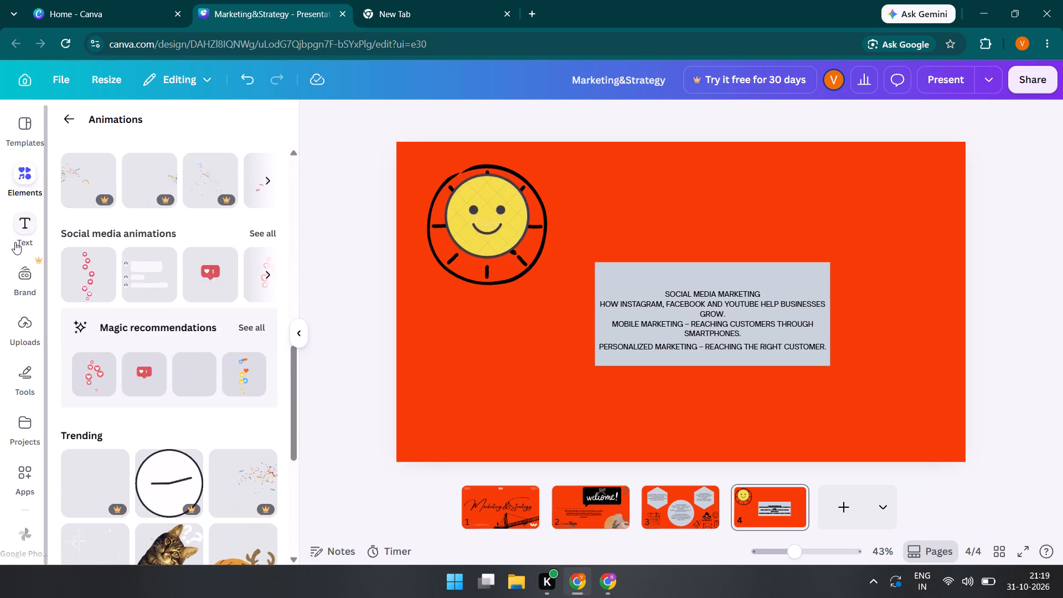
click(18, 227)
scroll(128, 344, down, 1)
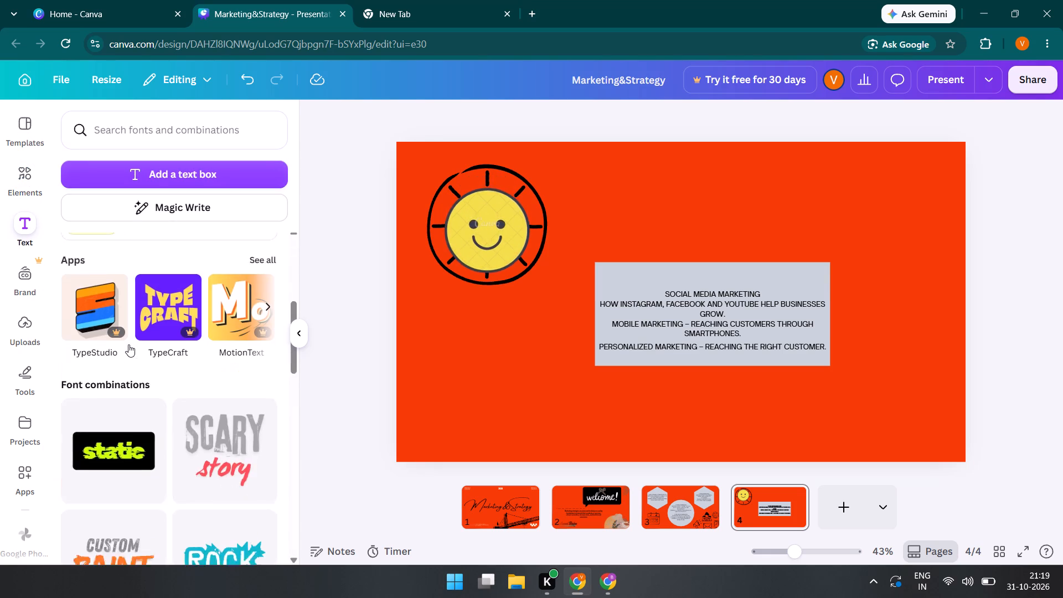
scroll(128, 344, down, 6)
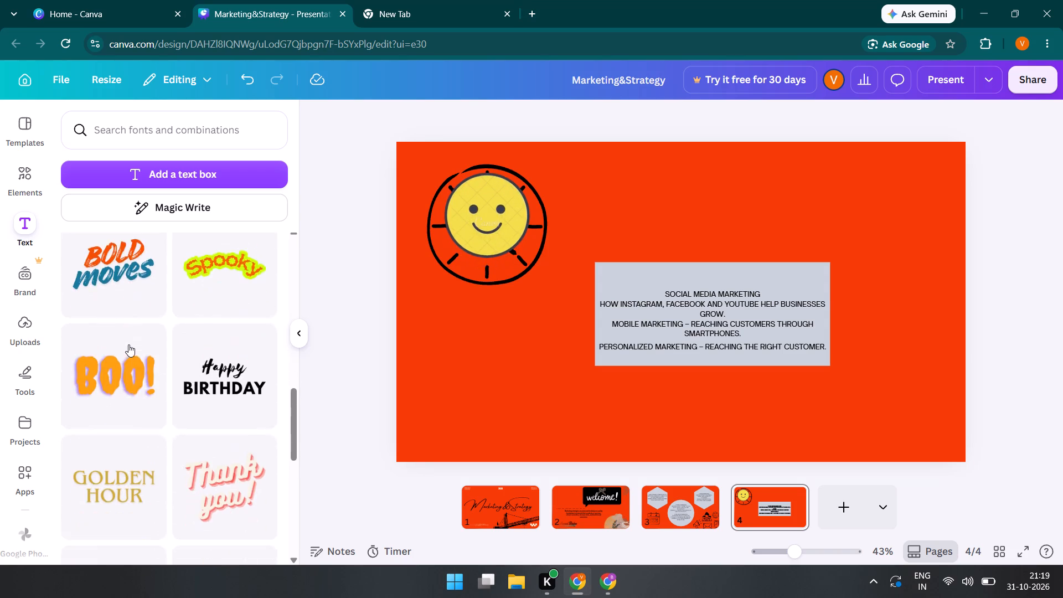
scroll(128, 344, up, 7)
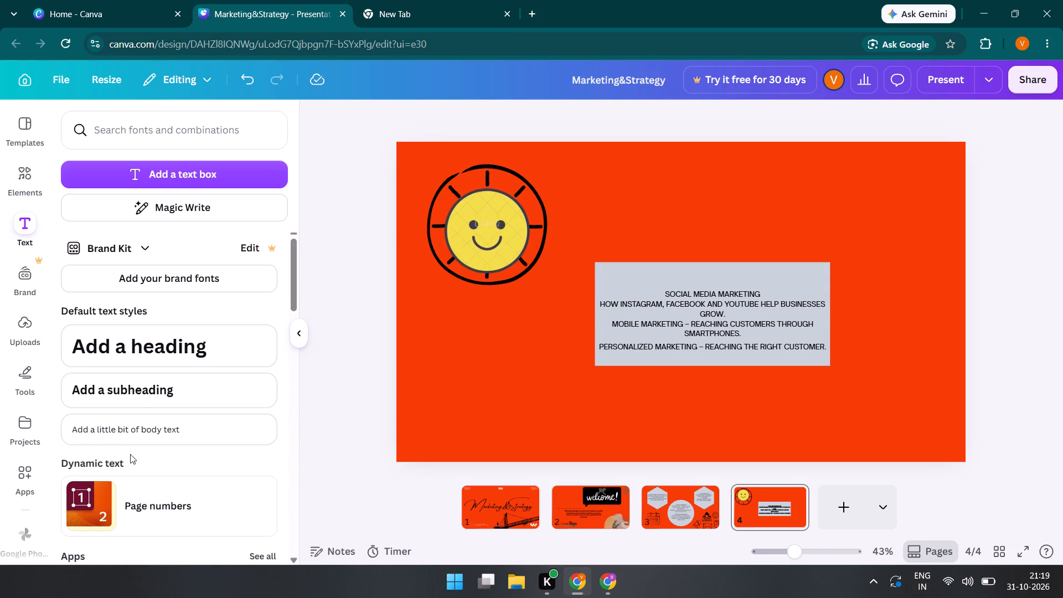
scroll(118, 465, down, 1)
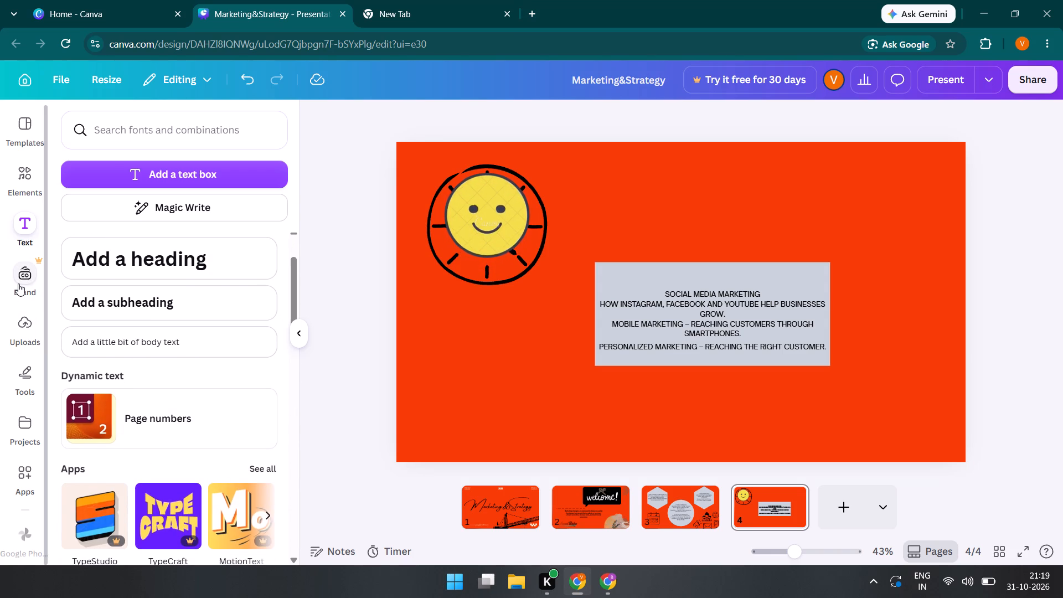
click(18, 283)
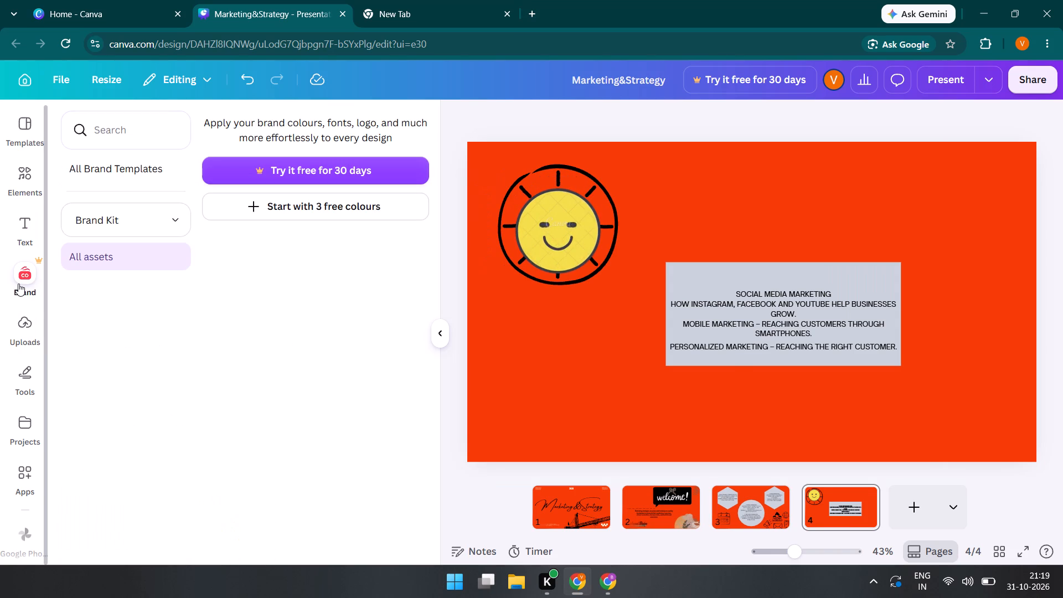
click(23, 319)
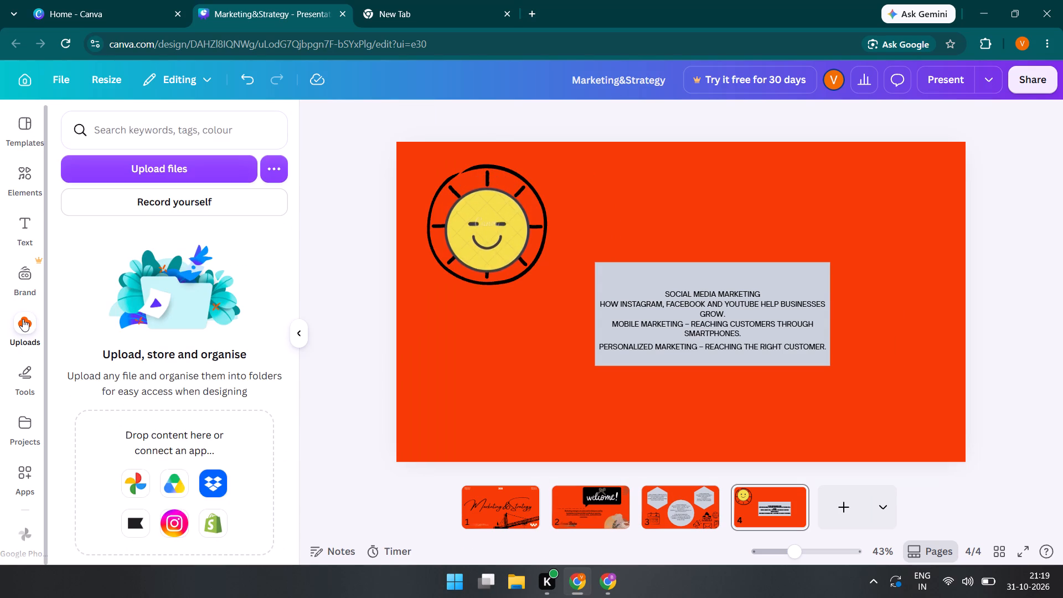
Add a pentagon shape to the fourth slide, place it below the clock and enlarge it slightly, mainly in width.
click(23, 375)
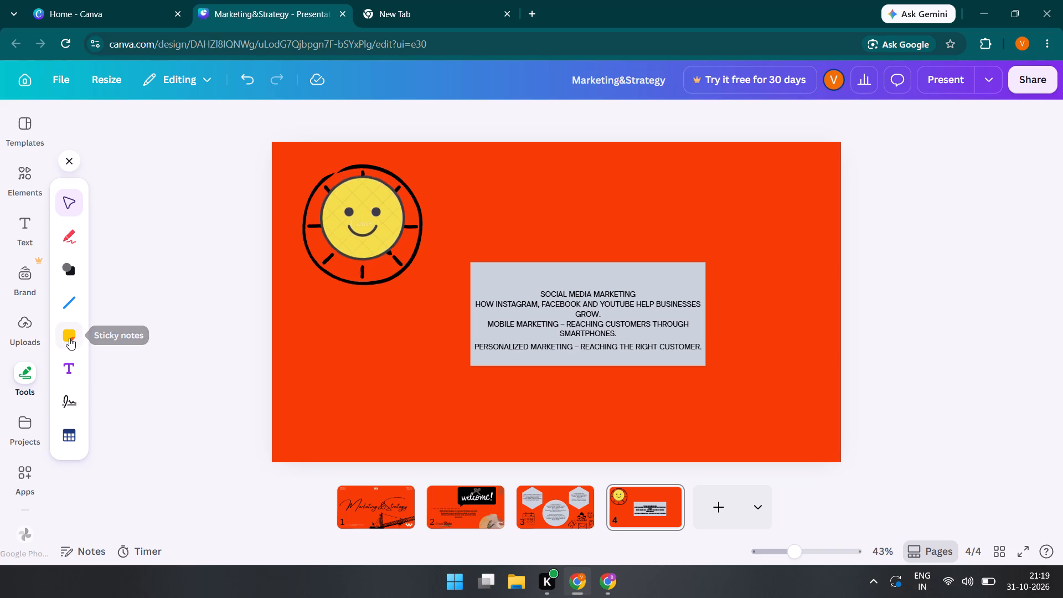
click(71, 277)
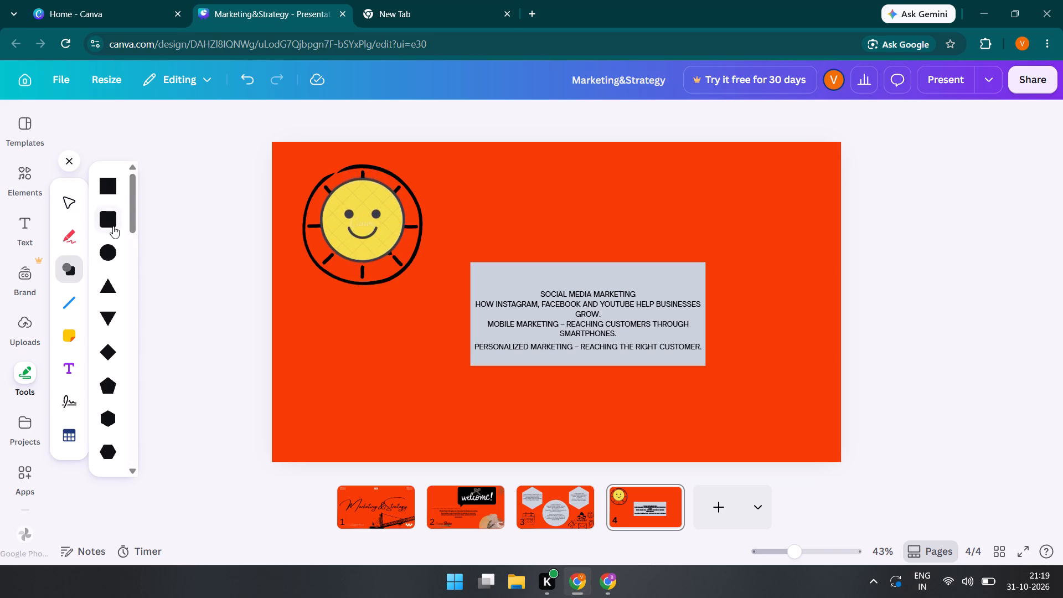
click(106, 393)
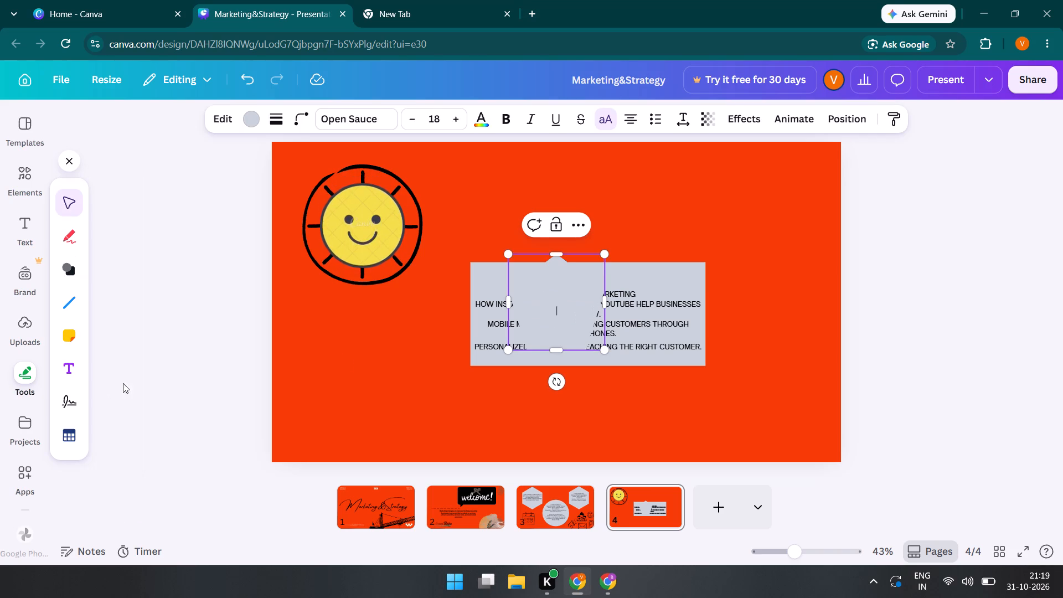
drag(561, 317, 399, 387)
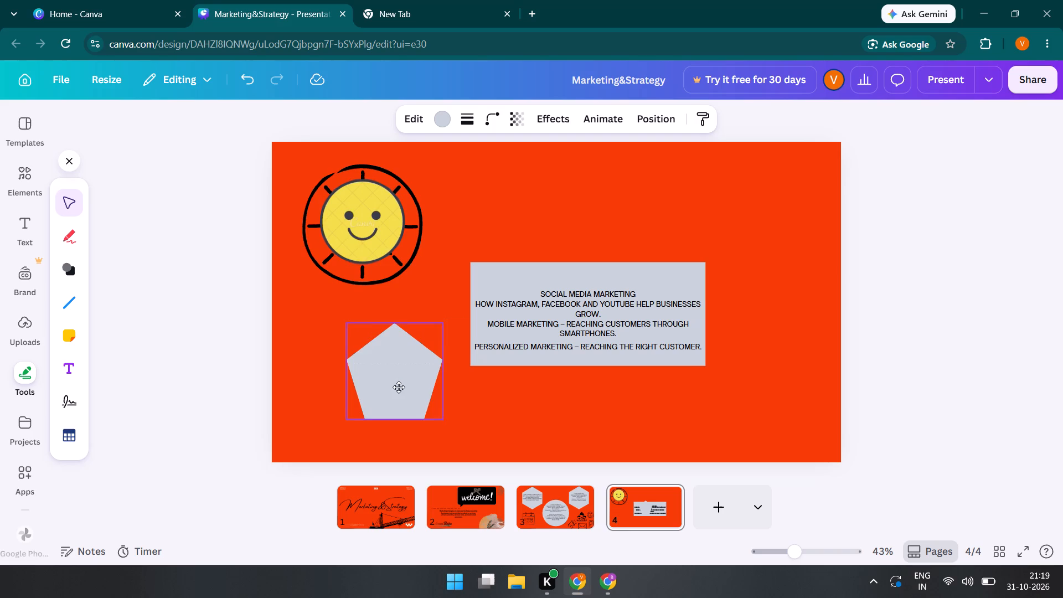
drag(399, 387, 374, 415)
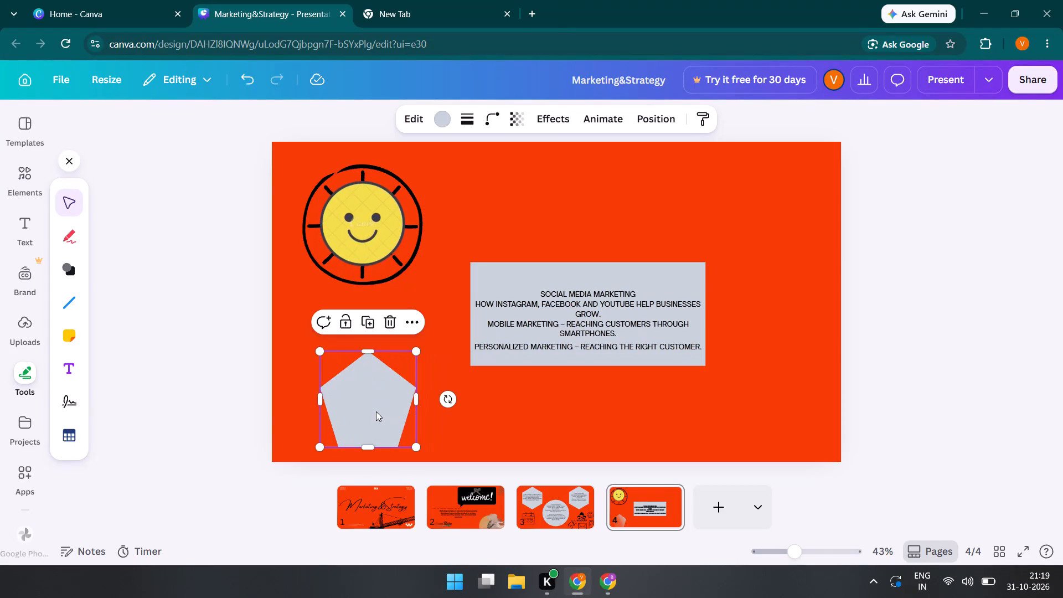
drag(370, 349, 369, 343)
drag(416, 396, 434, 399)
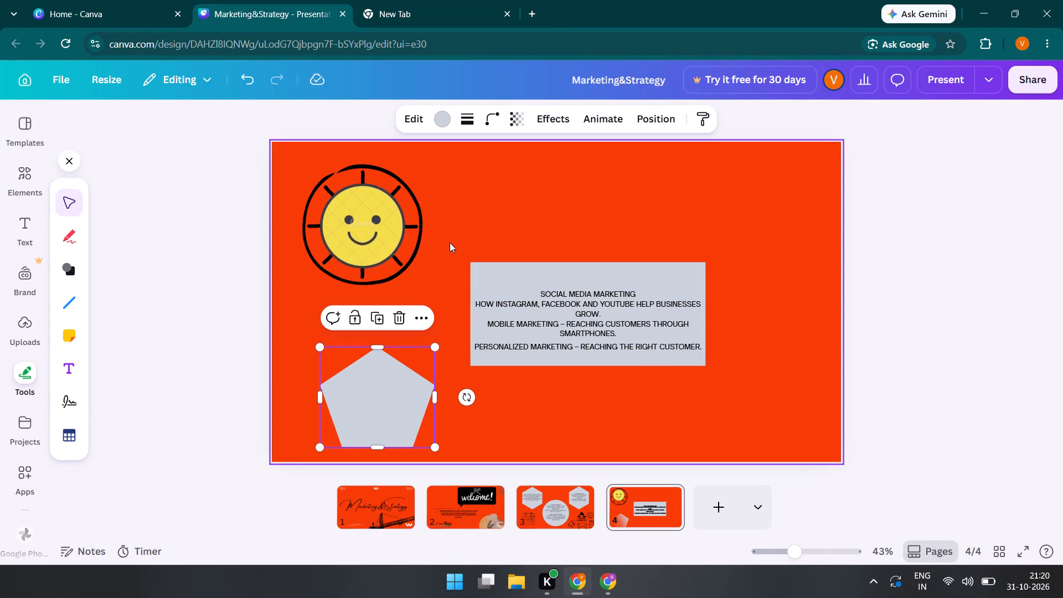
click(451, 248)
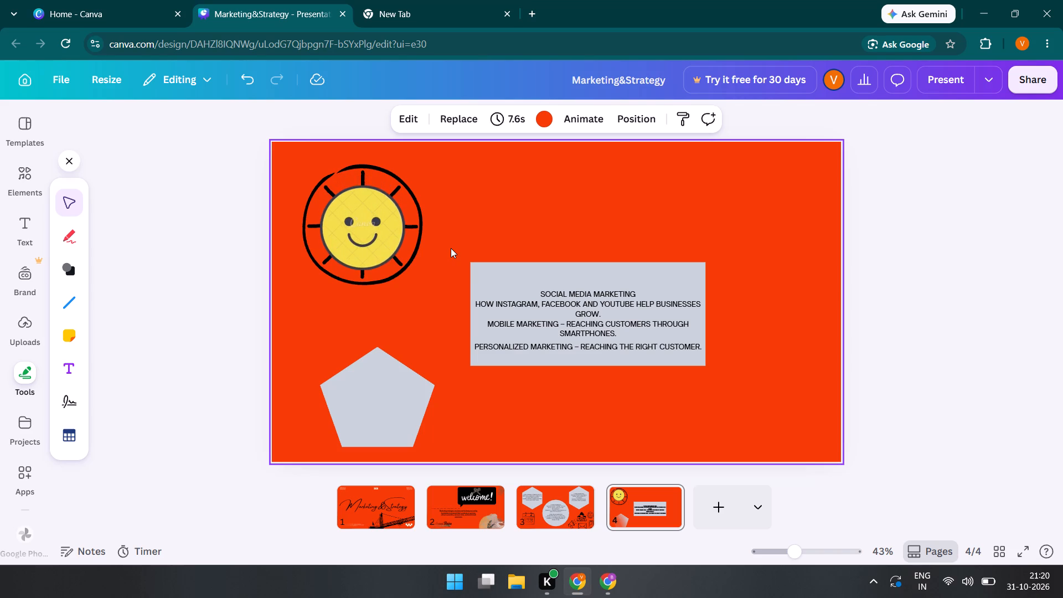
click(376, 398)
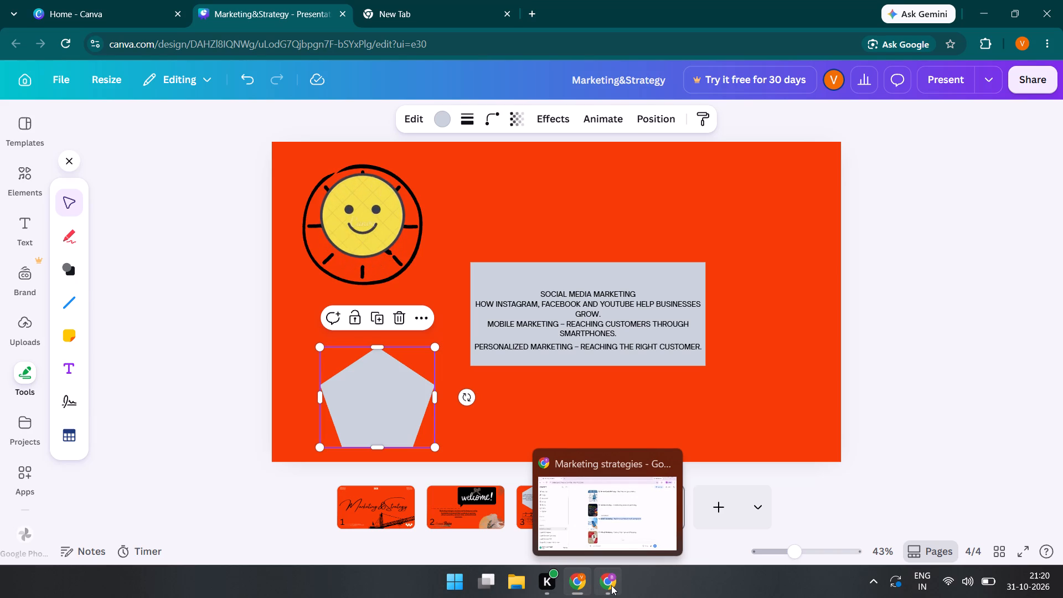
click(605, 524)
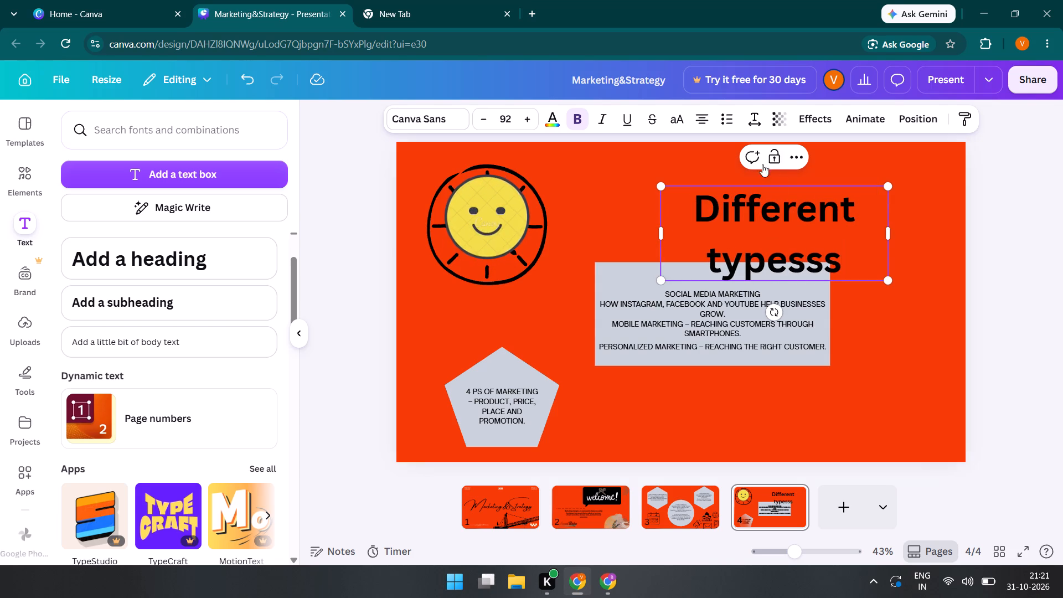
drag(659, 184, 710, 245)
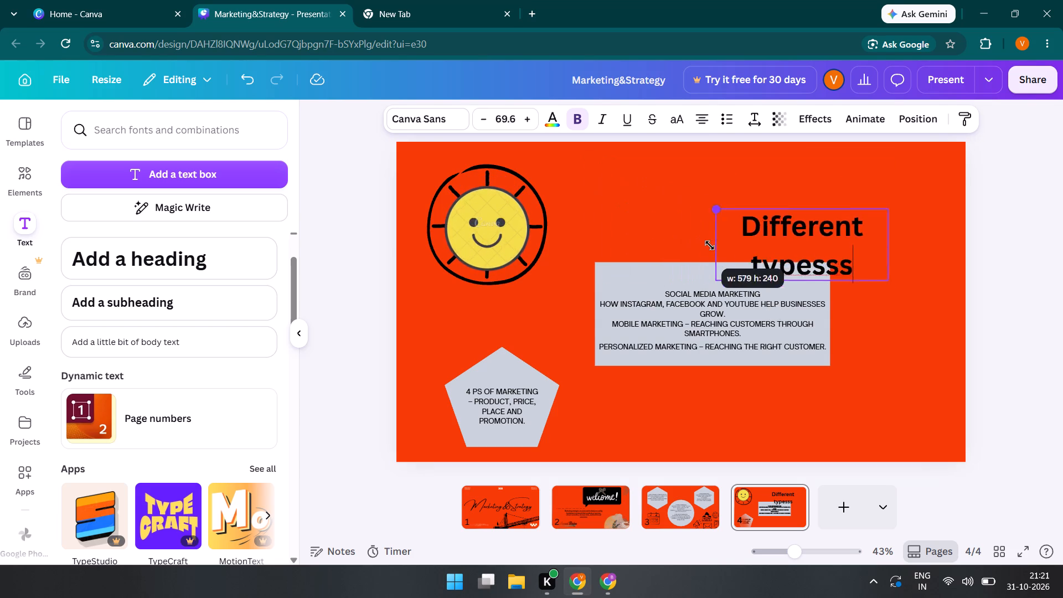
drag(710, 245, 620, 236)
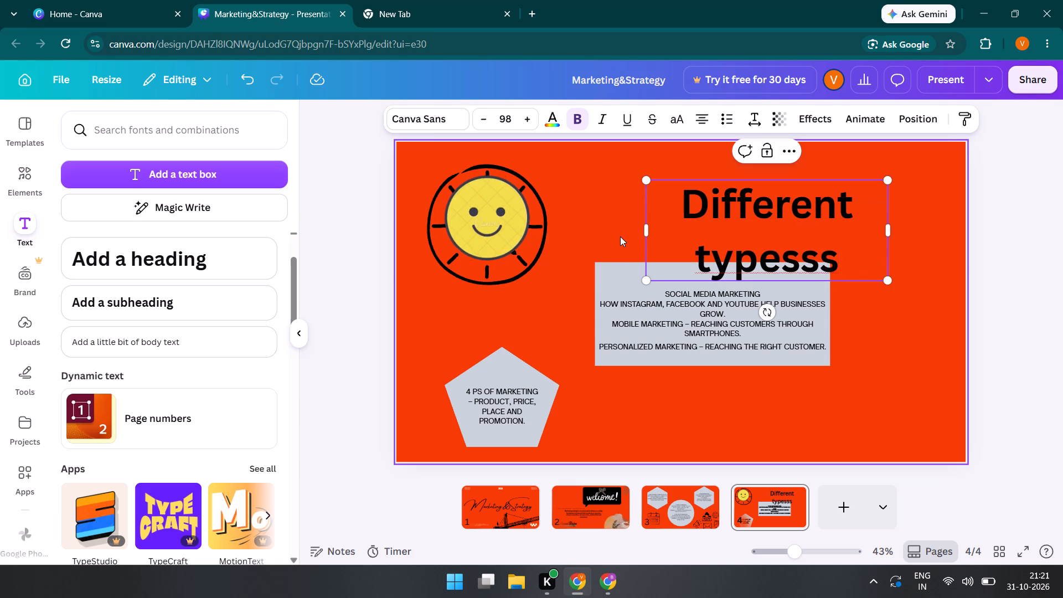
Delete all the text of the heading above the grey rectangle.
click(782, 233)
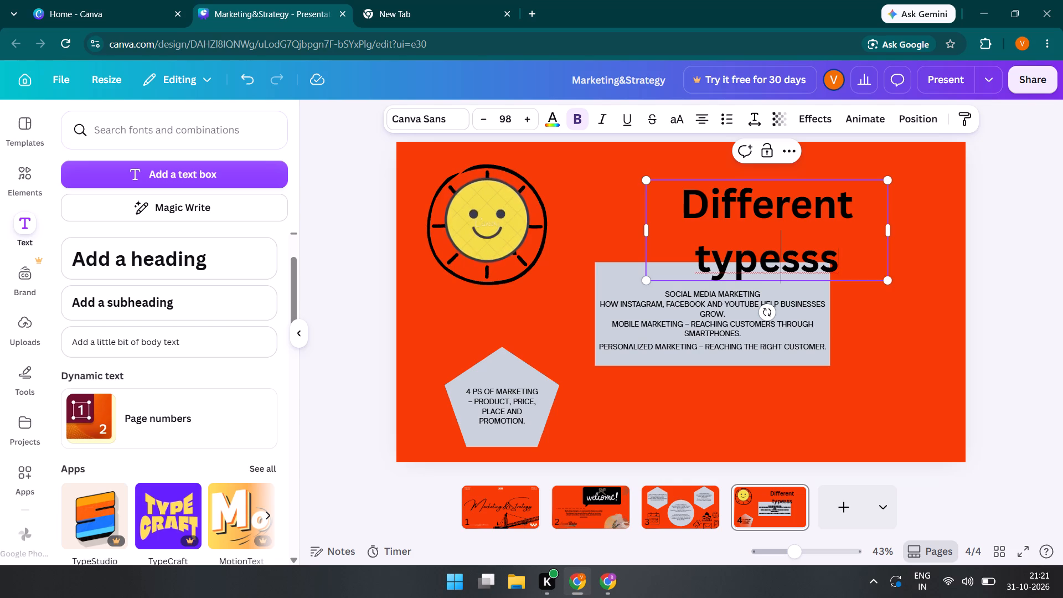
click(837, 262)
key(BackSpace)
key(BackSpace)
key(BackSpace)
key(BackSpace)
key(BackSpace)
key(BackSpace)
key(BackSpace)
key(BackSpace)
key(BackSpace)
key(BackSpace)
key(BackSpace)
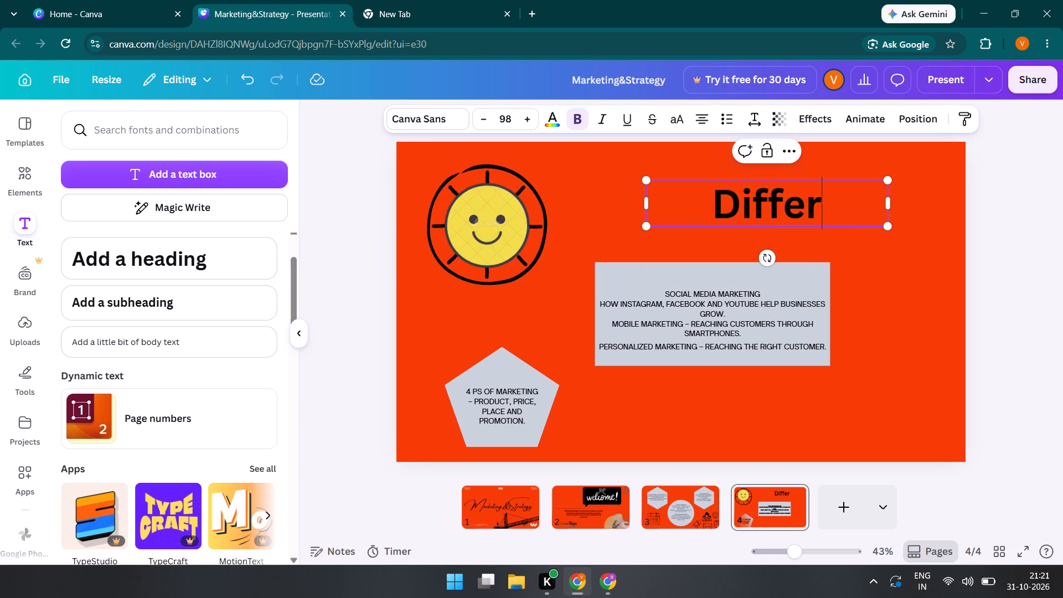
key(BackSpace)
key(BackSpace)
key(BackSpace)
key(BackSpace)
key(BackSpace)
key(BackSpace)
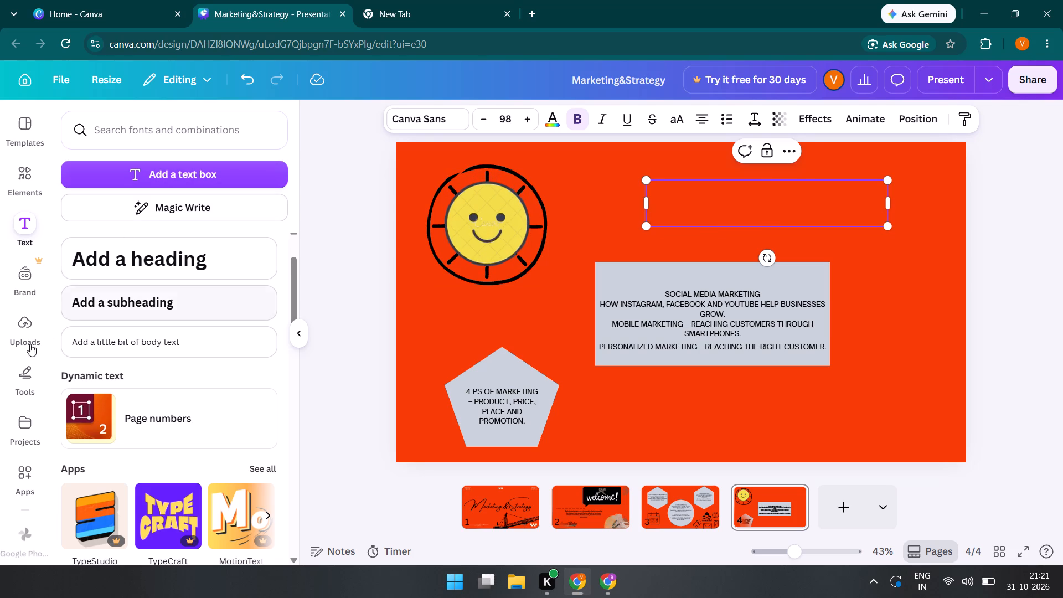
Look through the drawing tools, animations, text styles, brand assets, uploads and existing projects for further slide content.
click(32, 379)
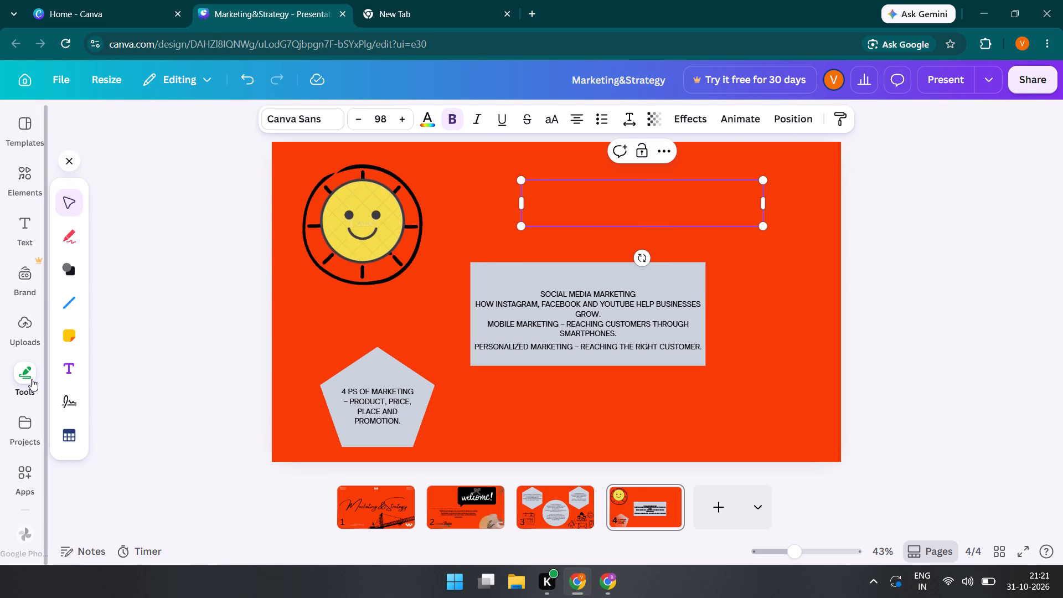
click(65, 235)
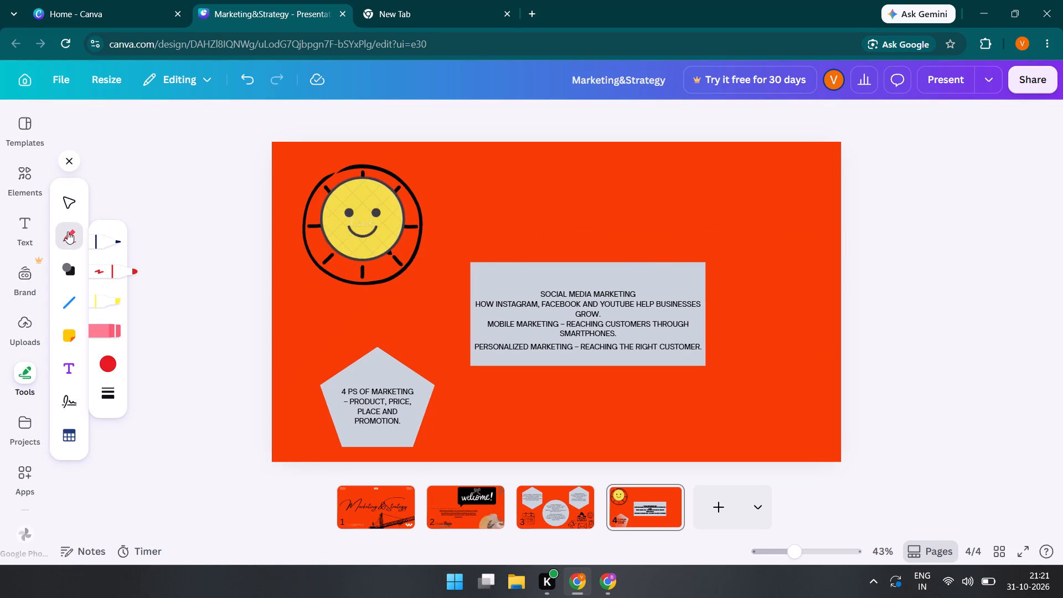
click(200, 277)
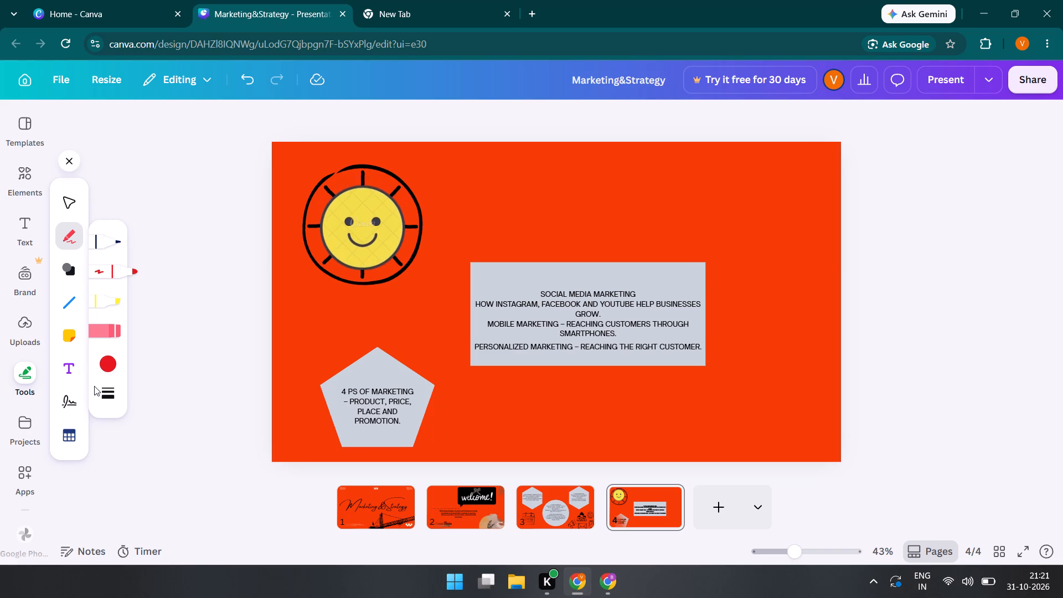
click(27, 173)
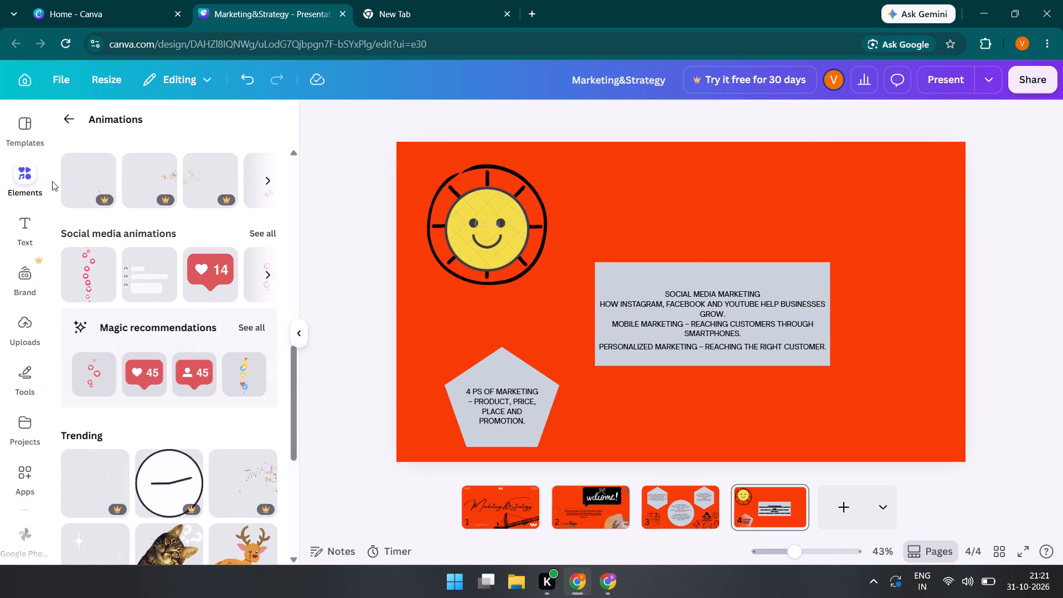
click(27, 235)
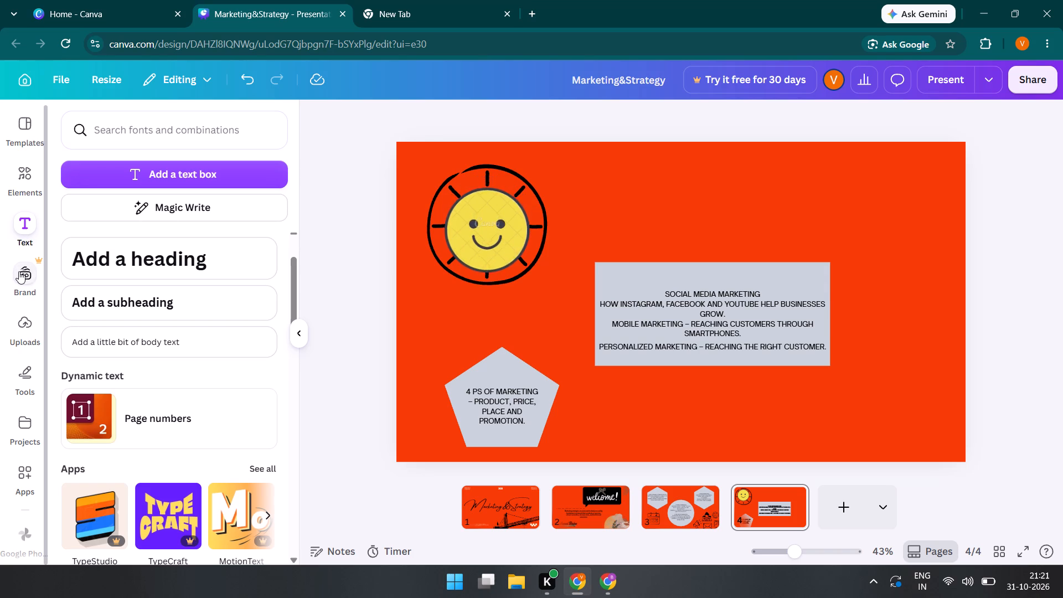
click(19, 271)
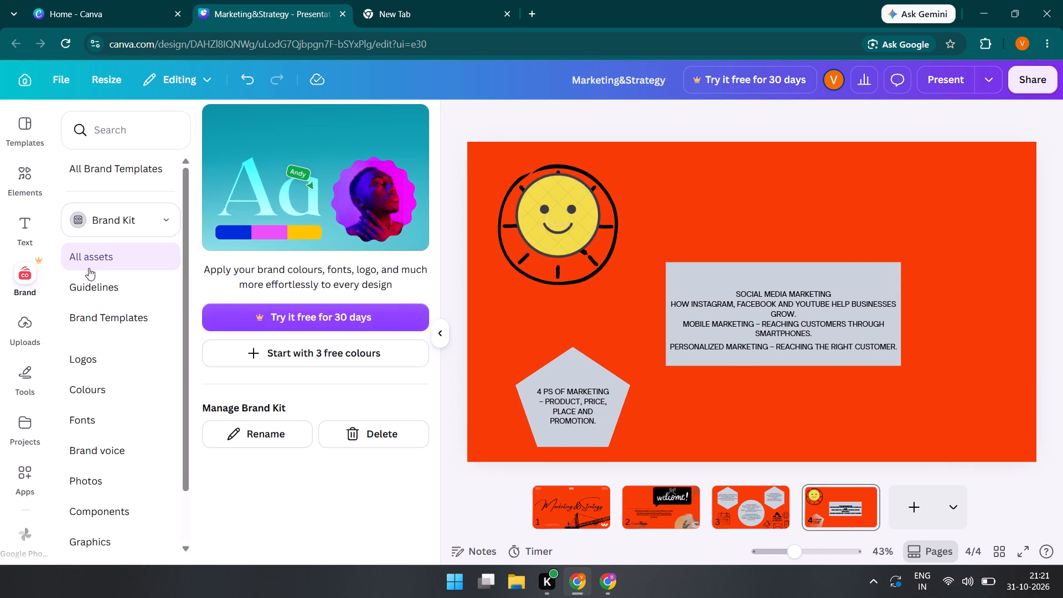
scroll(105, 345, down, 3)
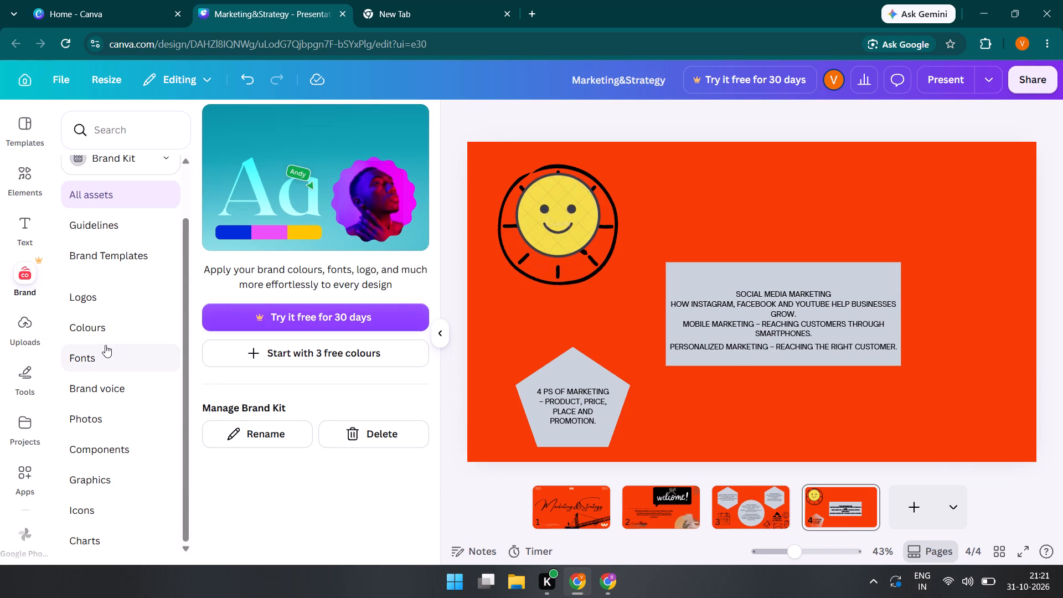
click(17, 328)
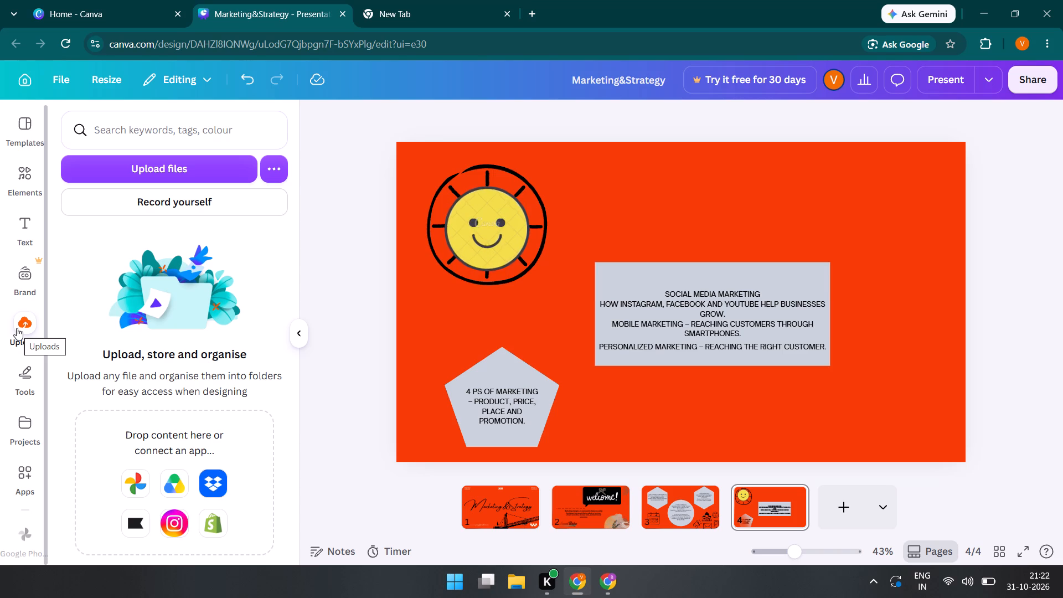
click(2, 379)
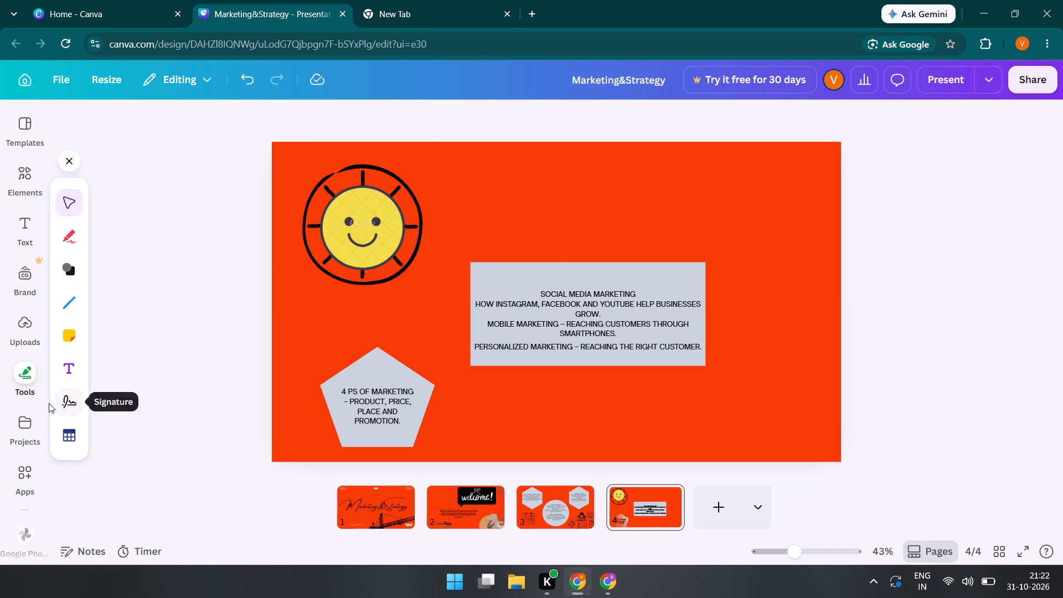
click(20, 434)
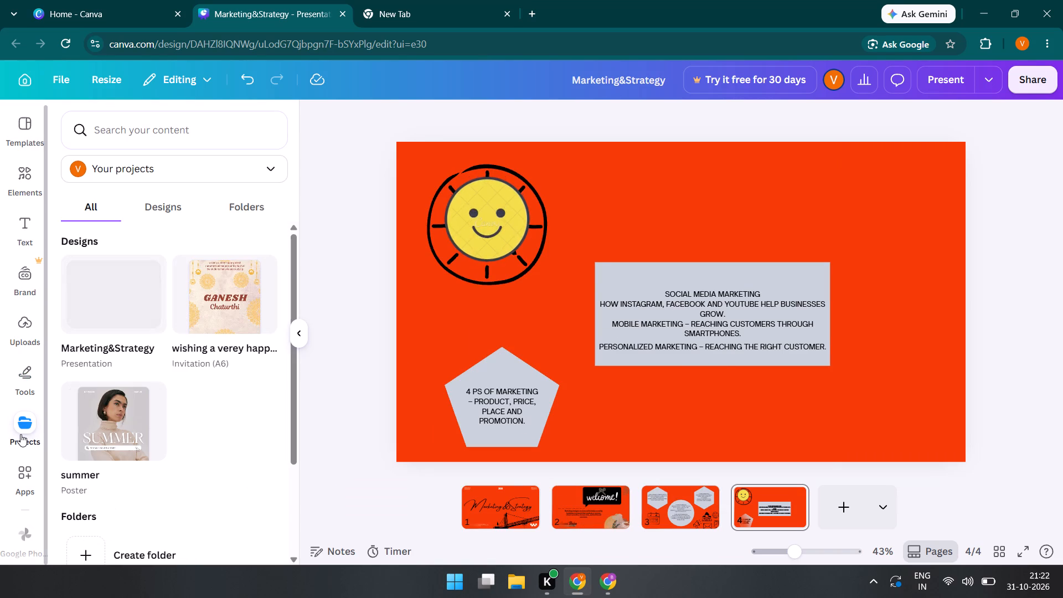
scroll(80, 403, down, 3)
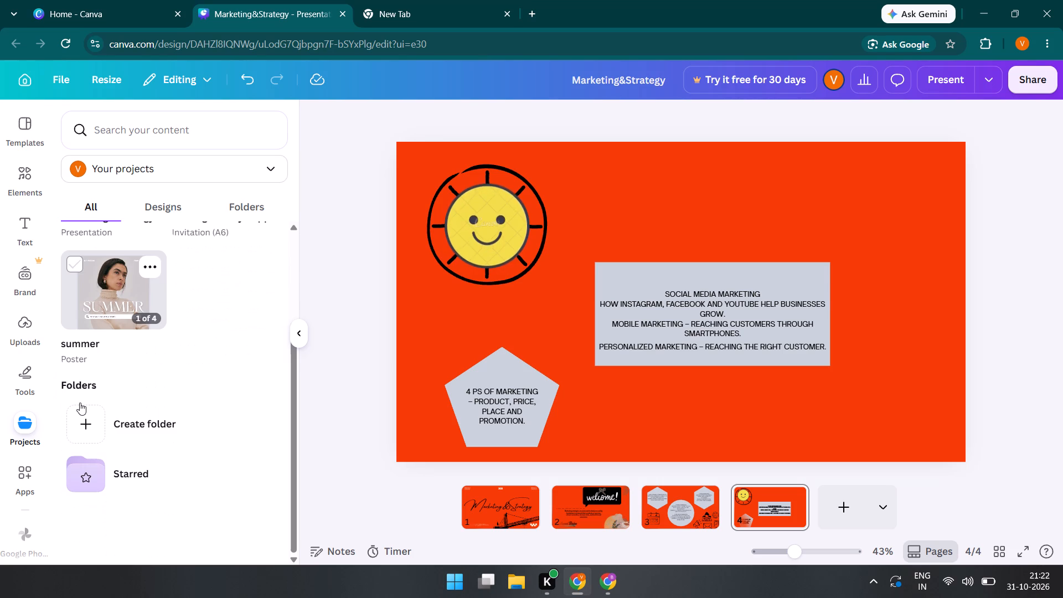
scroll(80, 403, up, 5)
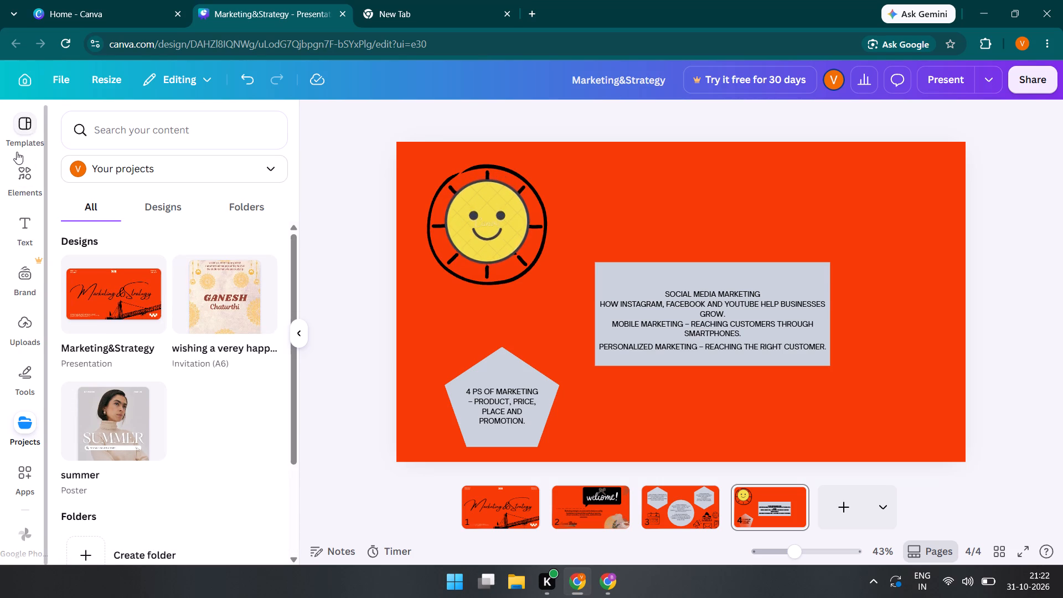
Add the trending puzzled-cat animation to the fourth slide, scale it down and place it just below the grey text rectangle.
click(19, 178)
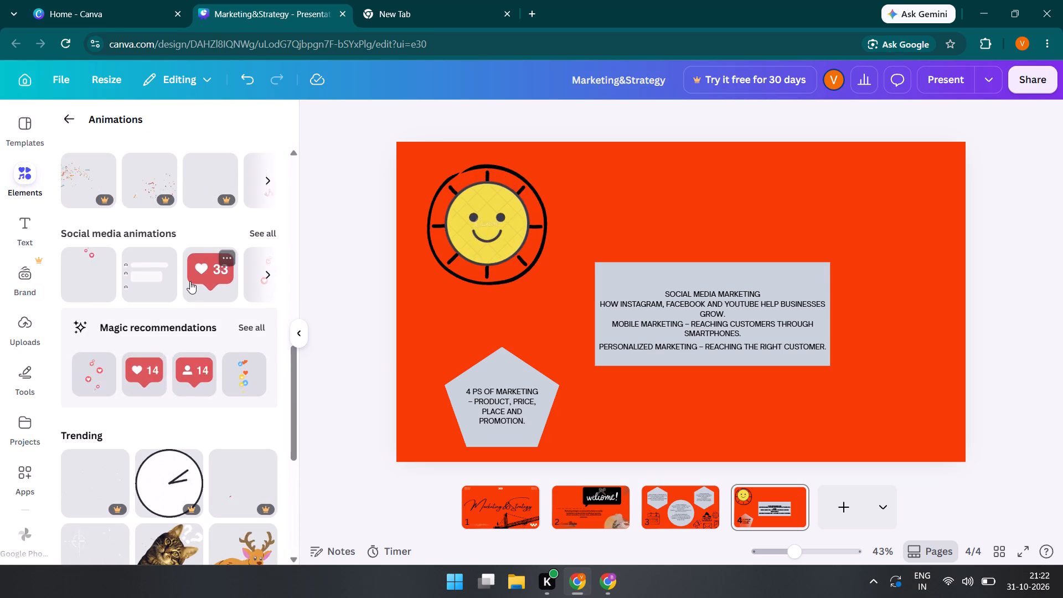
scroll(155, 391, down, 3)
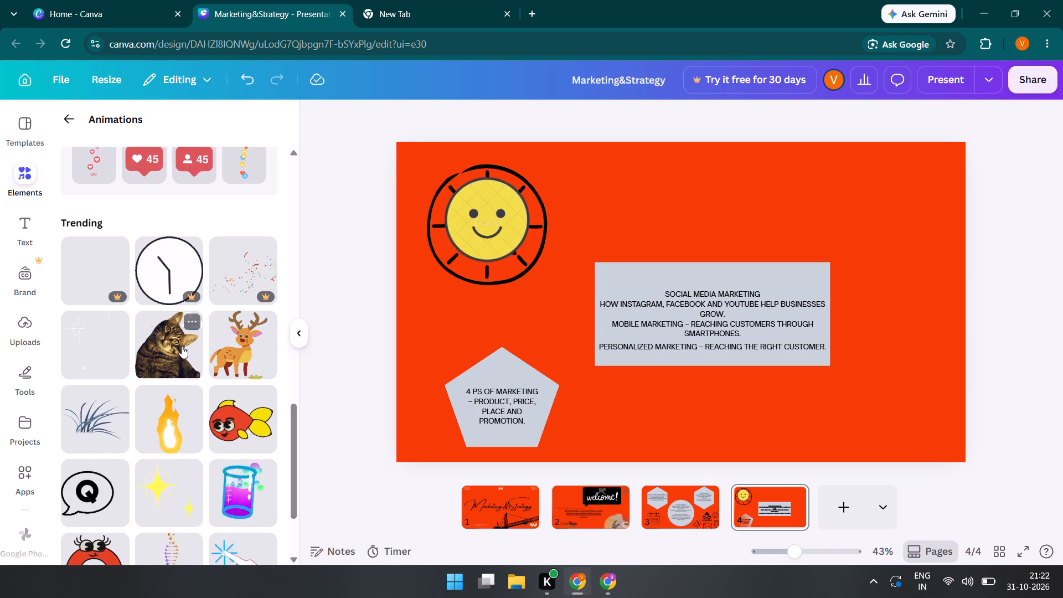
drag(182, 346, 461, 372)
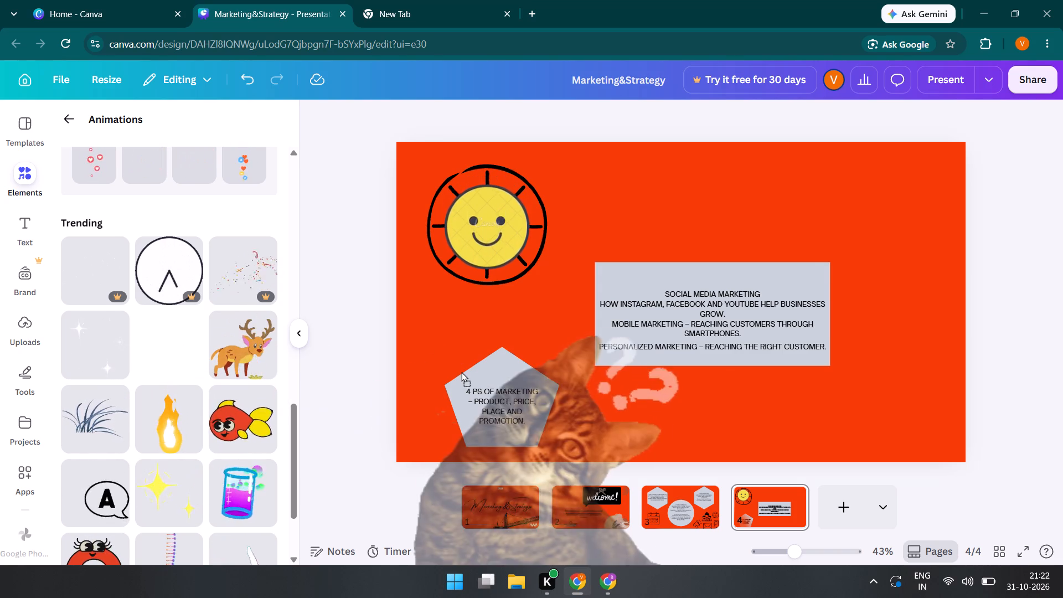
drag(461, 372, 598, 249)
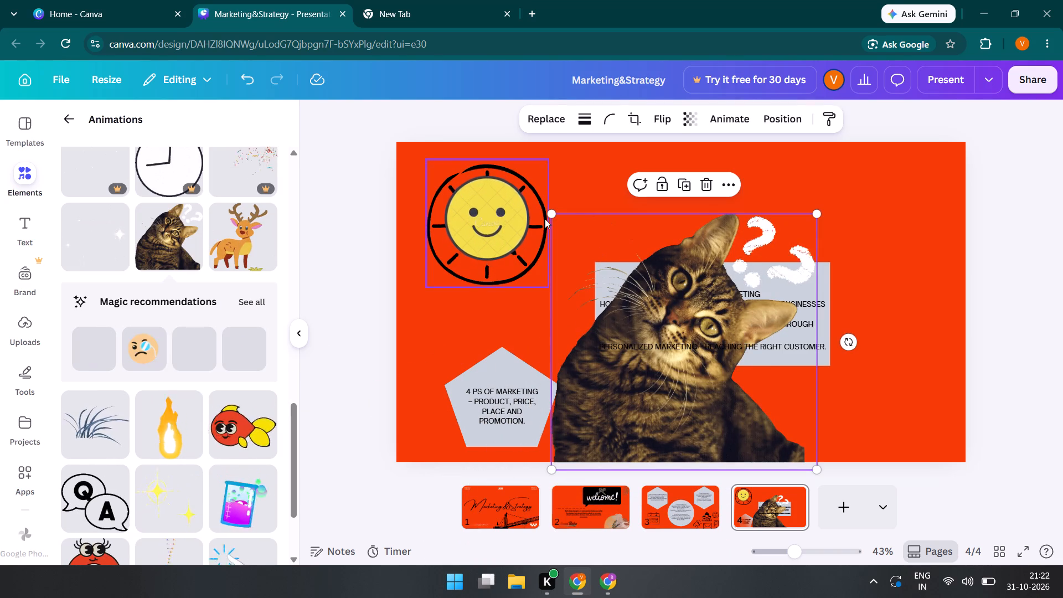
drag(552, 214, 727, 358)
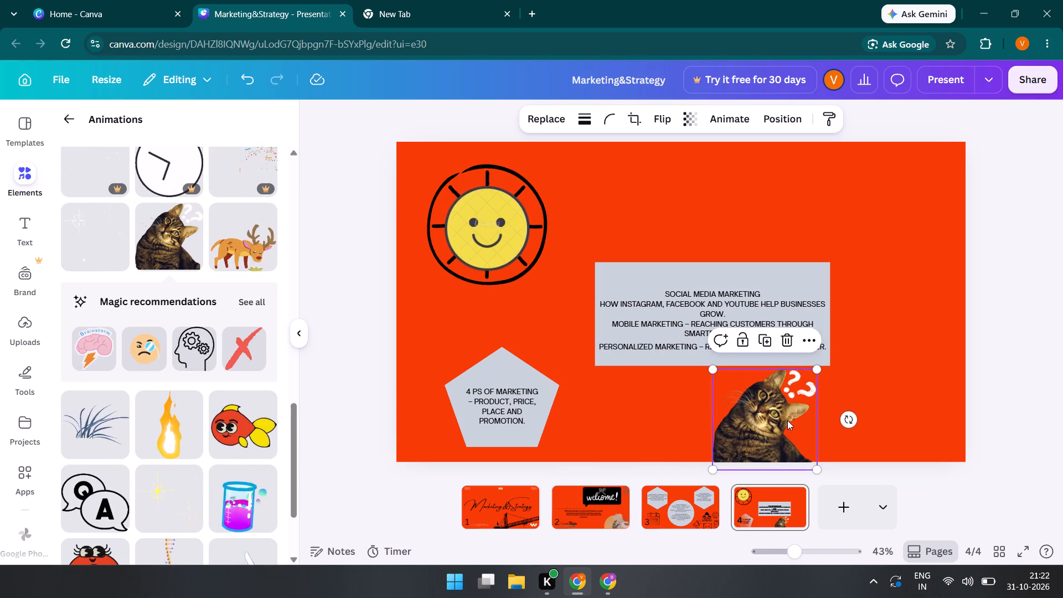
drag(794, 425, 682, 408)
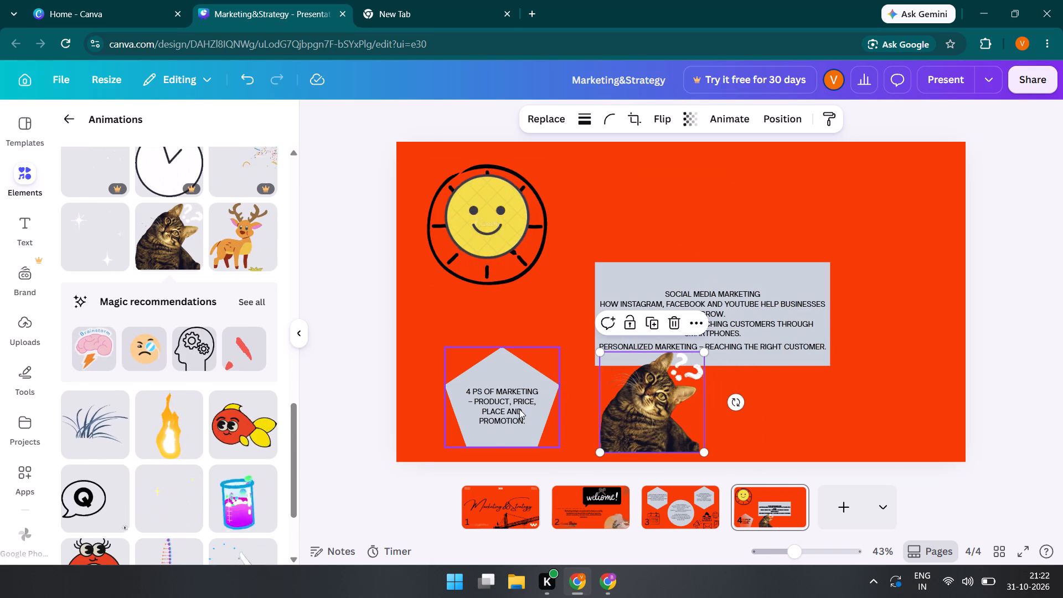
Move the "4 Ps of Marketing" pentagon into the upper-right area of the slide, above the grey text rectangle.
drag(519, 409, 887, 418)
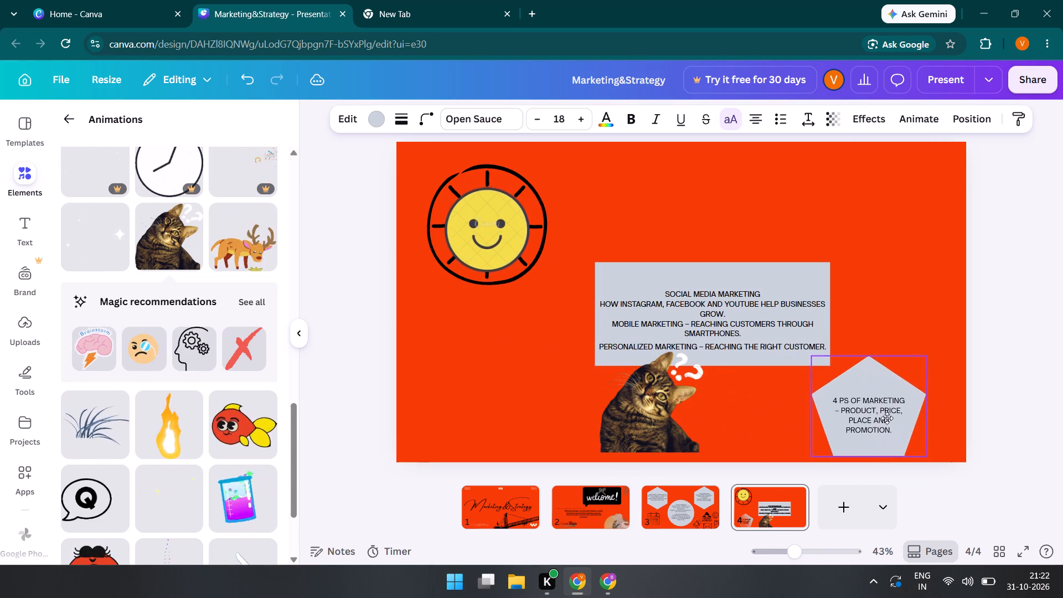
drag(887, 418, 915, 420)
drag(904, 421, 900, 394)
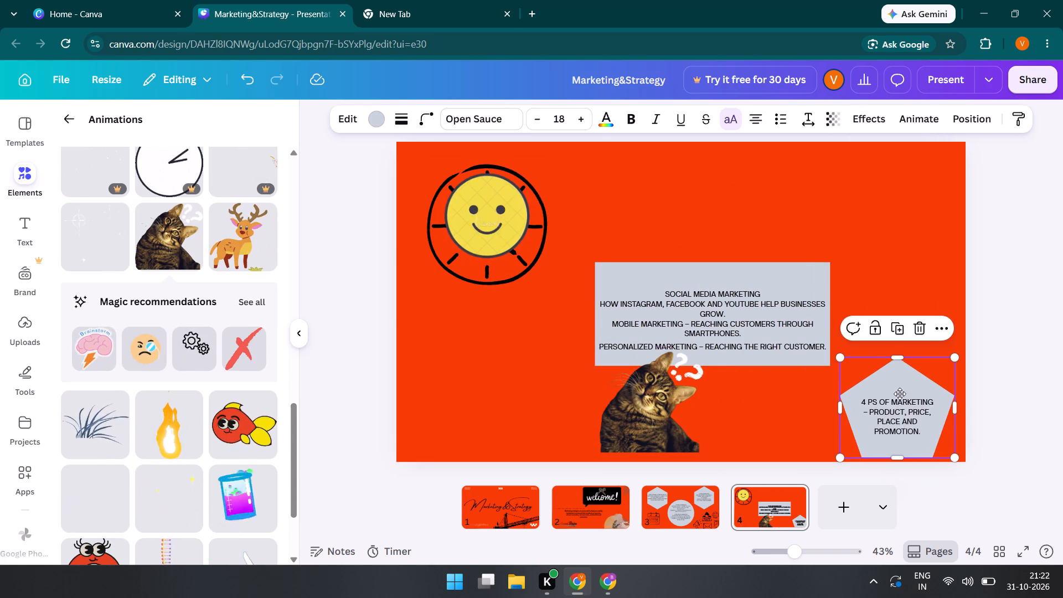
drag(900, 394, 889, 229)
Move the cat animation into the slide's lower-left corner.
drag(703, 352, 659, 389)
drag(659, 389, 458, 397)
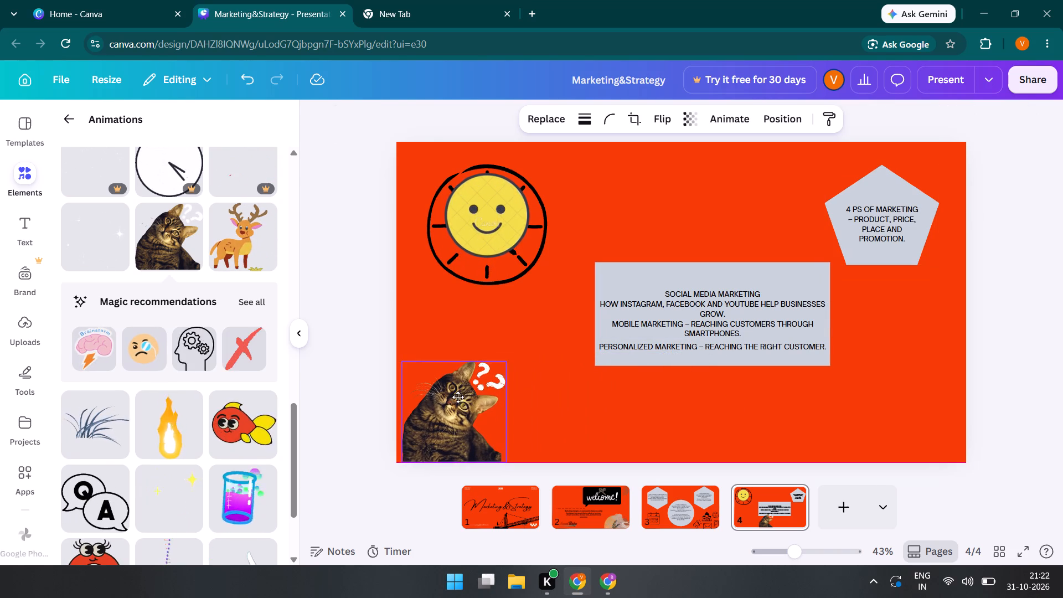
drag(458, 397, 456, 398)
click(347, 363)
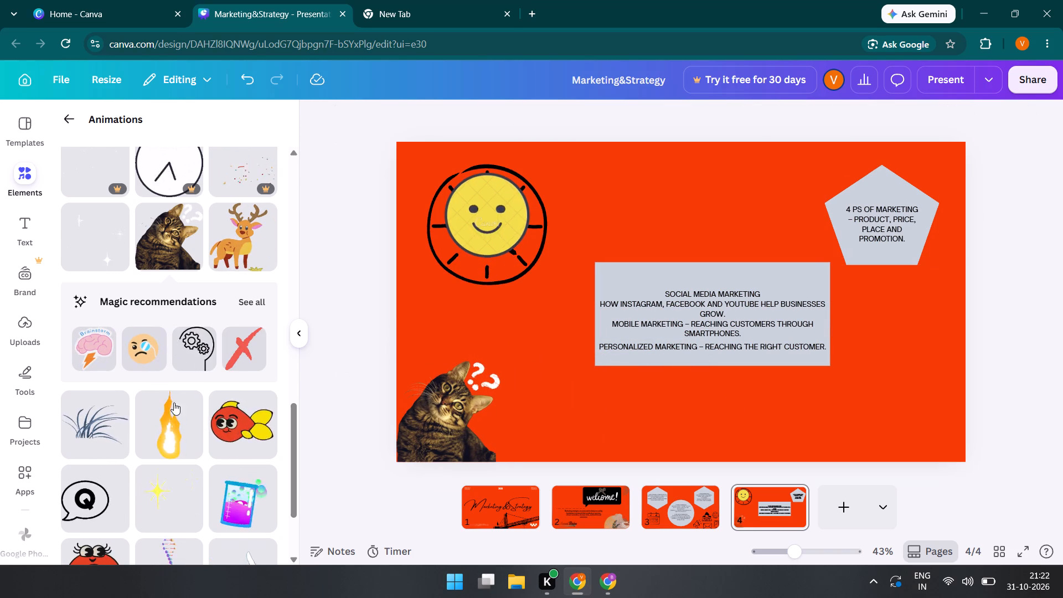
Add the blue-grey grass animation, scale it down and place it in the slide's lower-right corner.
scroll(143, 492, down, 2)
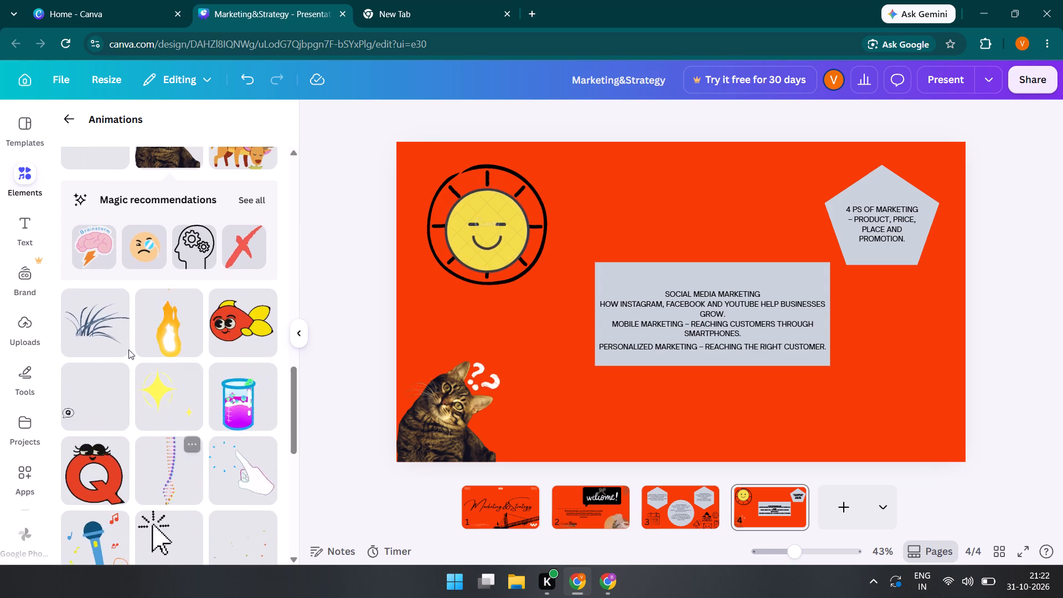
drag(88, 324, 563, 322)
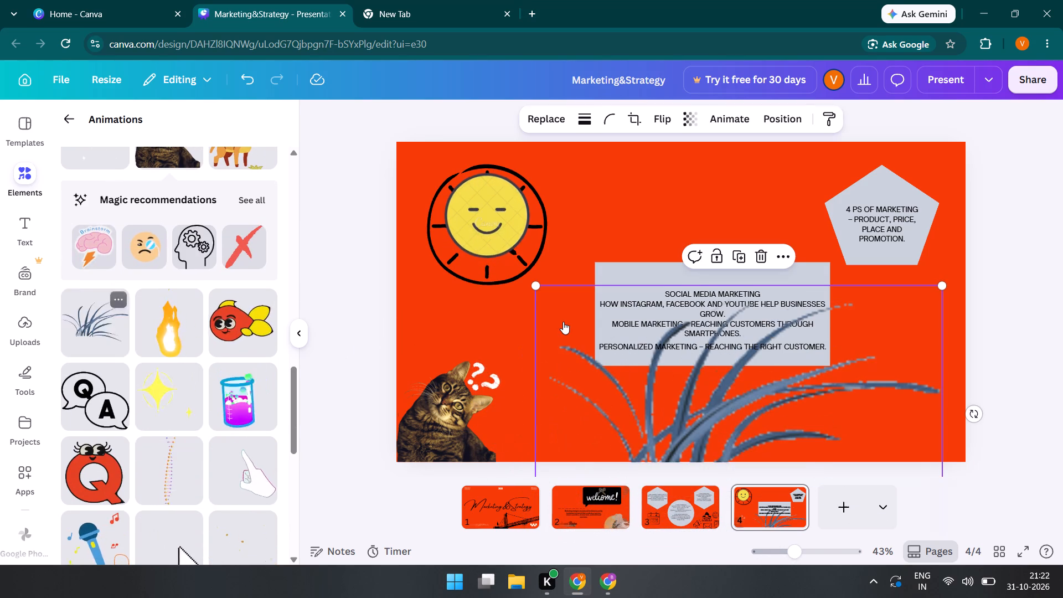
drag(531, 284, 595, 337)
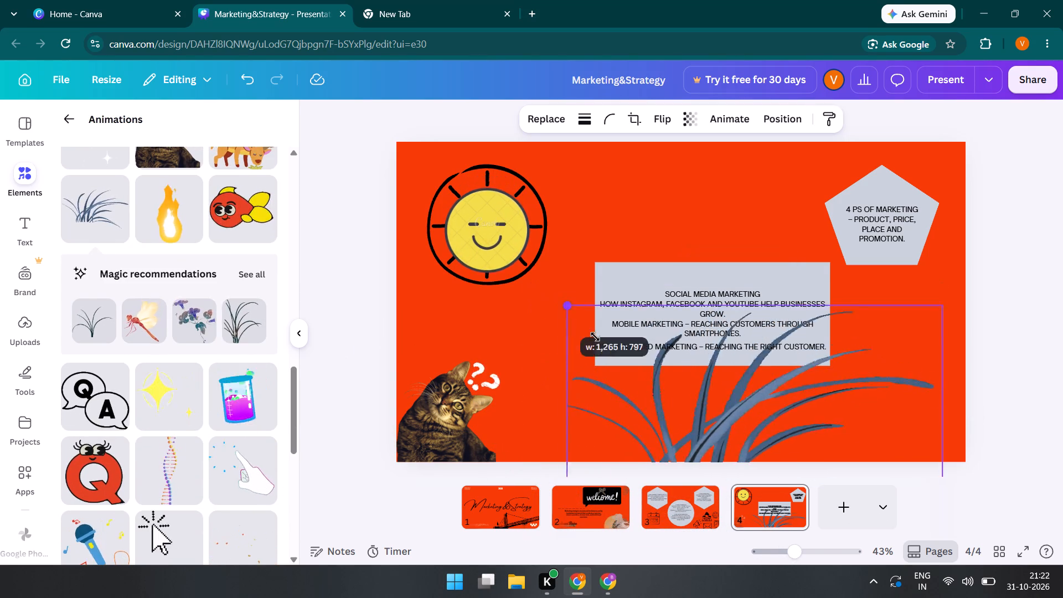
drag(595, 337, 728, 409)
drag(814, 432, 806, 265)
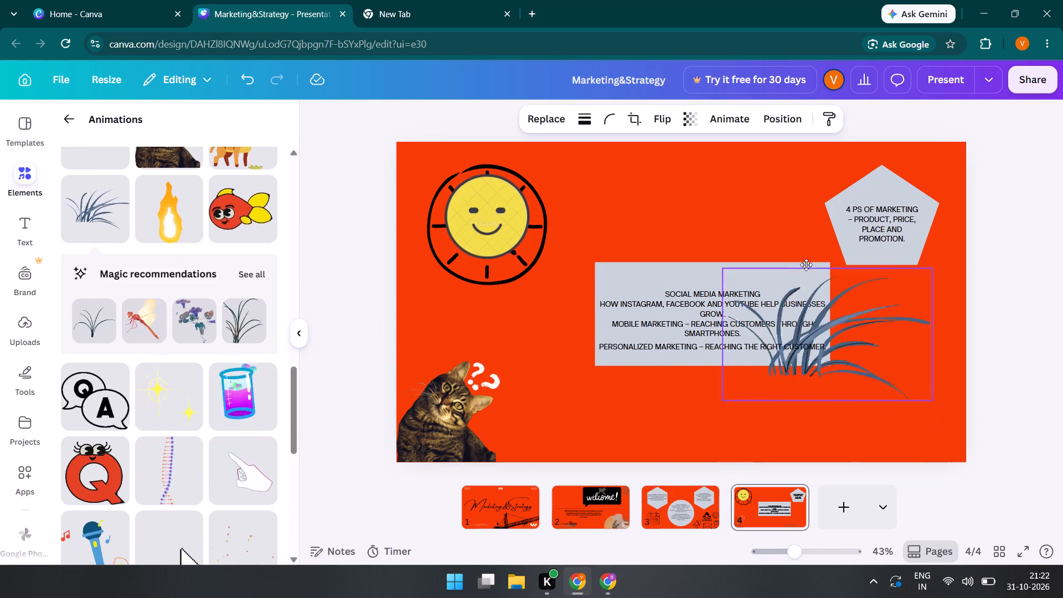
drag(806, 265, 902, 383)
Add the recommended dark-green grass tuft animation, scale it down and overlap it with the blue-grey grass in the corner.
click(91, 316)
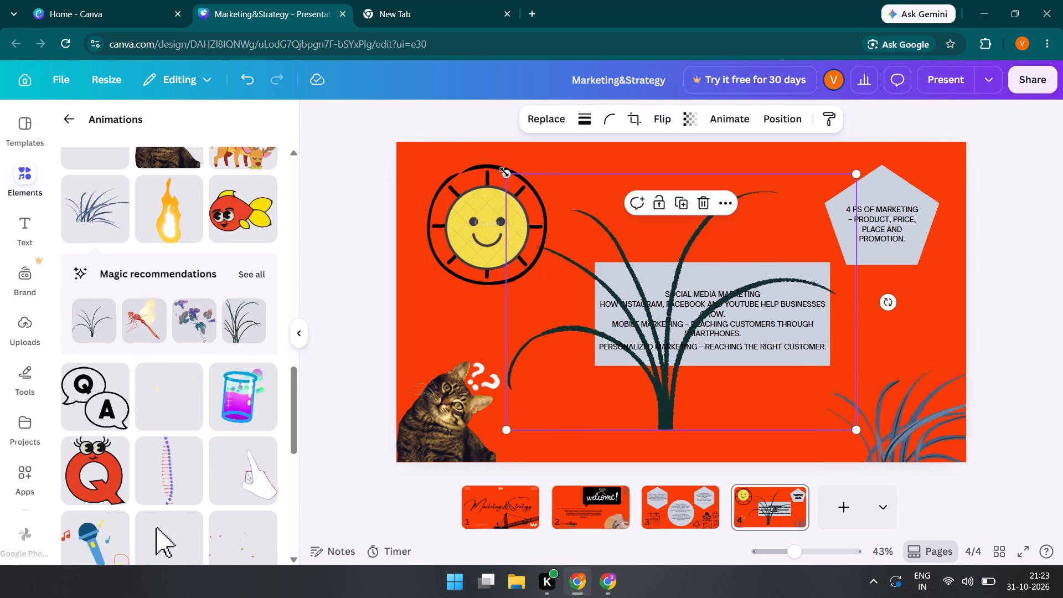
drag(507, 174, 749, 334)
drag(803, 391, 884, 441)
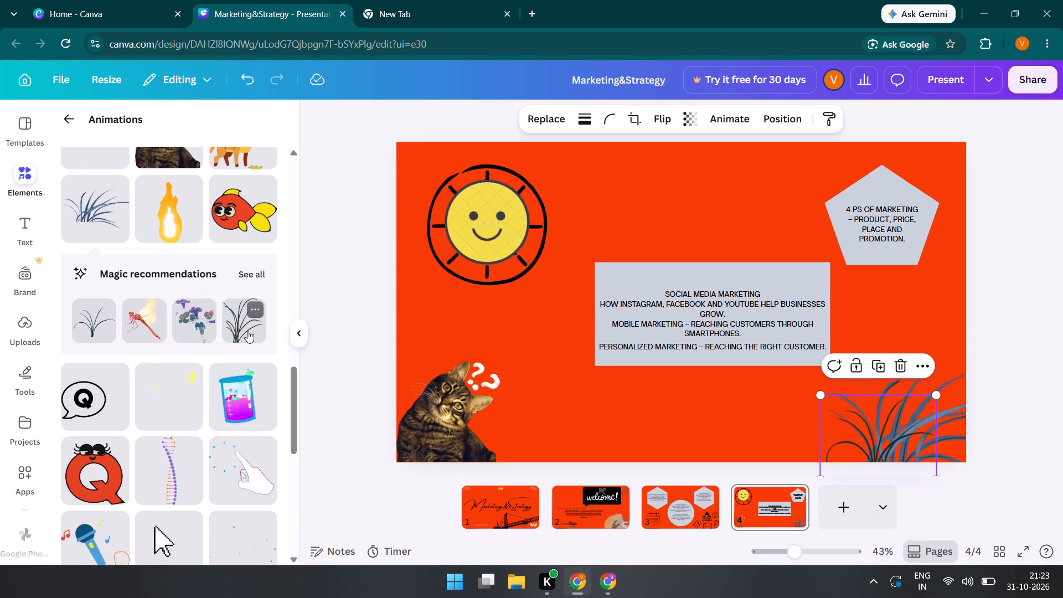
Add the taller recommended dark grass animation, resize it and place it at the slide's lower-right edge among the other grasses.
click(247, 331)
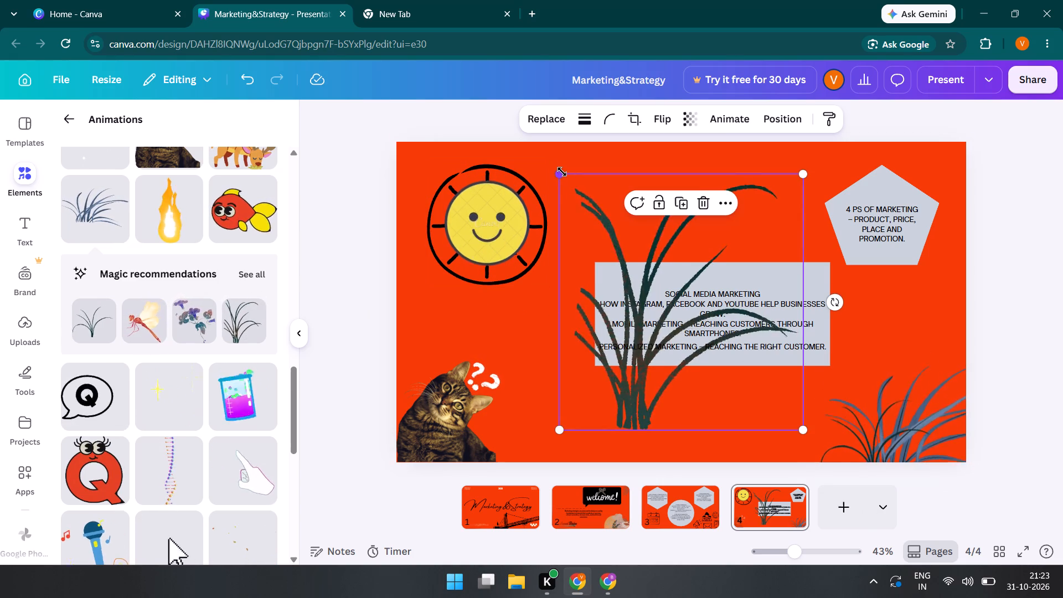
drag(562, 172, 723, 346)
drag(742, 409, 932, 425)
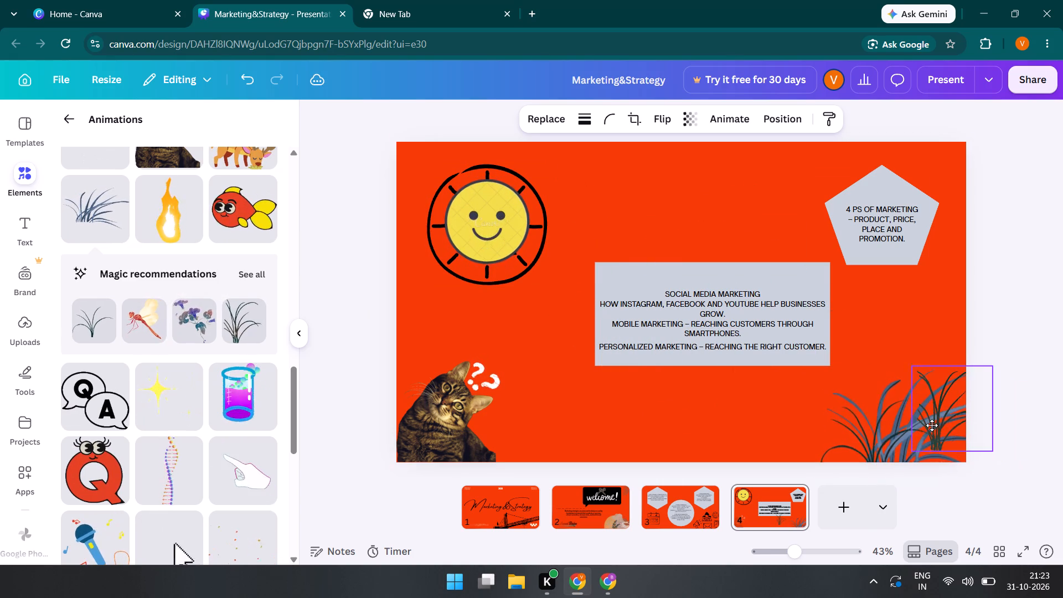
drag(932, 425, 894, 417)
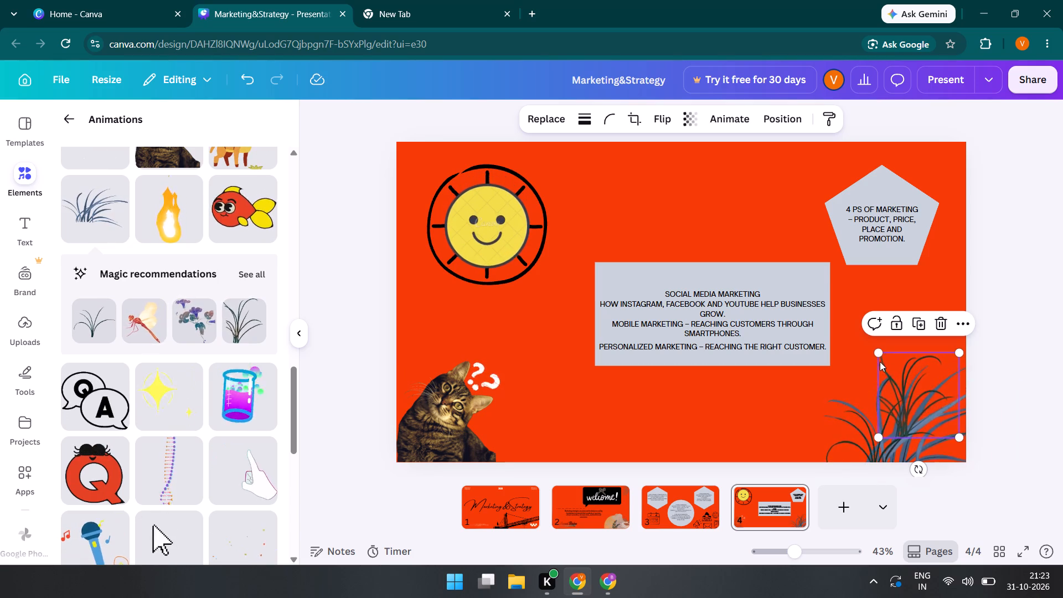
drag(876, 354, 842, 339)
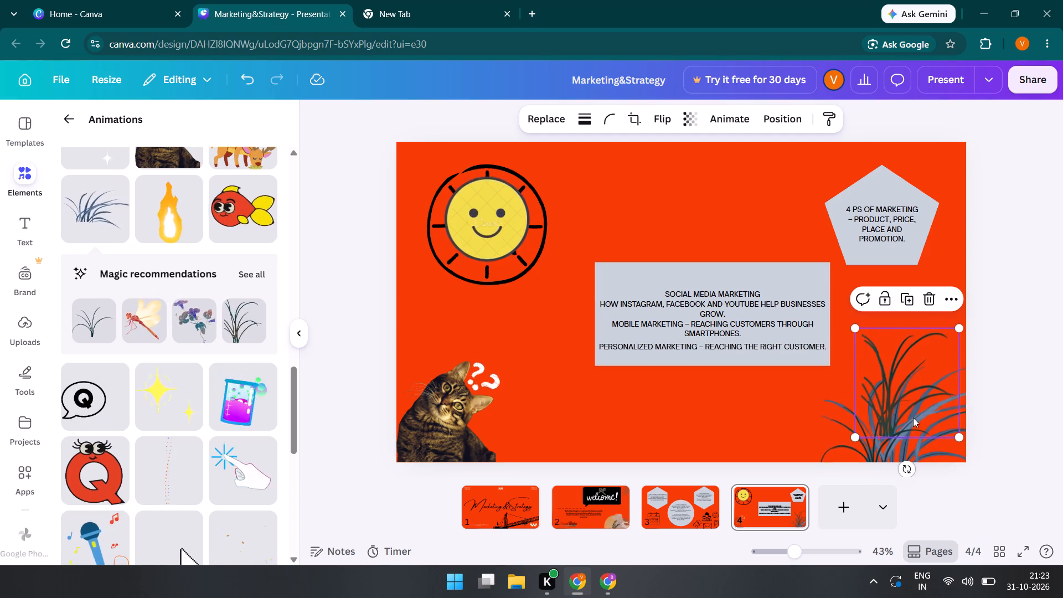
drag(913, 417, 969, 437)
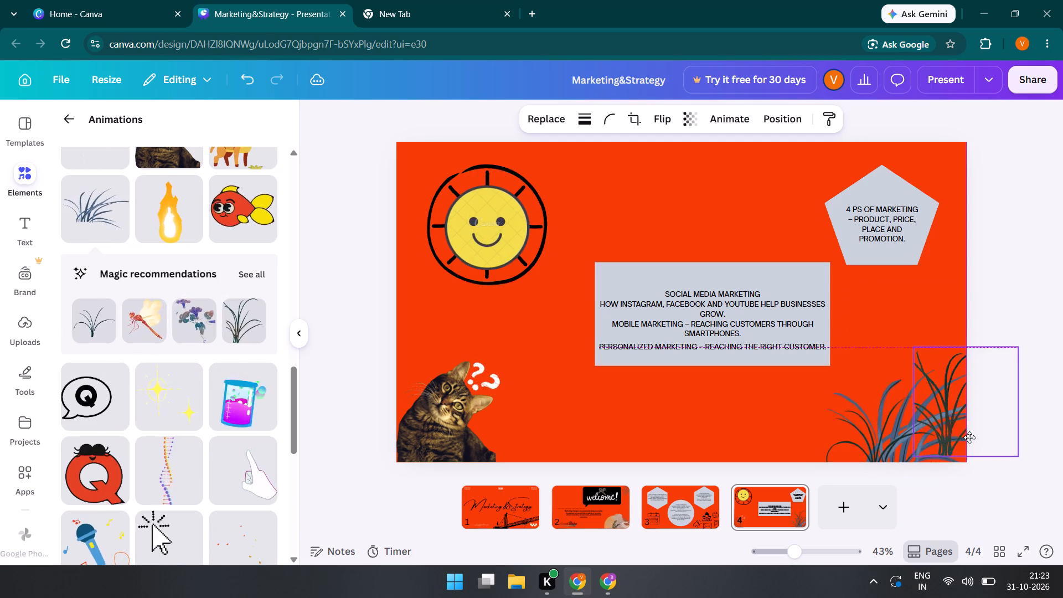
drag(969, 437, 961, 456)
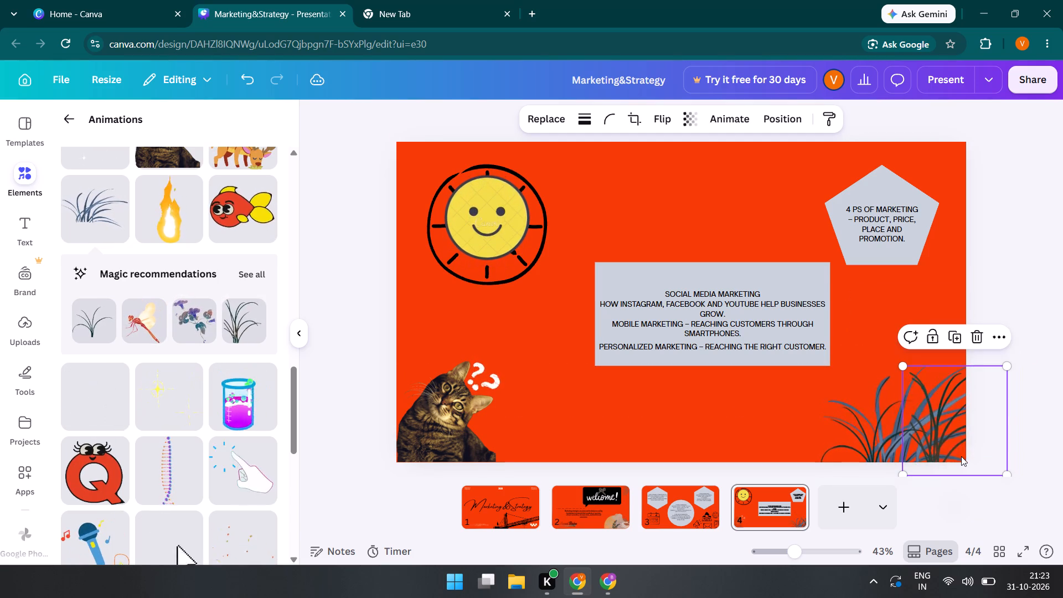
click(782, 414)
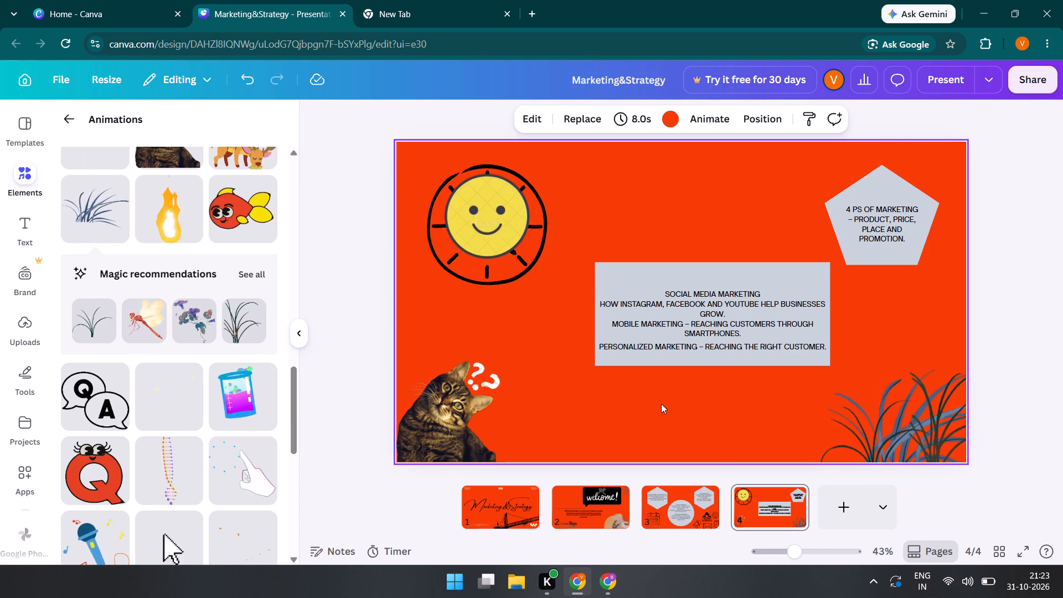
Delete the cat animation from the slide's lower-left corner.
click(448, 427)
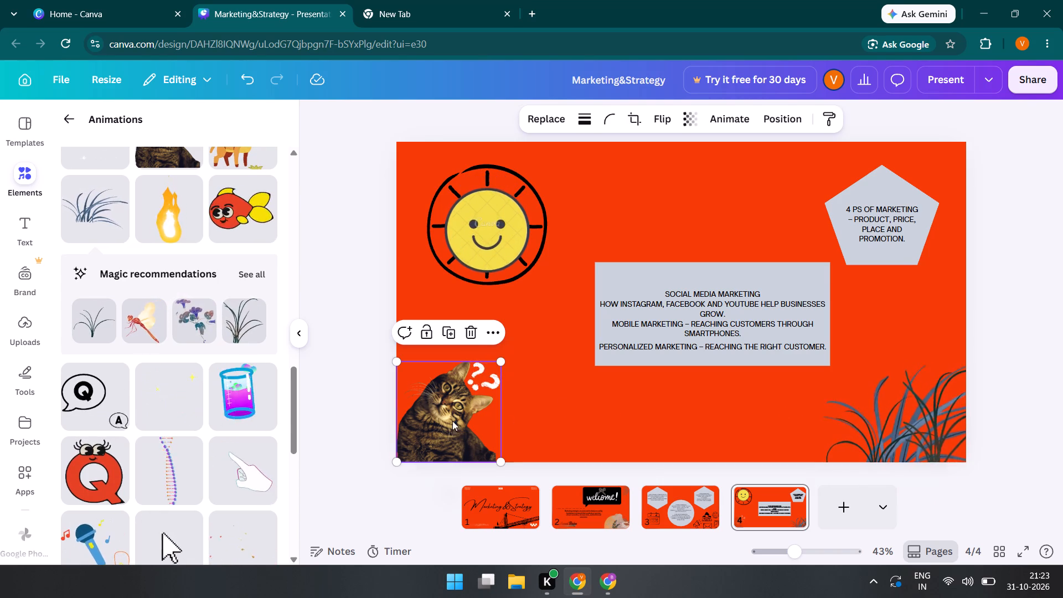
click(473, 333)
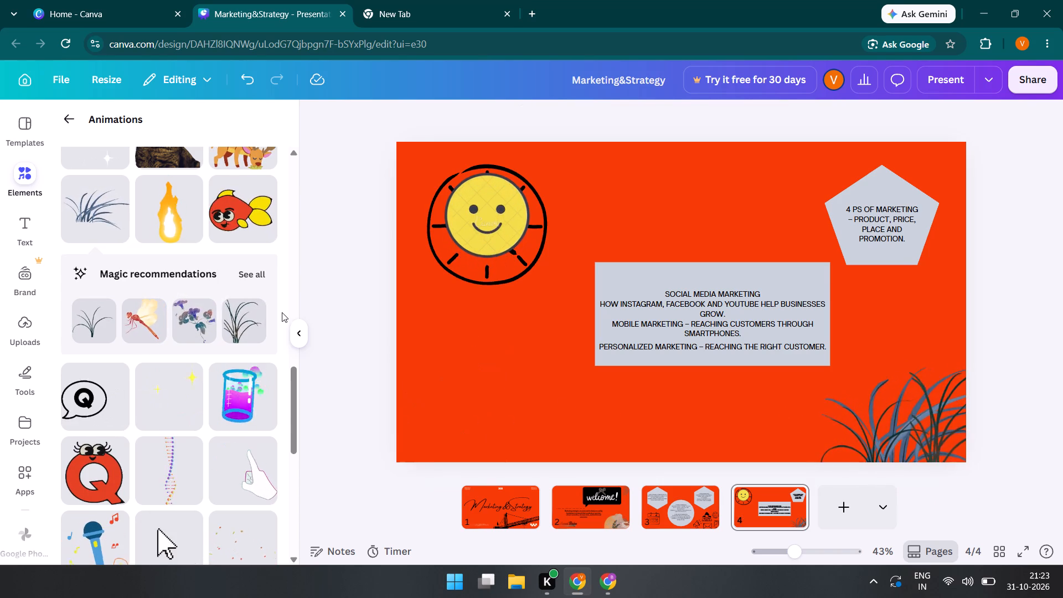
From the full set of plant recommendations, add the bare willow tree animation, scale it down and place it in the slide's lower-left corner.
click(260, 275)
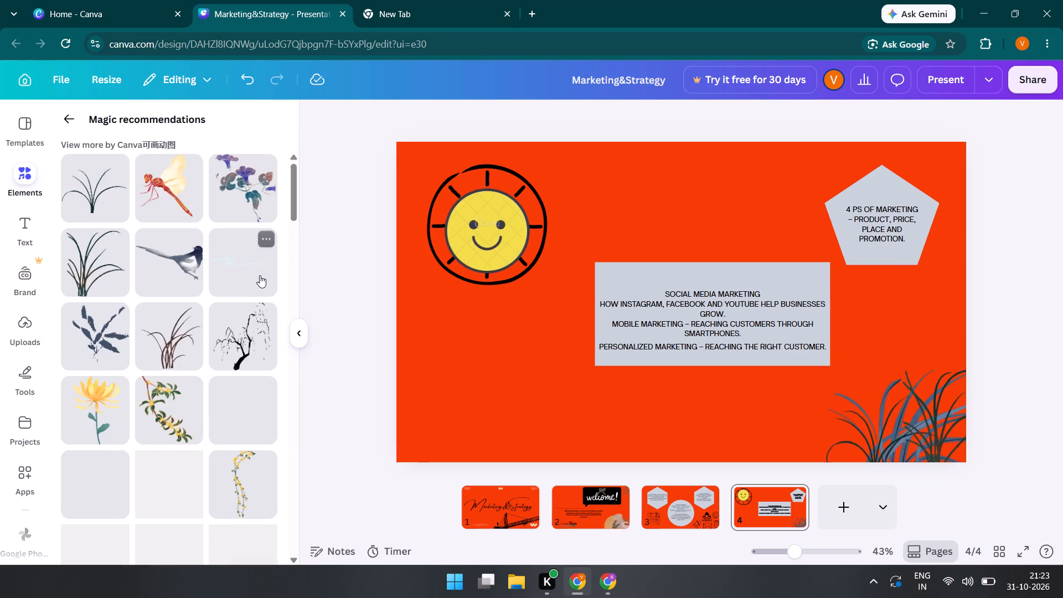
scroll(194, 365, down, 5)
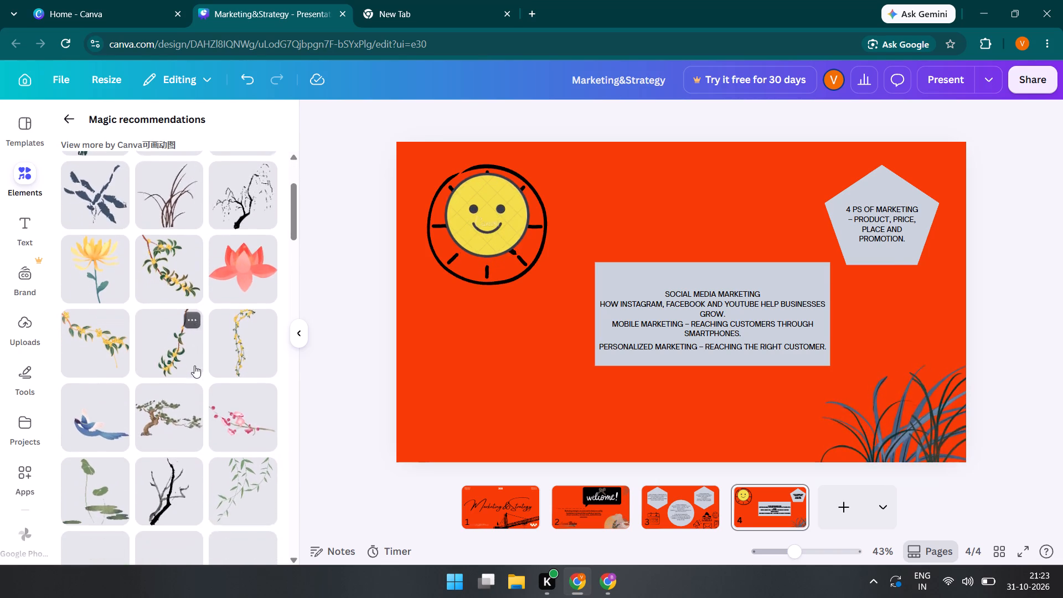
scroll(194, 365, down, 1)
scroll(111, 496, down, 2)
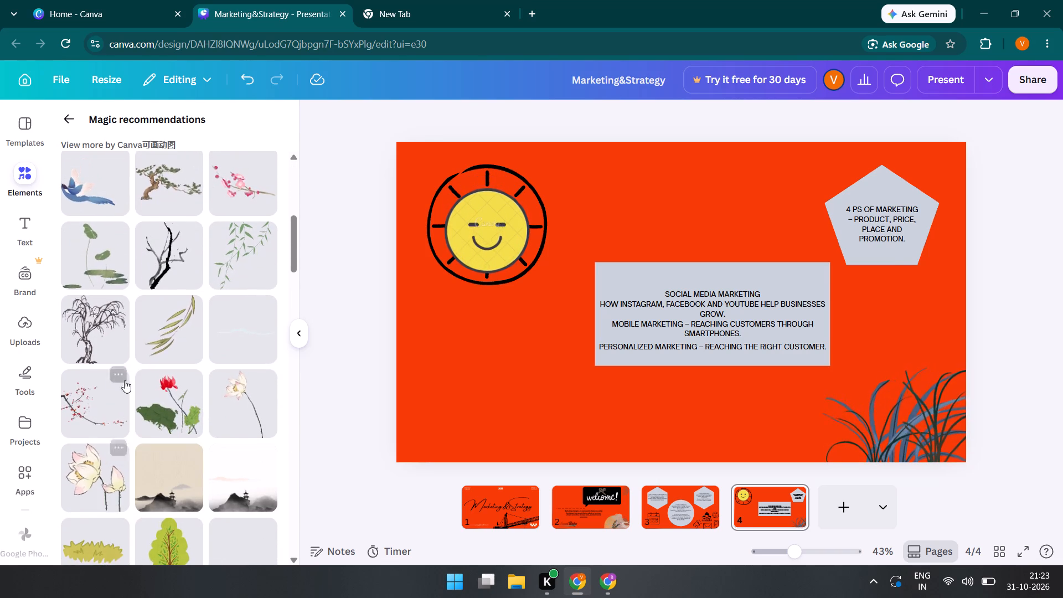
click(91, 329)
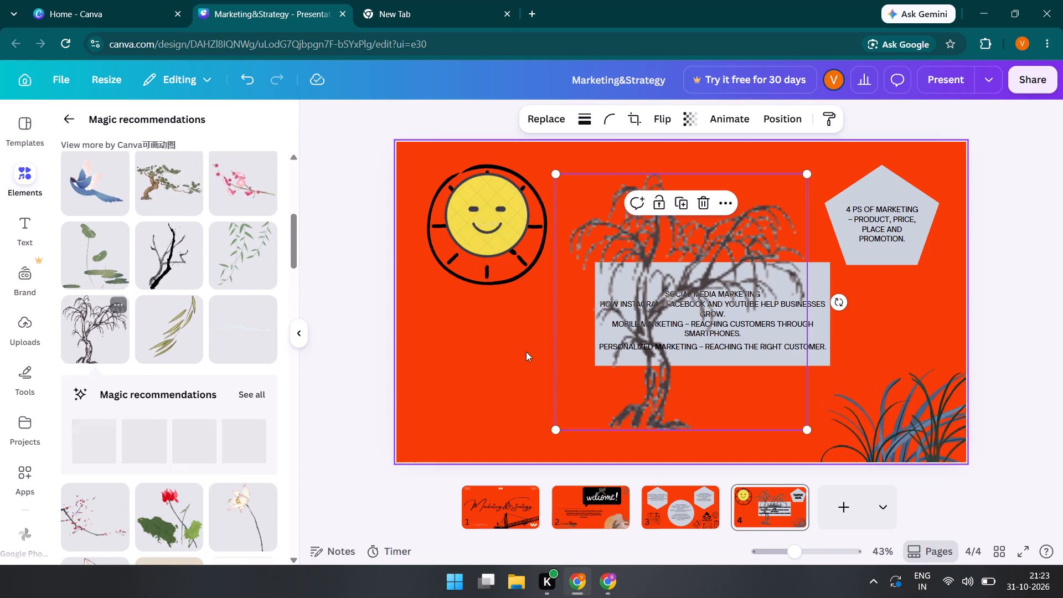
drag(556, 171, 678, 330)
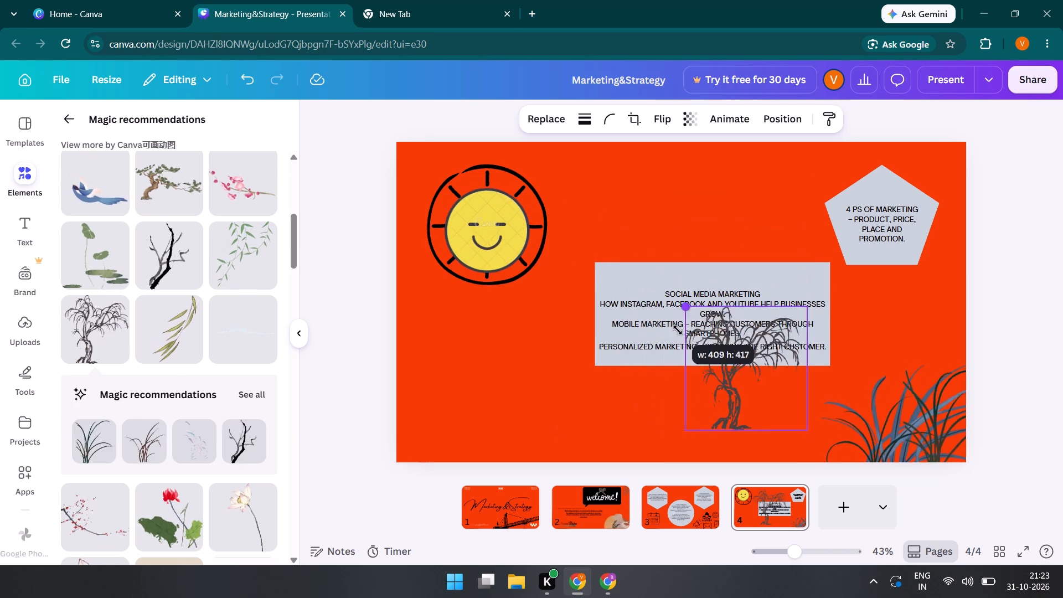
drag(678, 330, 678, 331)
drag(766, 406, 582, 391)
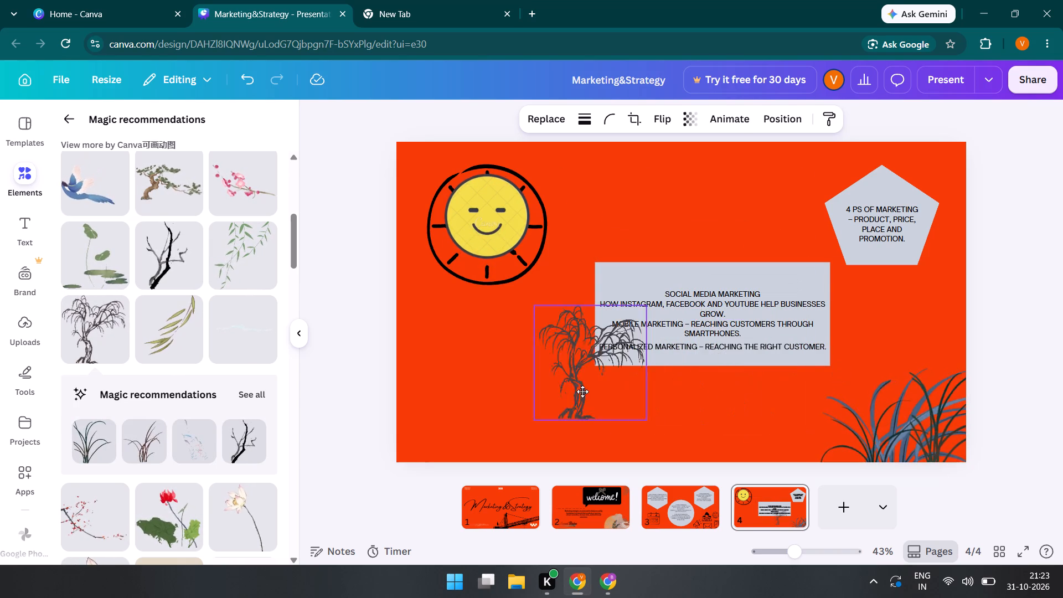
drag(582, 391, 458, 439)
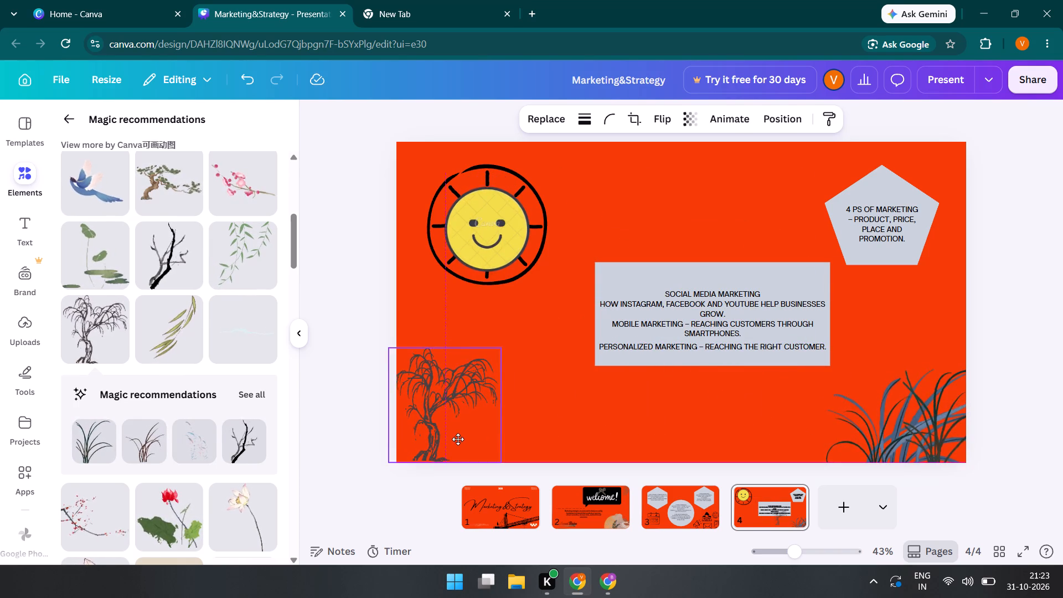
drag(458, 439, 450, 439)
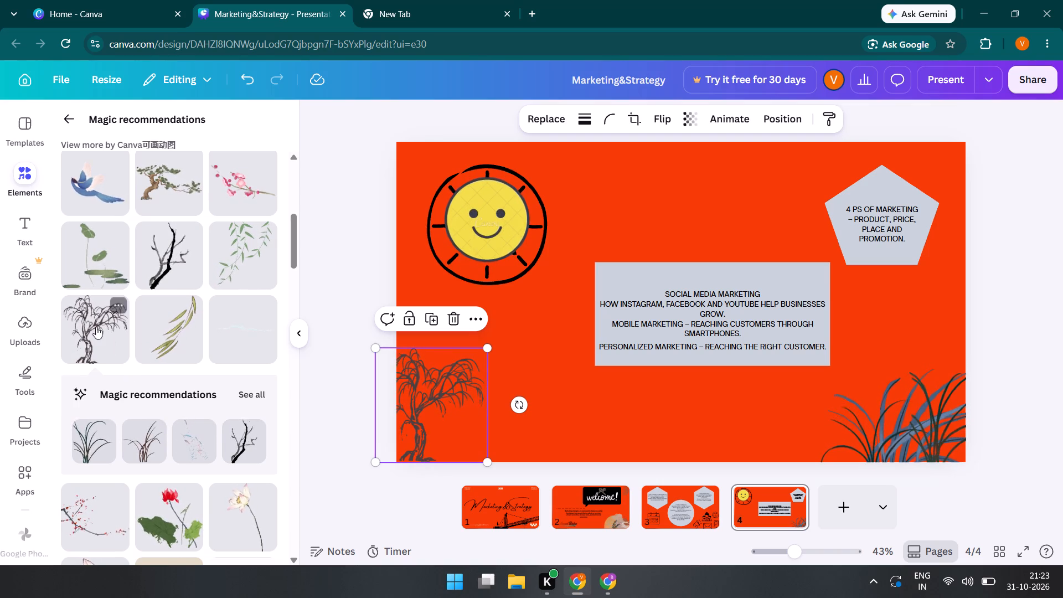
Add a second bare willow tree animation, scale it down and overlap it with the first willow in the slide's lower-left corner.
drag(95, 327, 109, 334)
drag(109, 334, 438, 400)
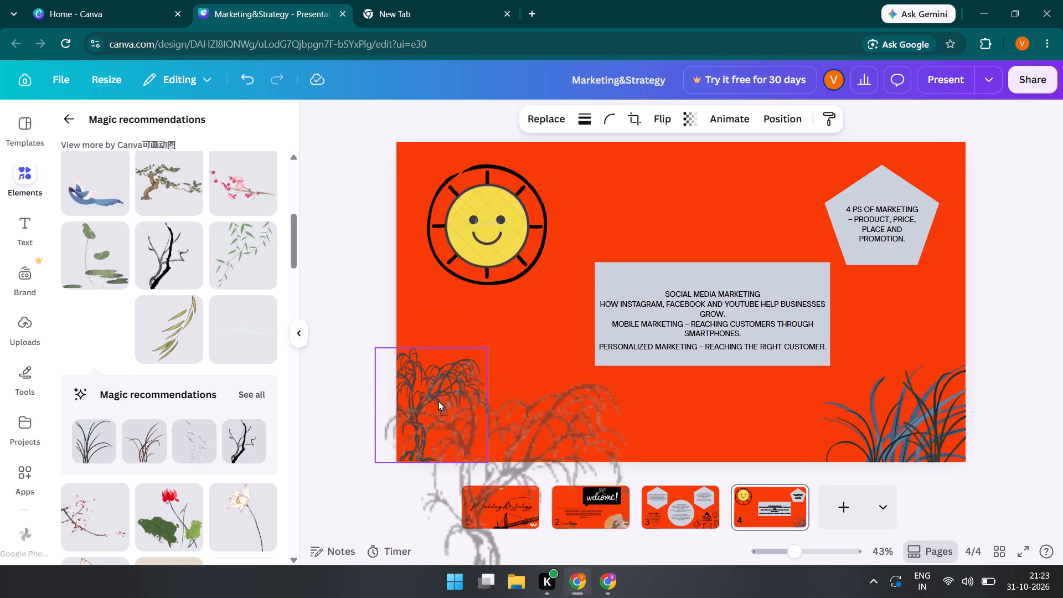
drag(438, 400, 437, 243)
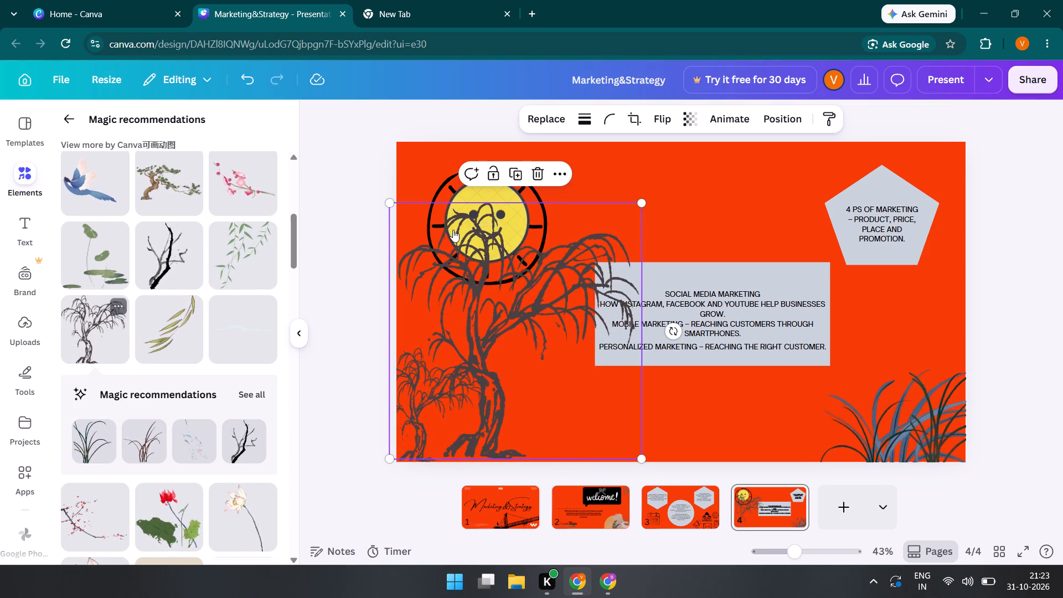
drag(389, 201, 469, 350)
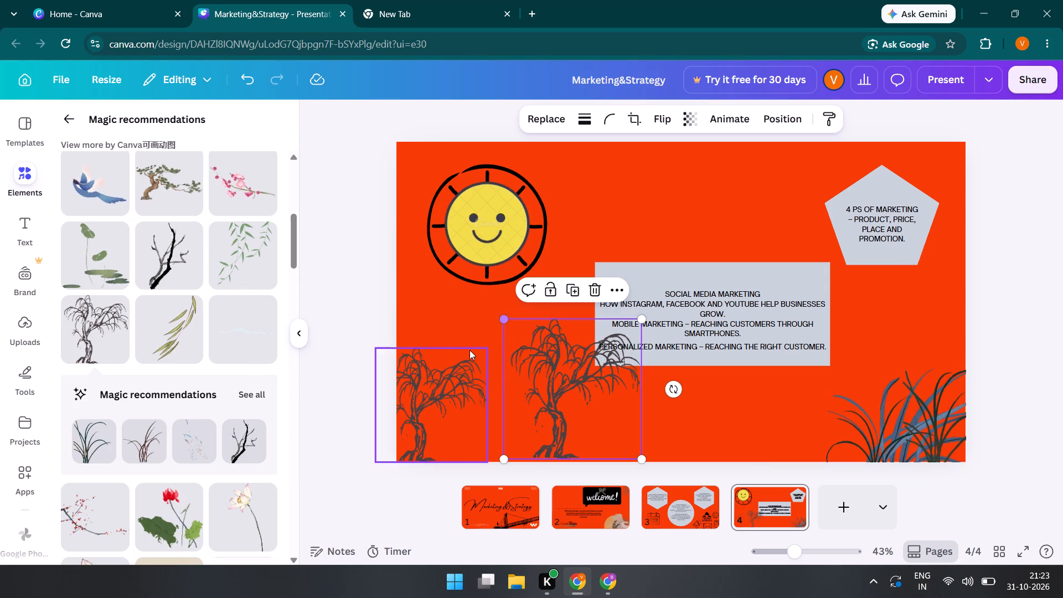
drag(574, 427, 465, 482)
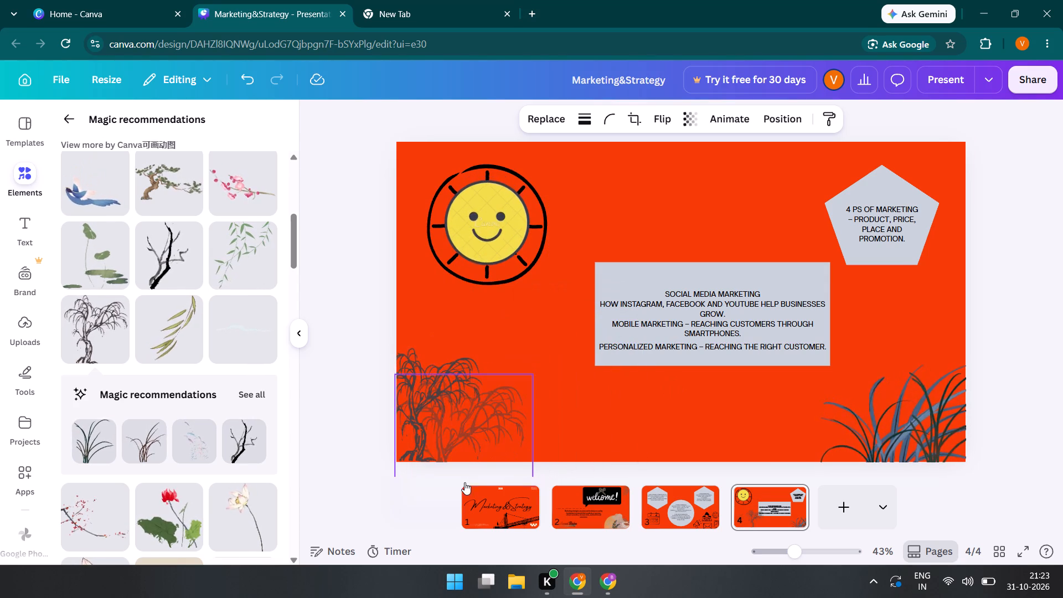
drag(465, 482, 464, 481)
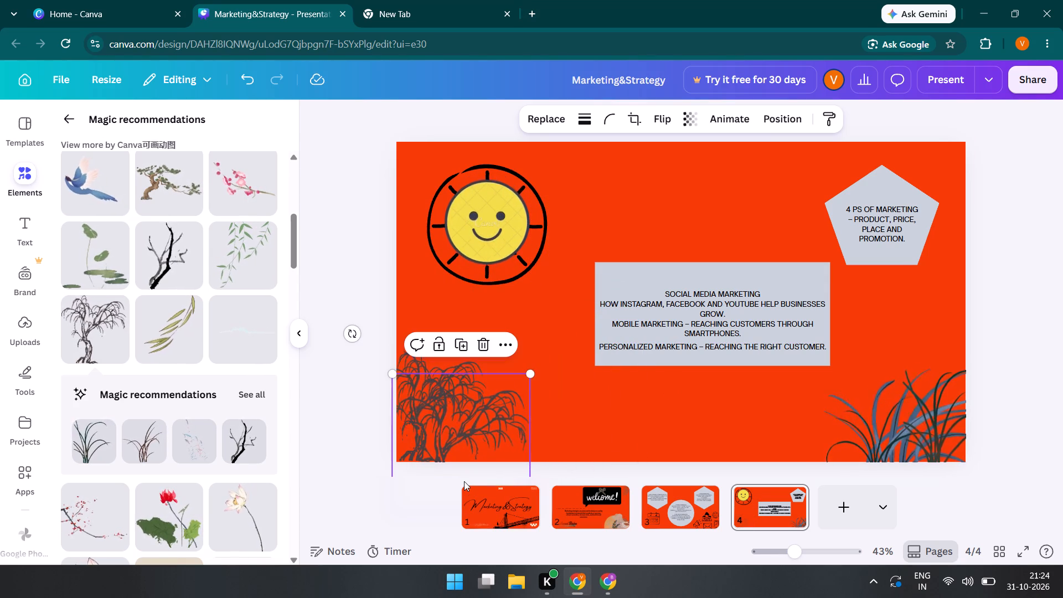
click(414, 279)
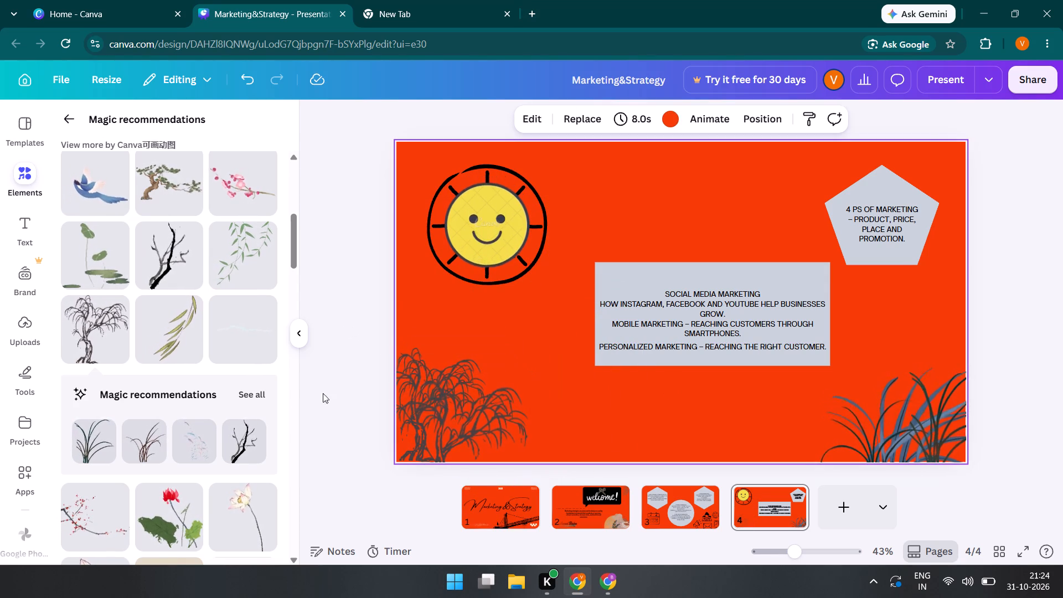
Add the black bare-branch tree animation, scale it down and place it in the slide's lower-left corner over the willows.
click(158, 267)
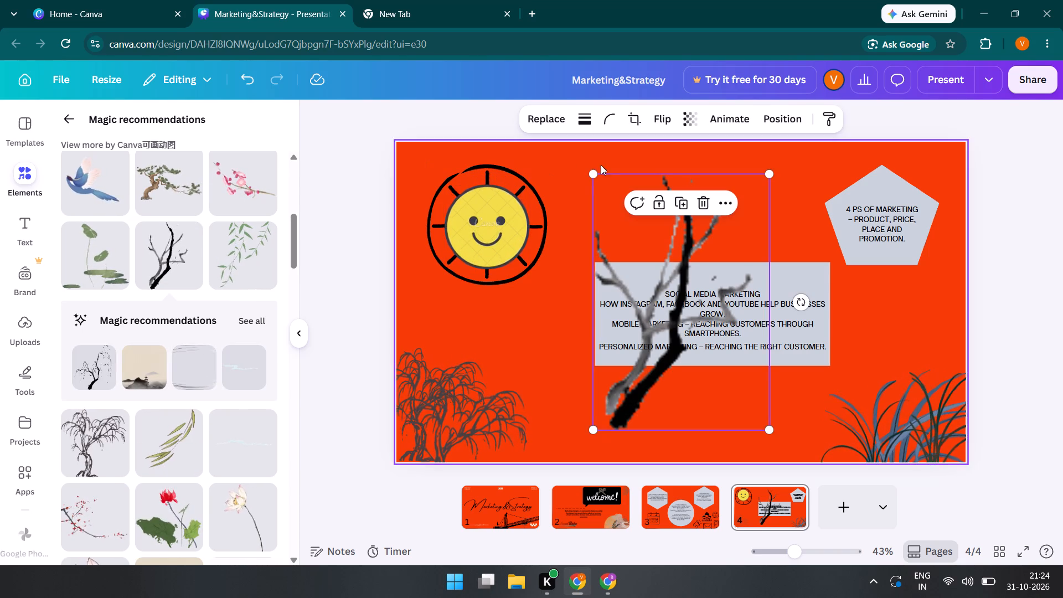
drag(591, 174, 620, 236)
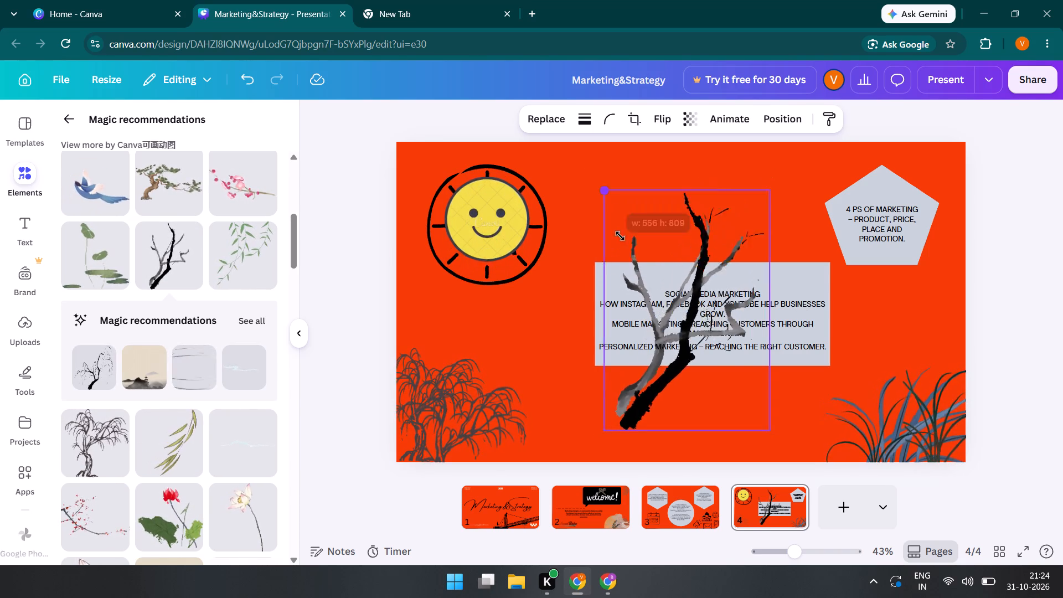
drag(620, 236, 677, 352)
drag(724, 407, 561, 410)
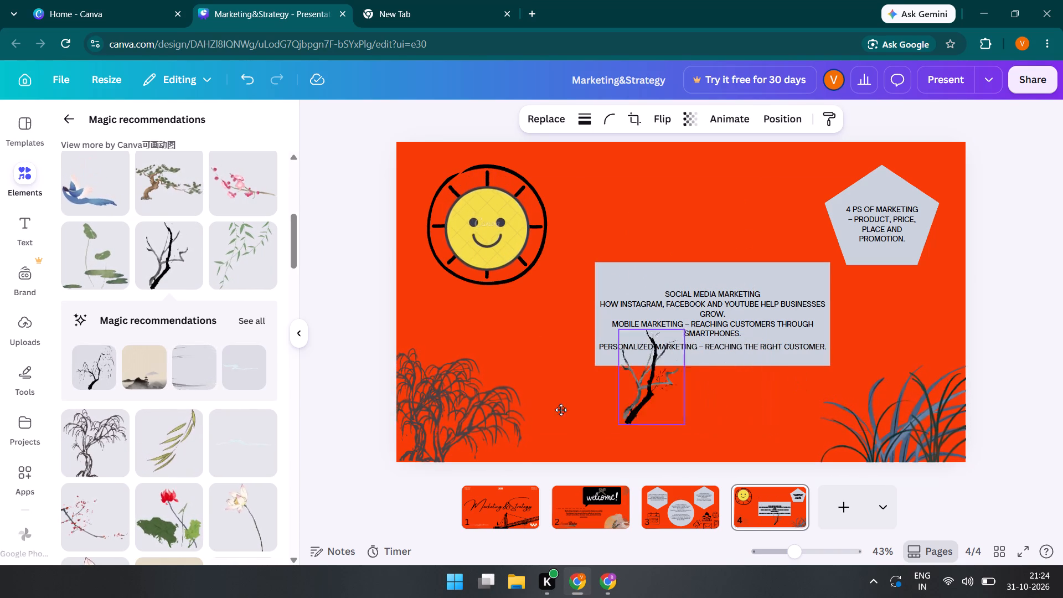
drag(561, 410, 407, 441)
click(560, 396)
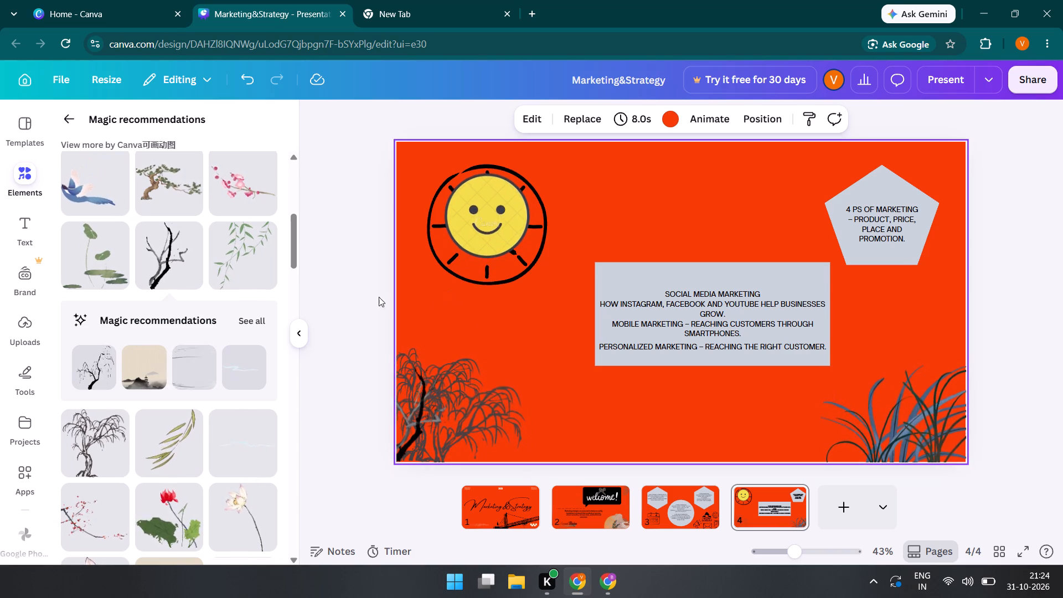
click(321, 301)
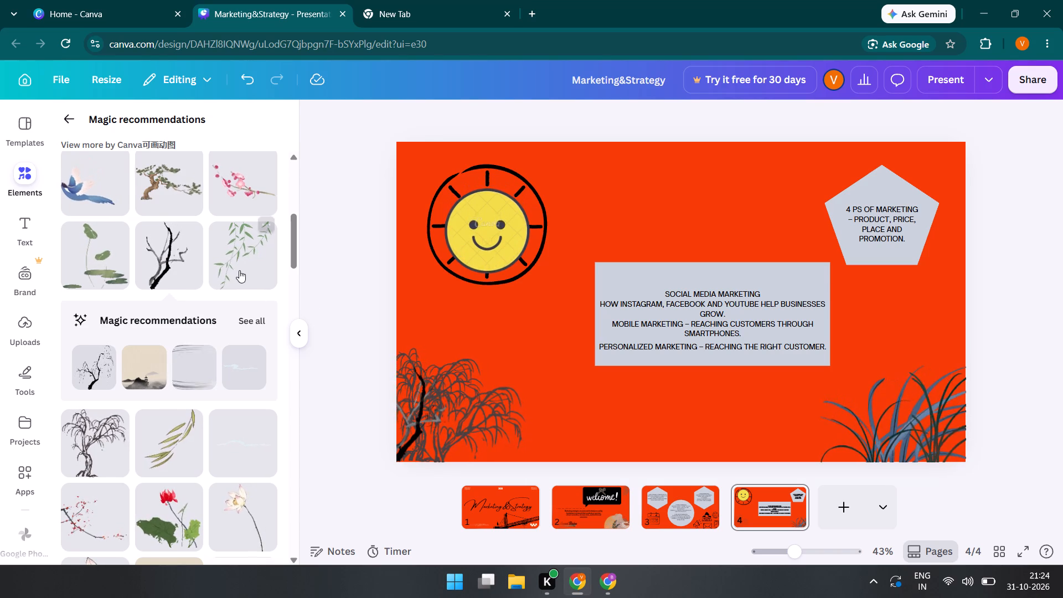
Look through the plant recommendations and the animation categories for further decorations for the fourth slide.
scroll(239, 285, up, 8)
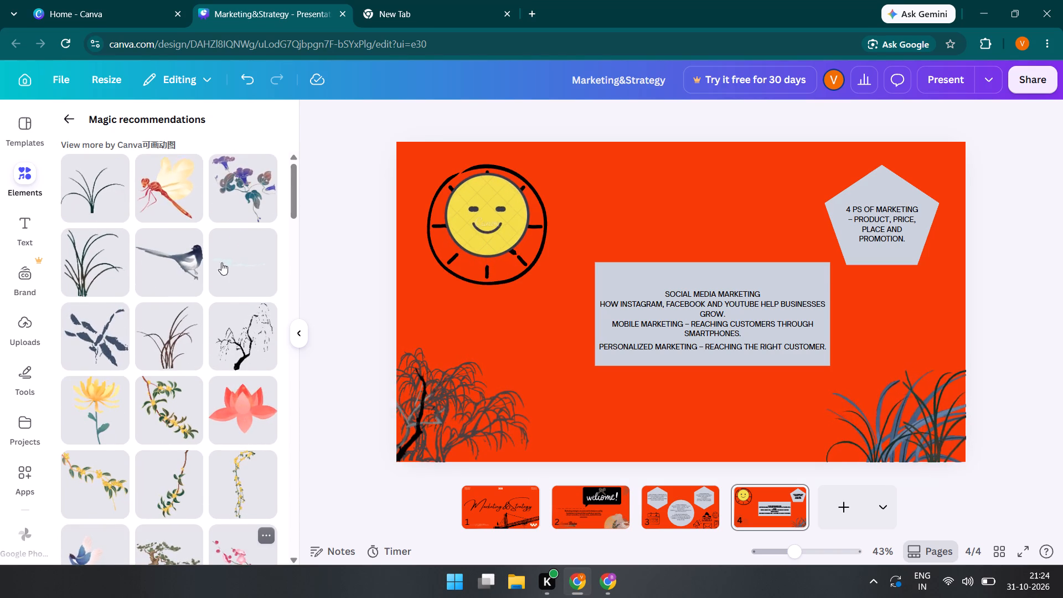
click(65, 116)
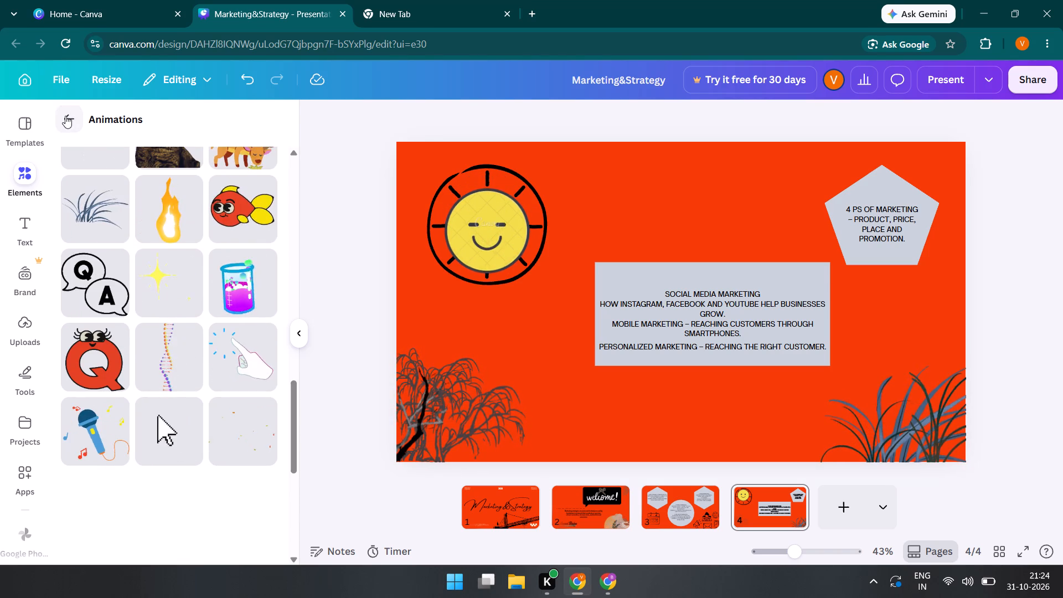
scroll(202, 336, down, 5)
scroll(202, 336, up, 10)
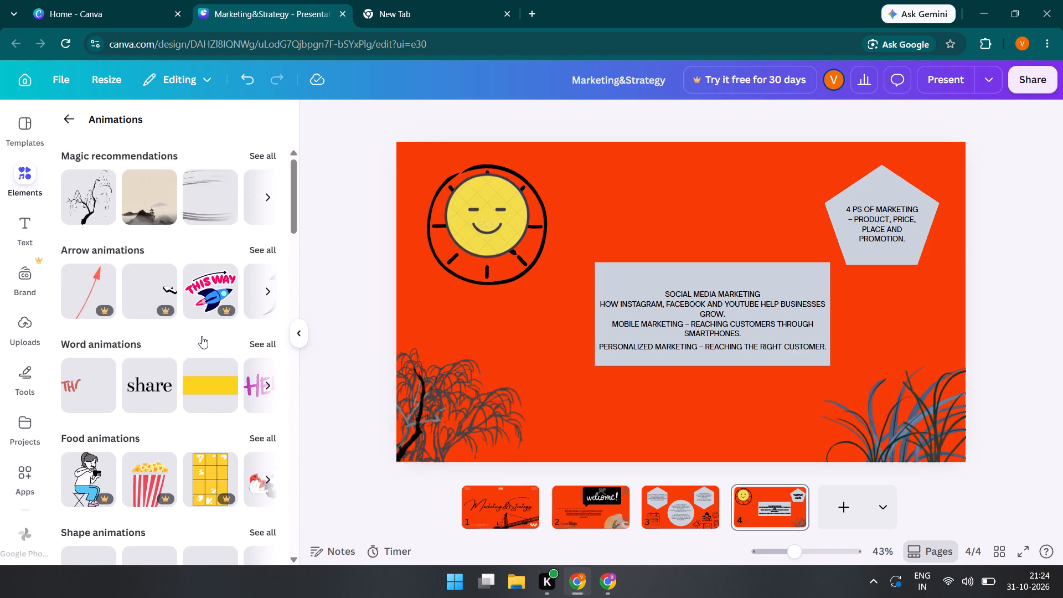
scroll(202, 336, down, 3)
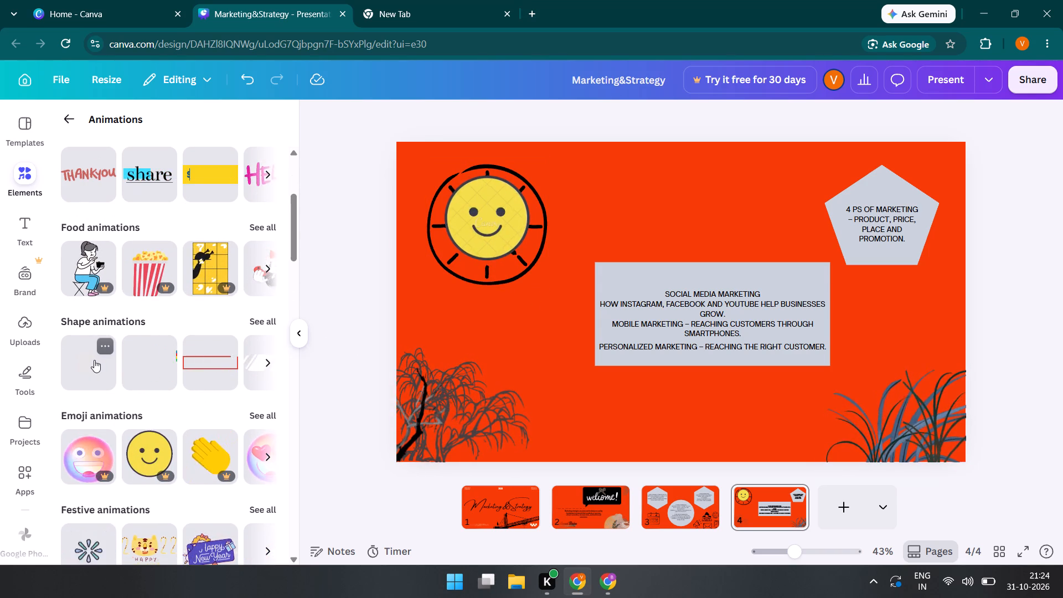
scroll(94, 360, down, 8)
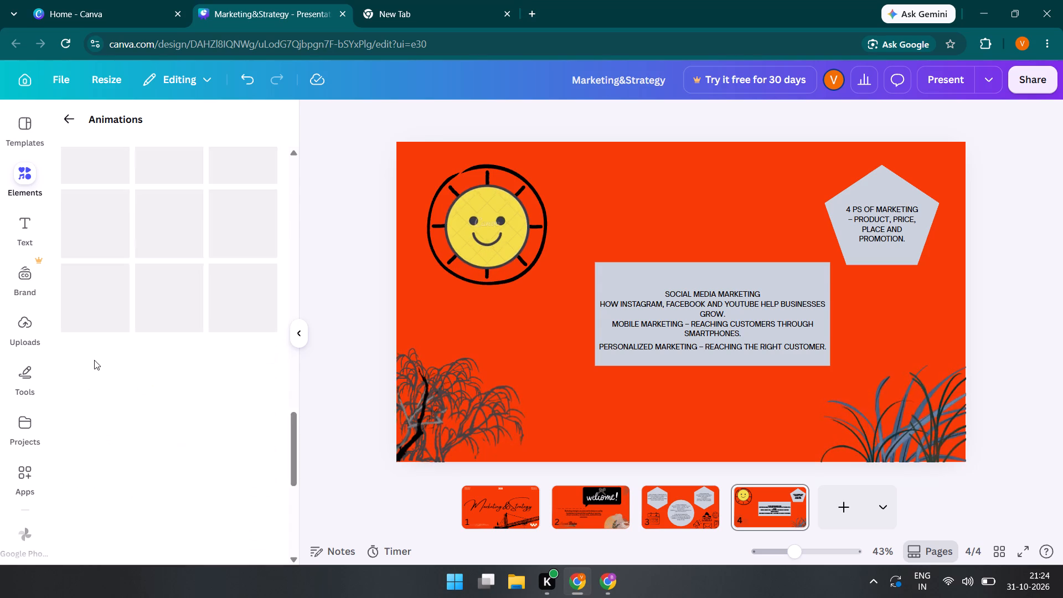
scroll(94, 360, up, 18)
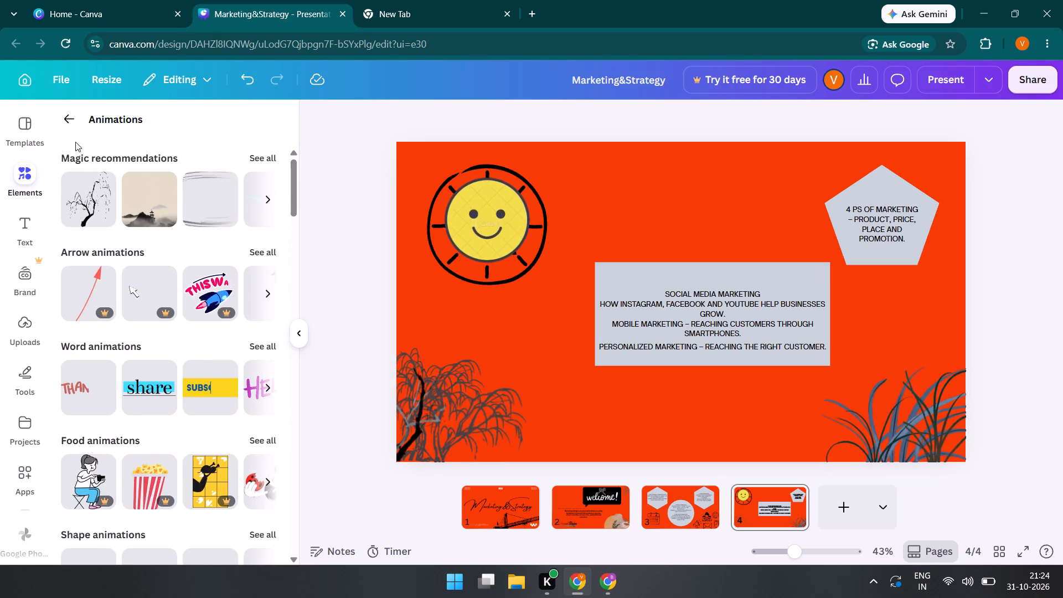
Examine the complete set of magic-recommended animations for another element that suits the fourth slide.
click(275, 203)
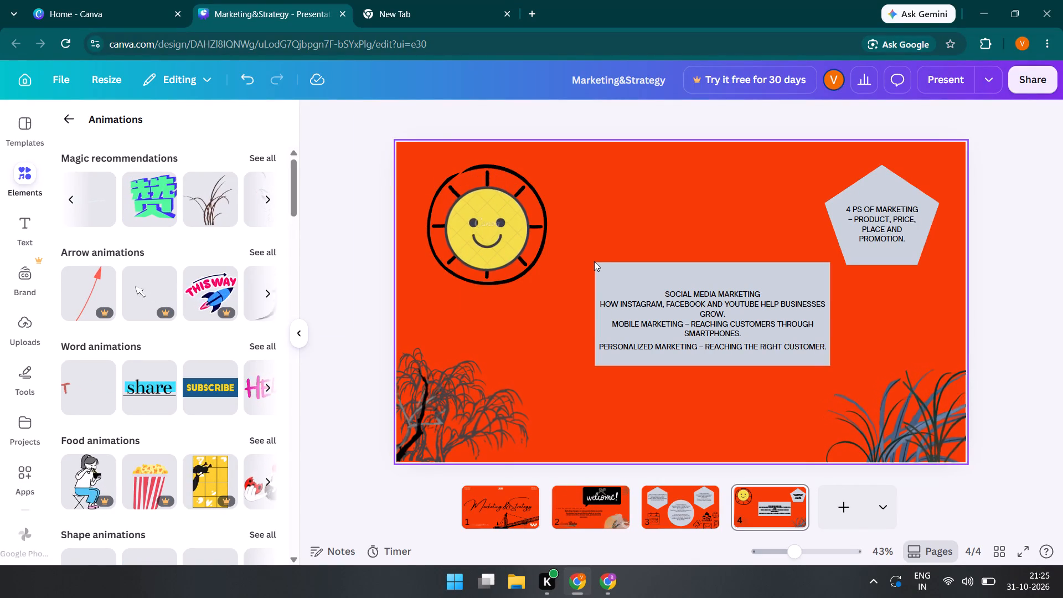
click(334, 264)
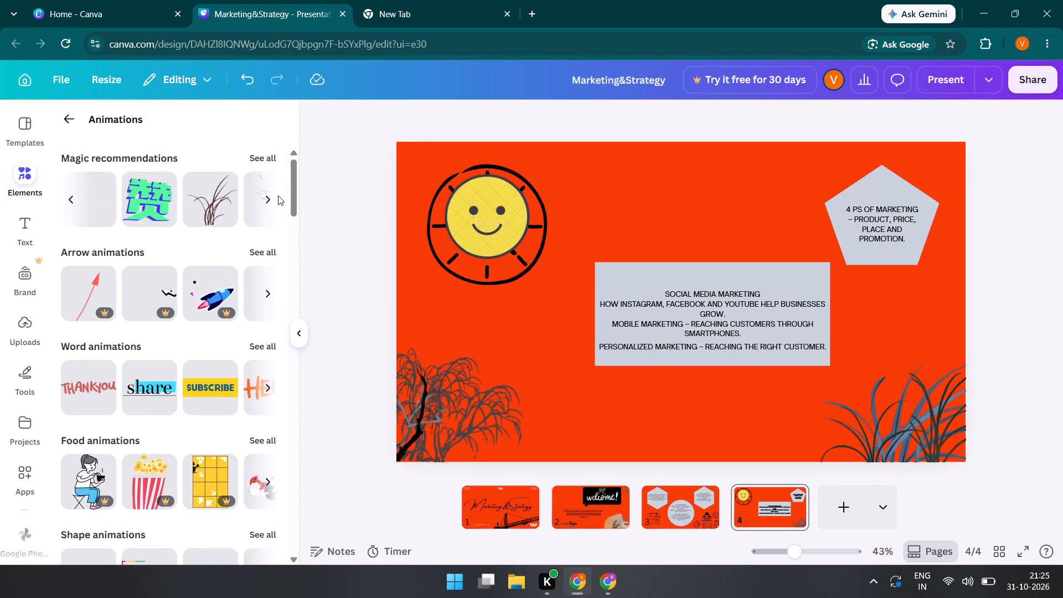
click(274, 204)
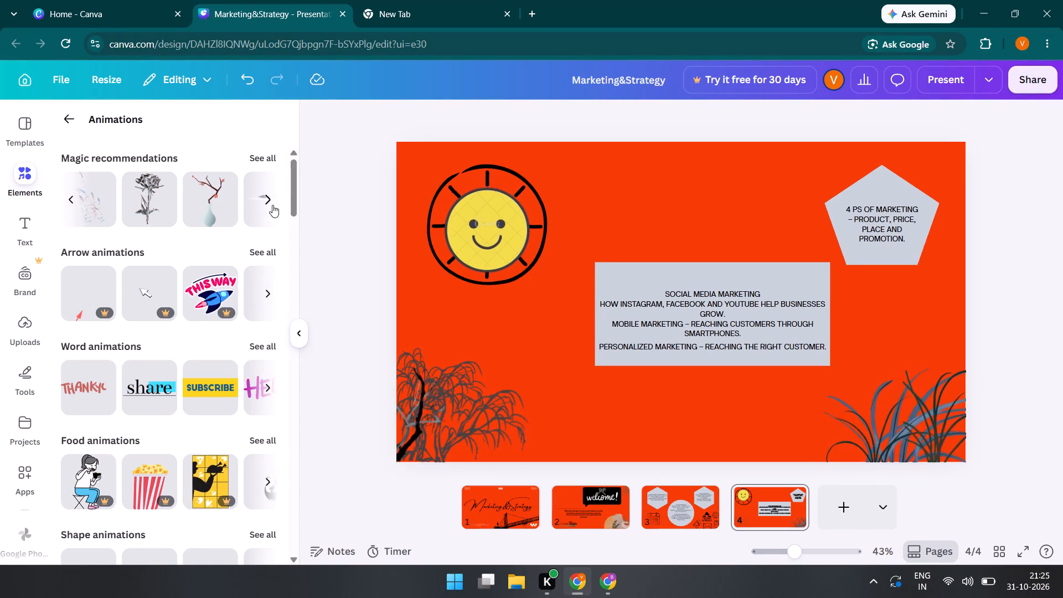
click(267, 197)
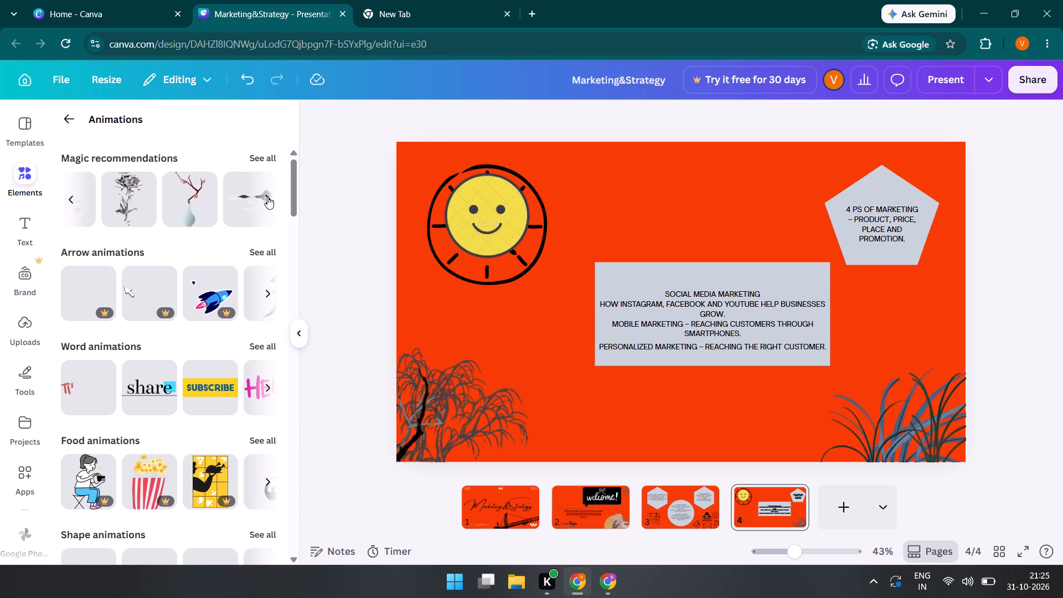
click(267, 197)
click(267, 197)
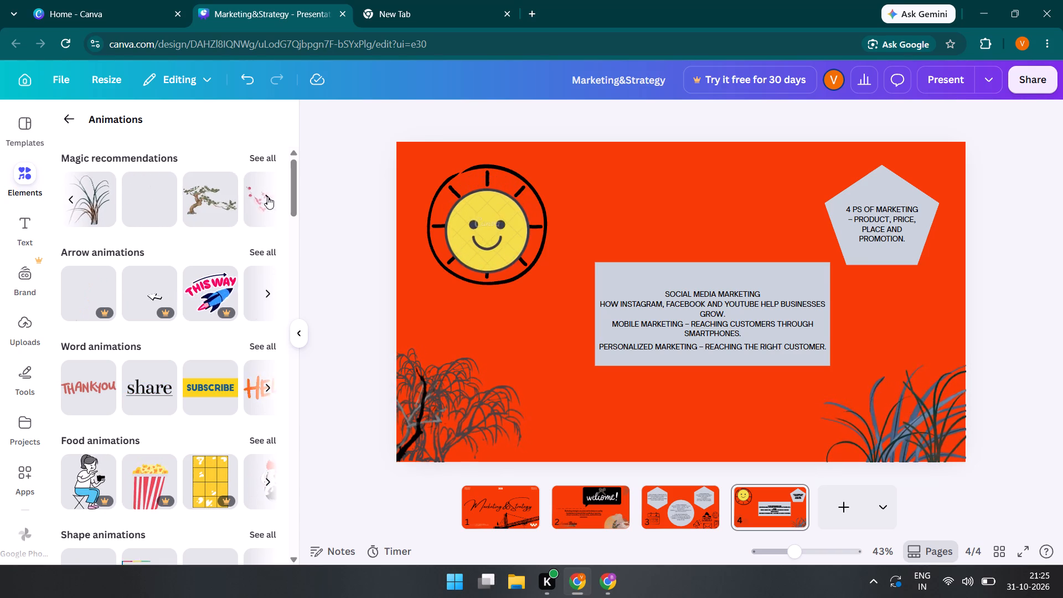
click(267, 197)
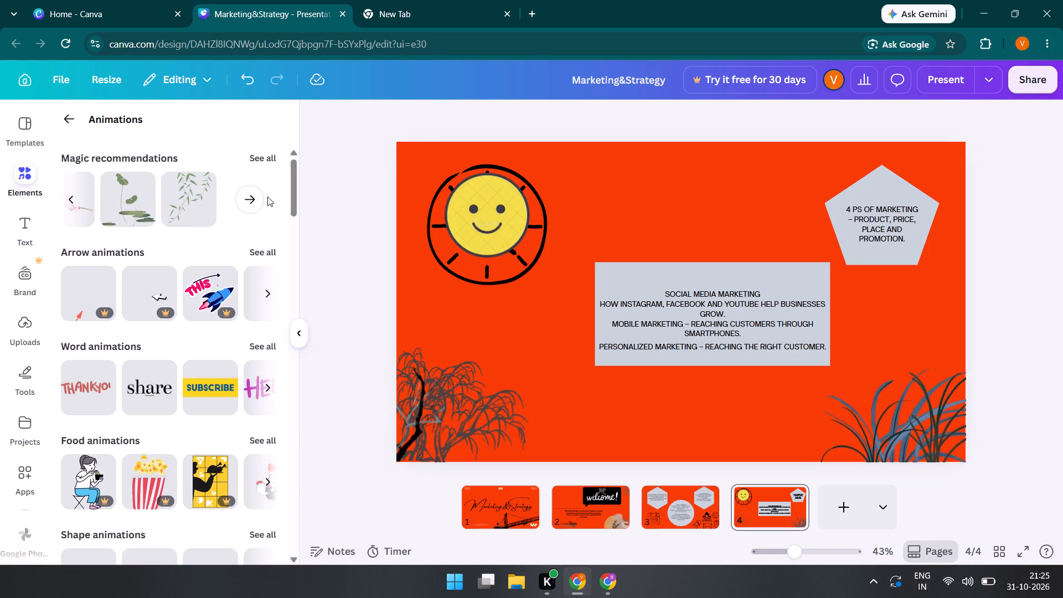
click(251, 200)
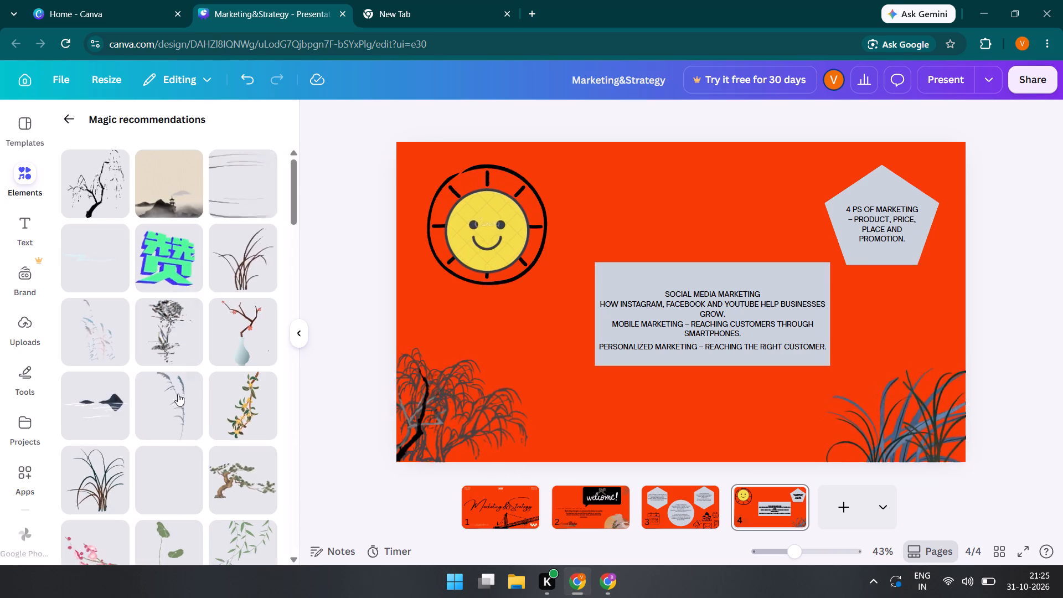
scroll(178, 394, down, 4)
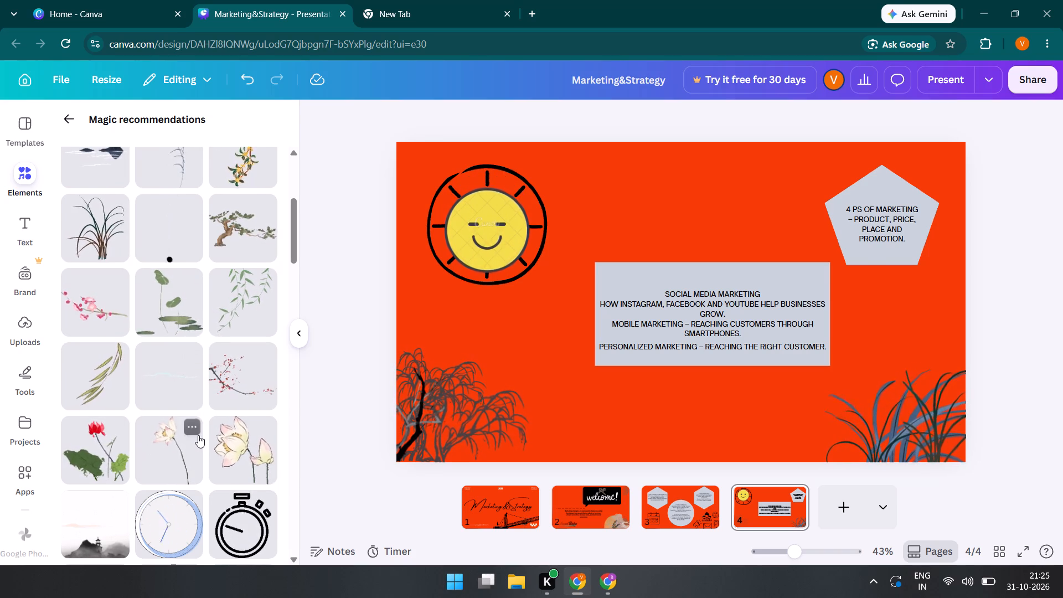
scroll(198, 435, down, 4)
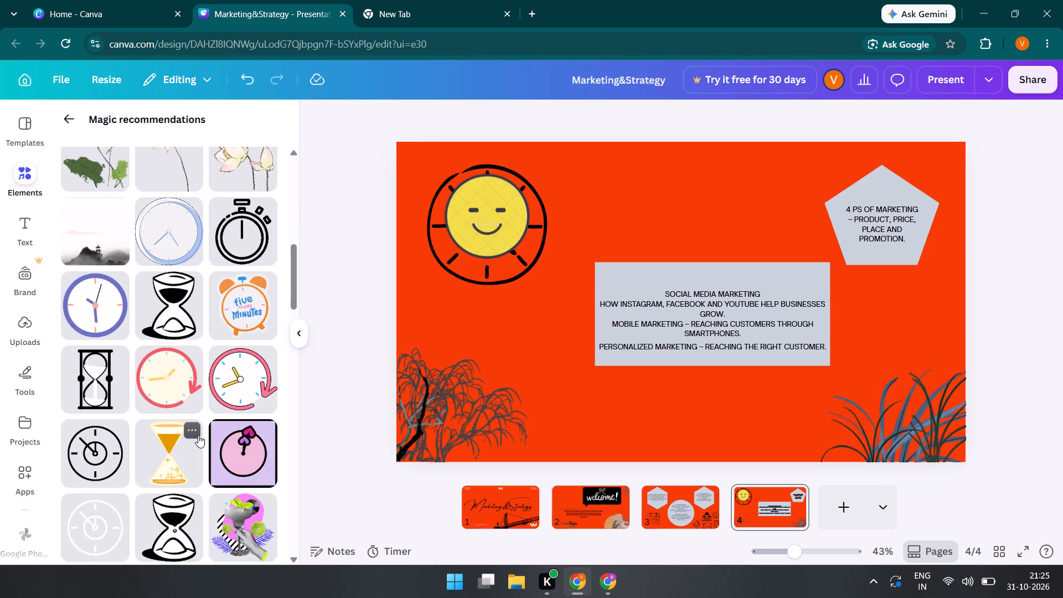
scroll(198, 435, down, 3)
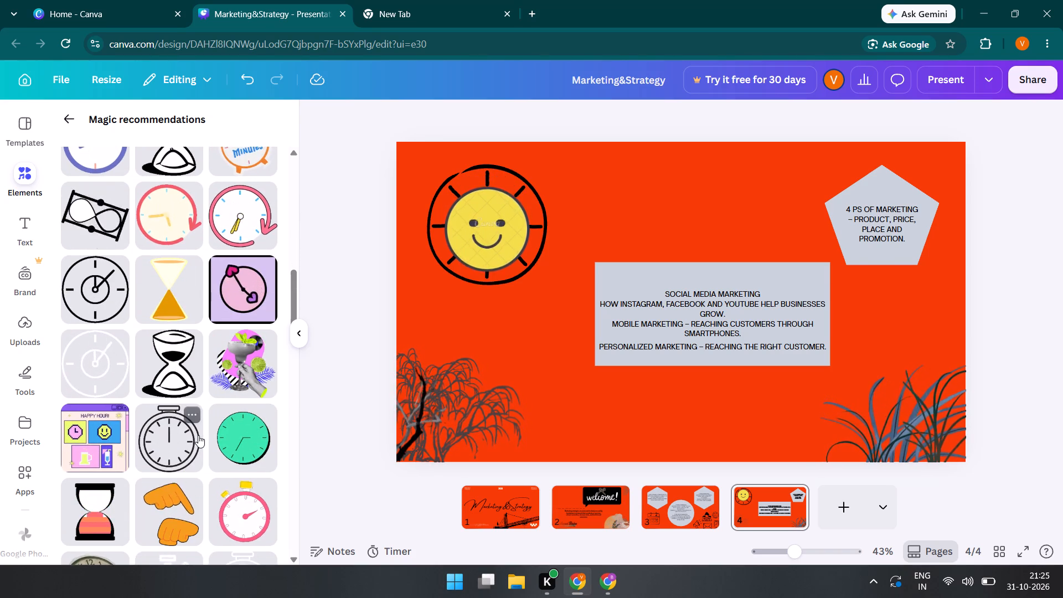
scroll(198, 435, down, 2)
scroll(198, 435, up, 3)
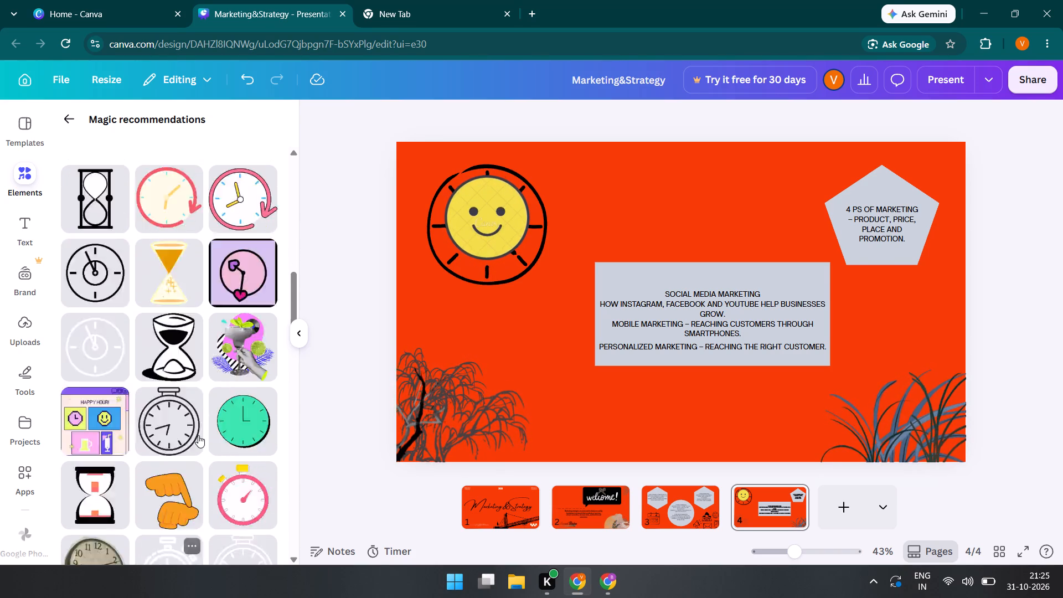
scroll(198, 435, up, 5)
click(65, 114)
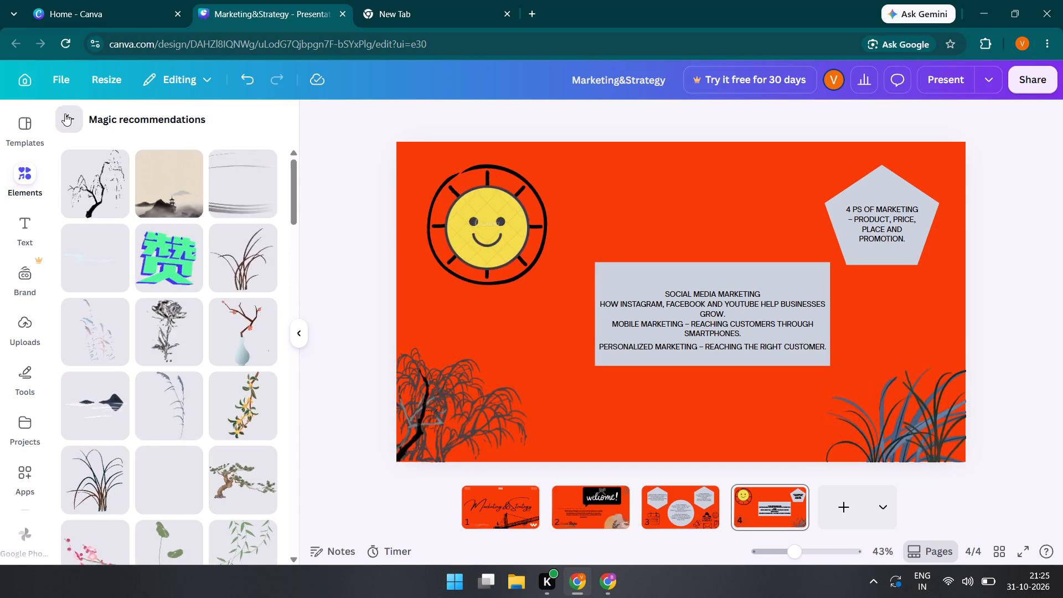
click(34, 117)
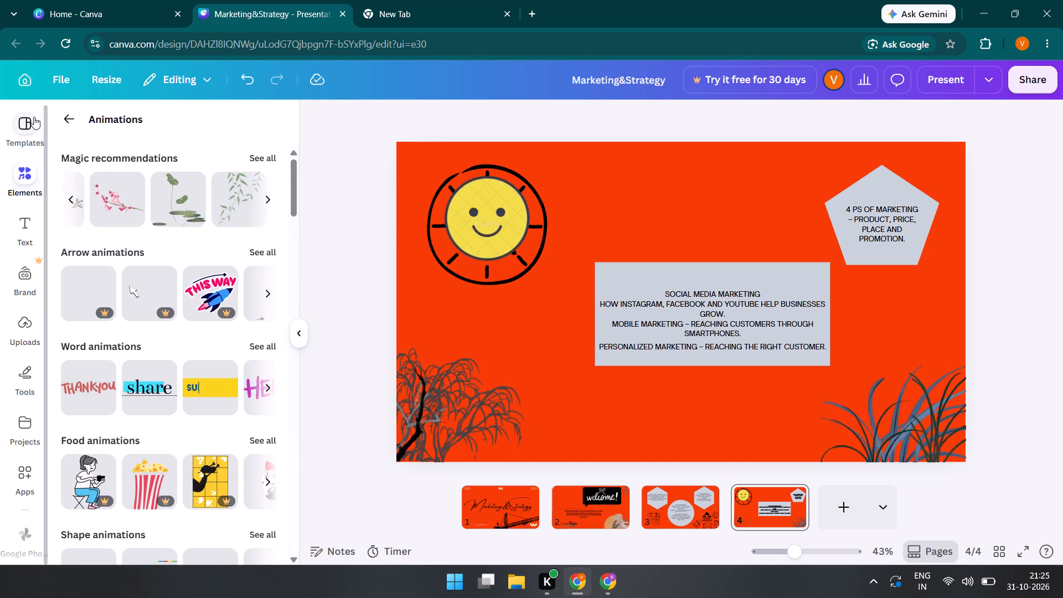
click(79, 115)
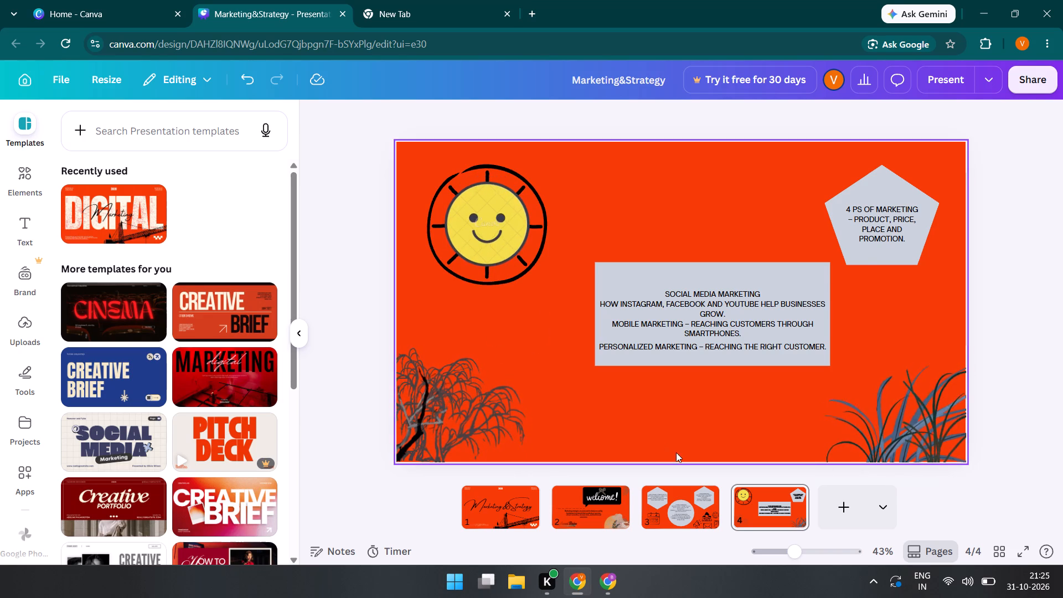
Add a fifth slide after the marketing-topics slide and insert the THANKYOU word animation on it.
click(863, 510)
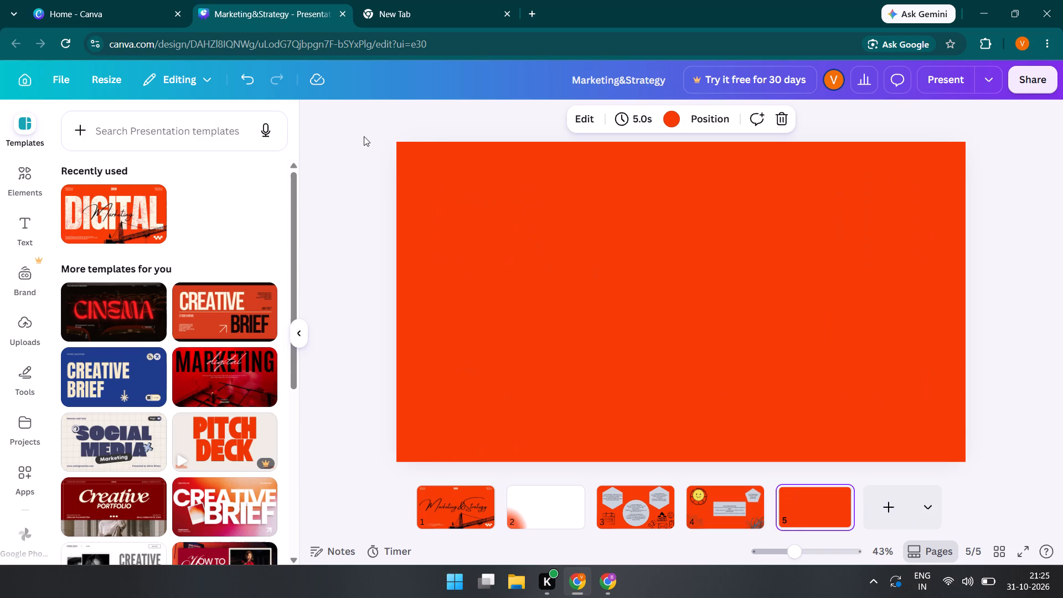
click(180, 129)
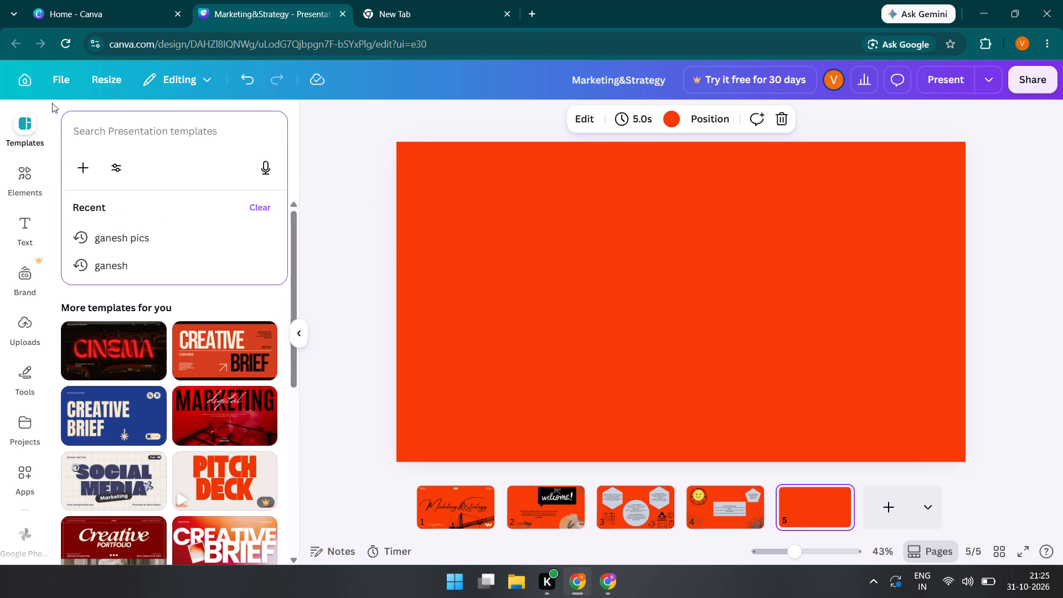
click(32, 174)
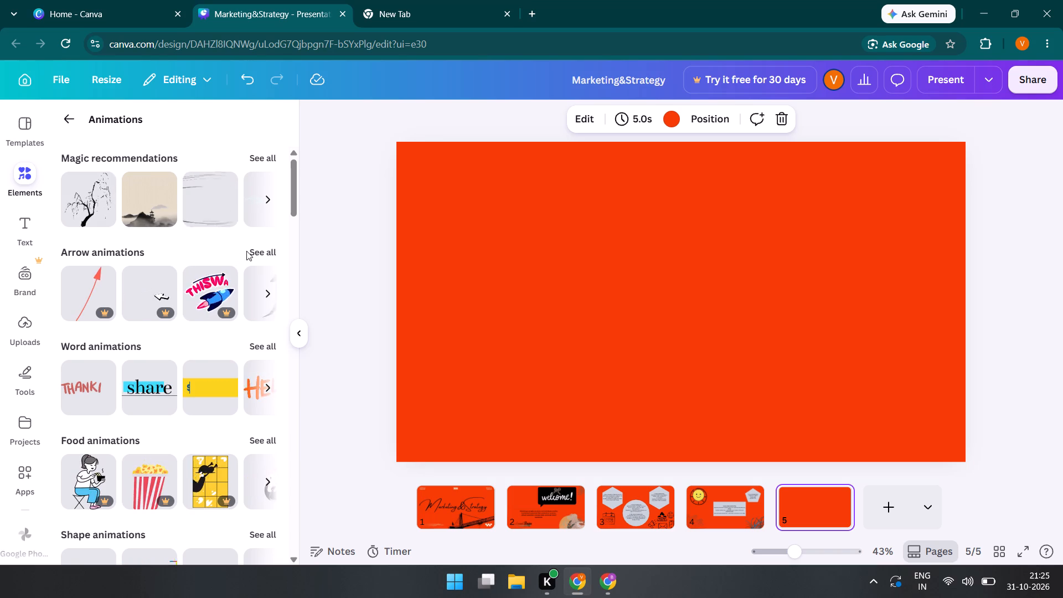
click(81, 383)
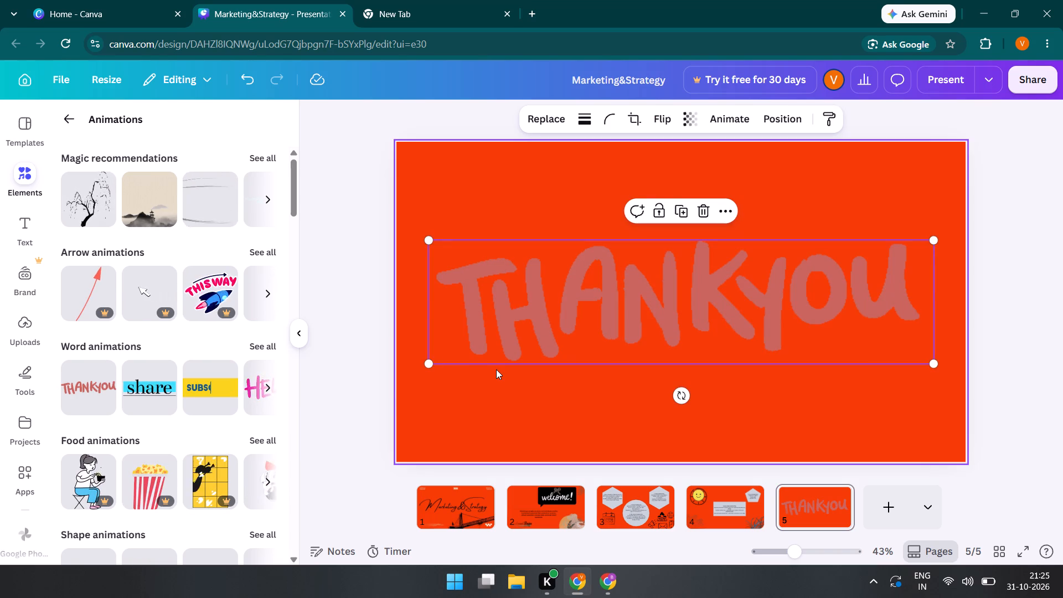
Scale the THANKYOU animation down slightly and reposition it around the middle of the fifth slide.
drag(432, 239, 458, 257)
drag(570, 286, 553, 280)
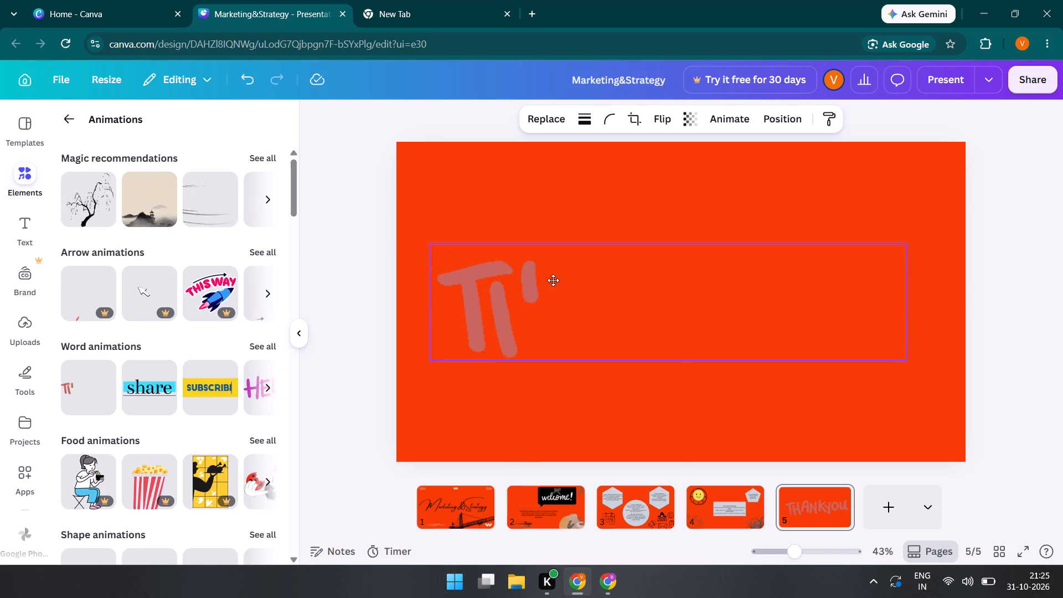
drag(553, 280, 549, 277)
click(533, 205)
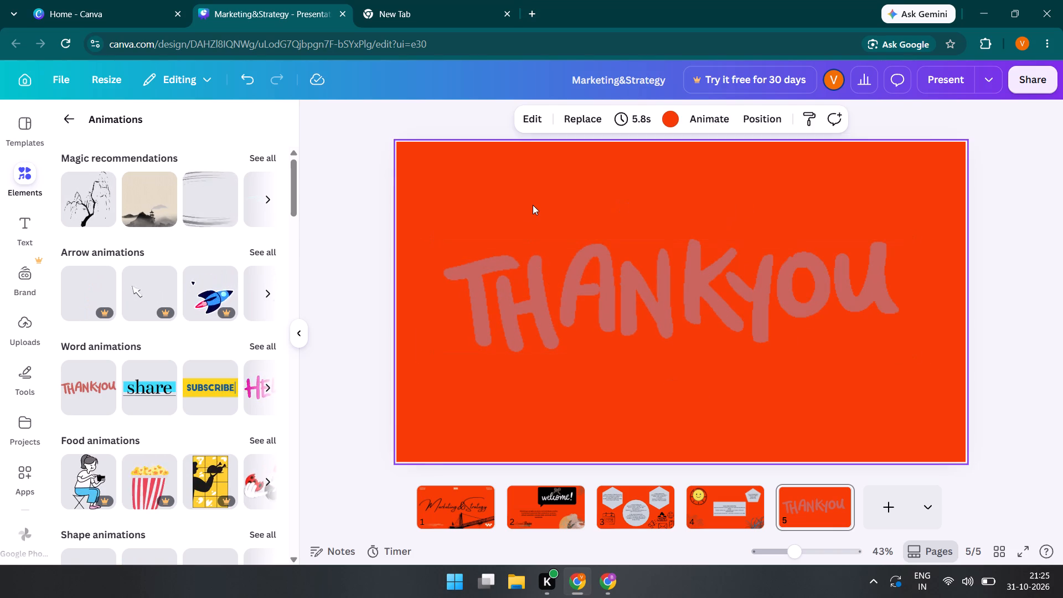
Add the SUBSCRIBE word animation to the fifth slide, scale it down and place it just below THANKYOU.
scroll(149, 474, down, 1)
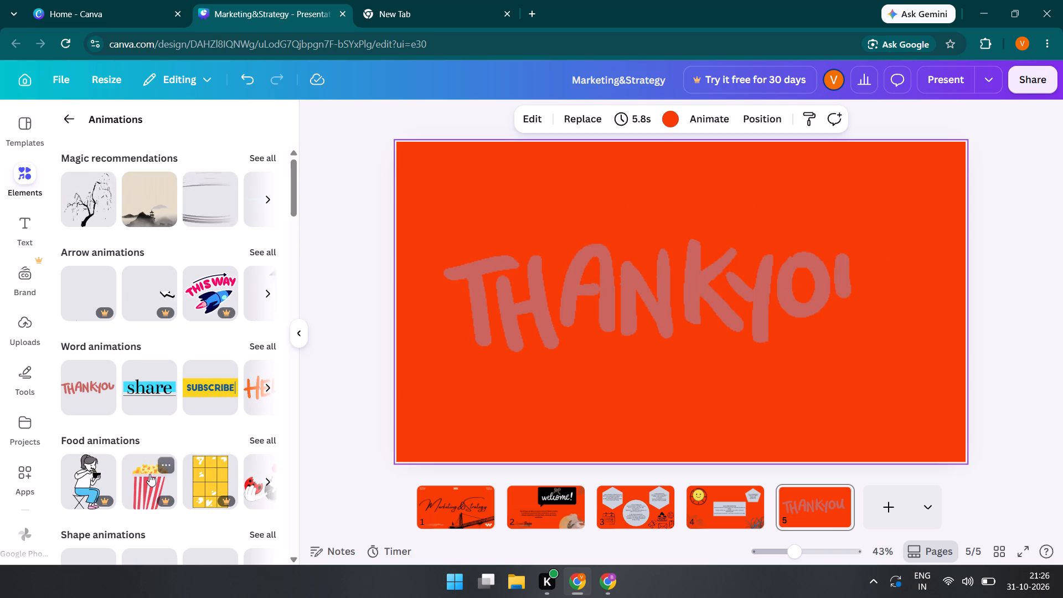
scroll(149, 474, down, 1)
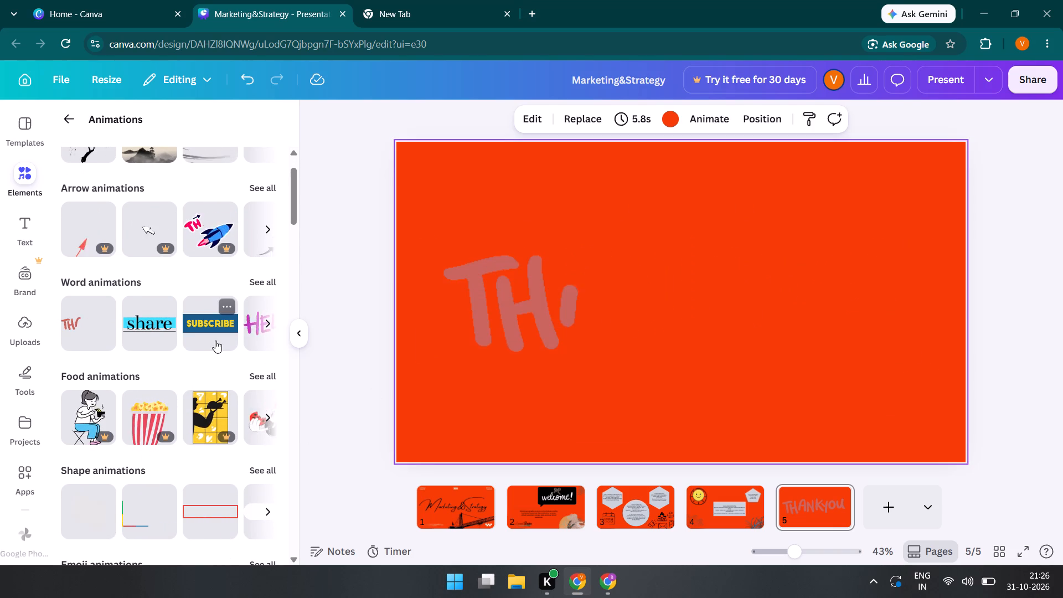
click(215, 341)
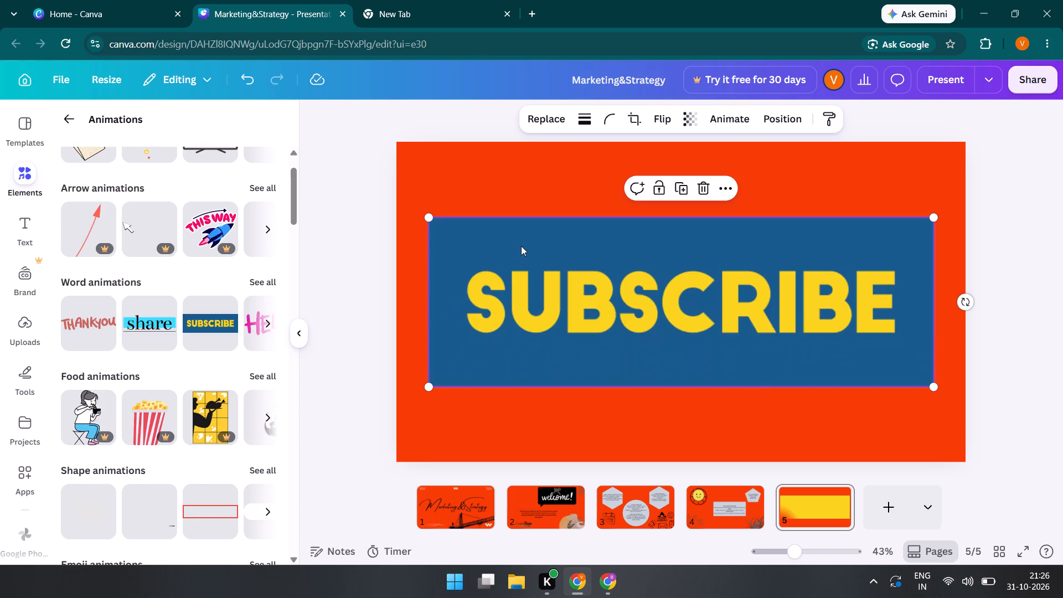
drag(426, 216, 653, 295)
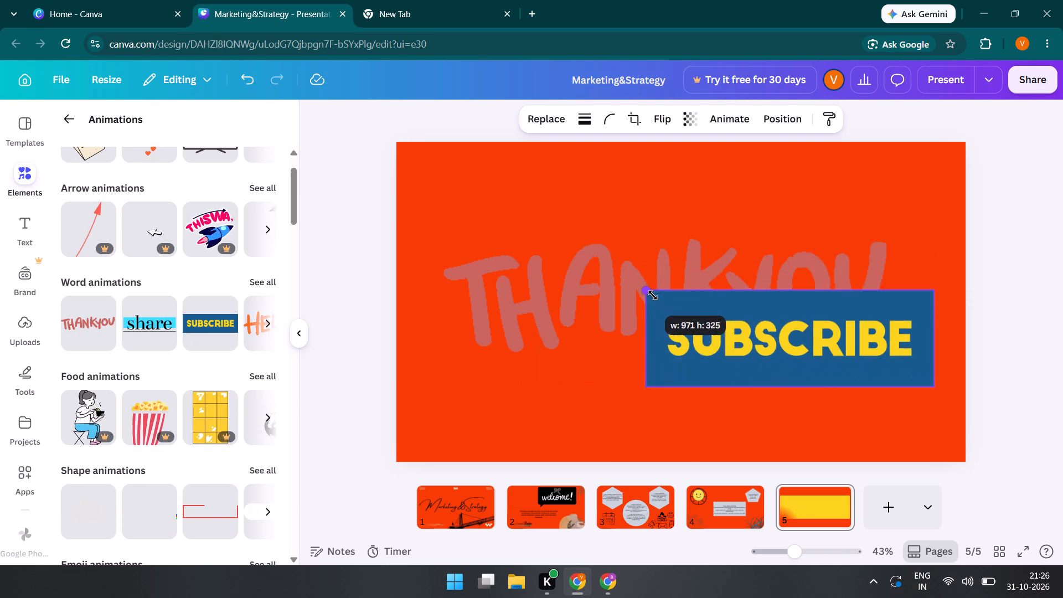
drag(653, 295, 760, 336)
drag(839, 372, 677, 395)
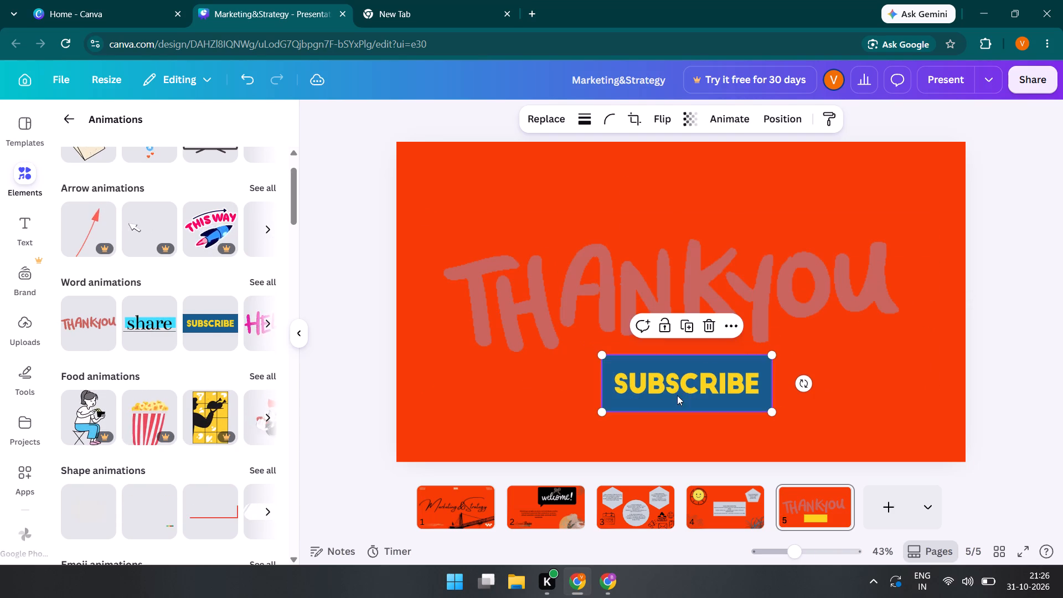
Move the THANKYOU animation slightly lower and shift the SUBSCRIBE banner a little left and up, directly beneath it.
drag(787, 286, 787, 292)
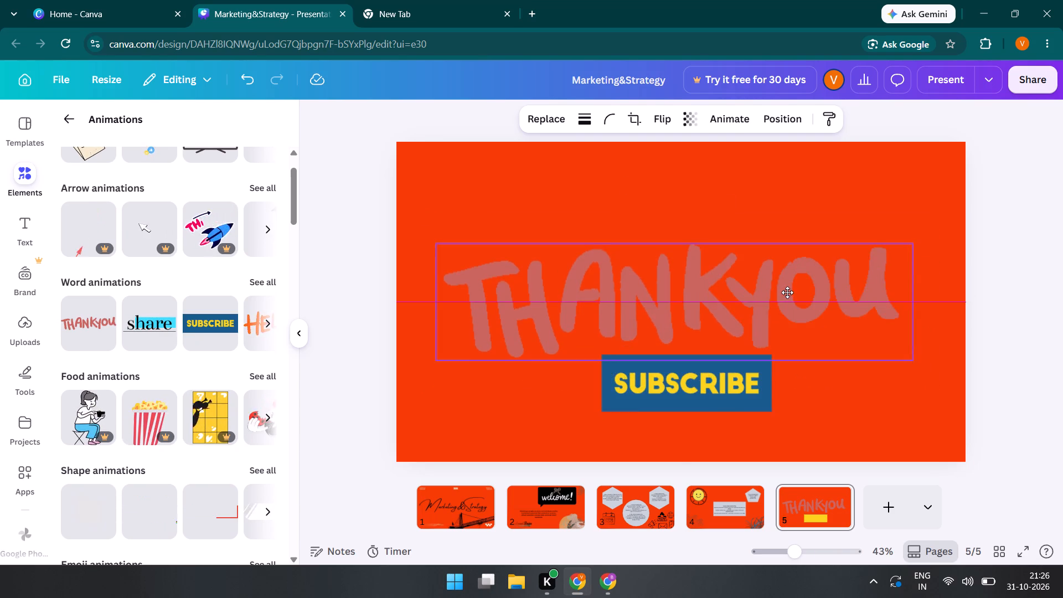
drag(787, 292, 791, 301)
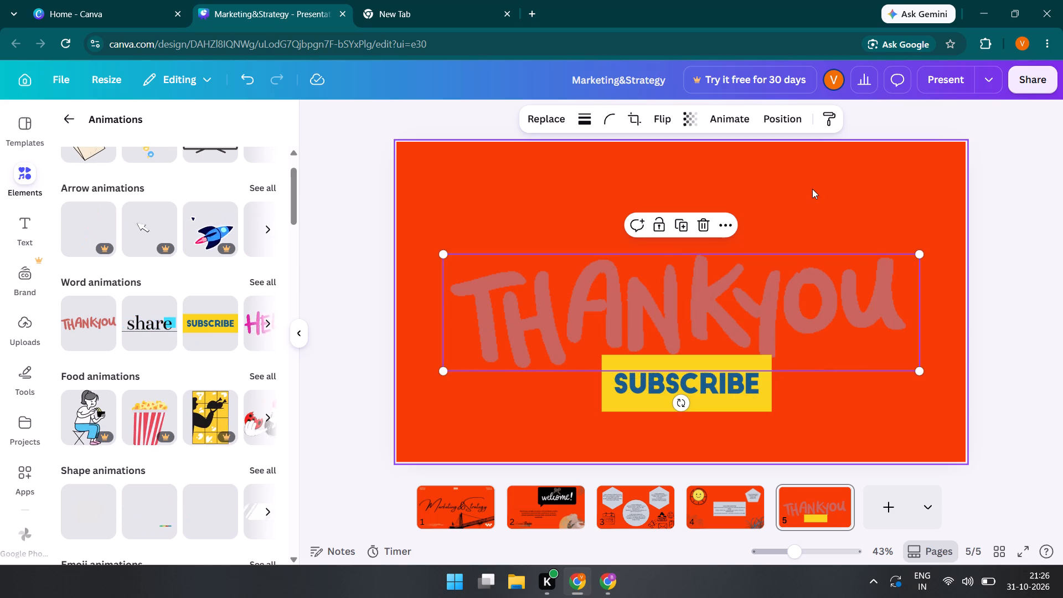
drag(689, 385, 669, 387)
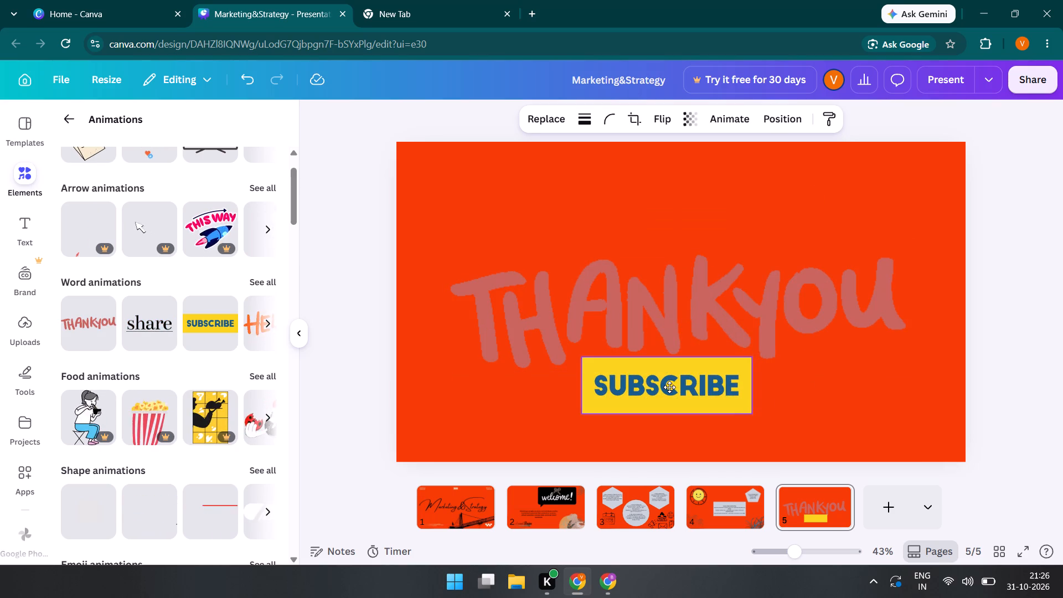
drag(669, 387, 669, 383)
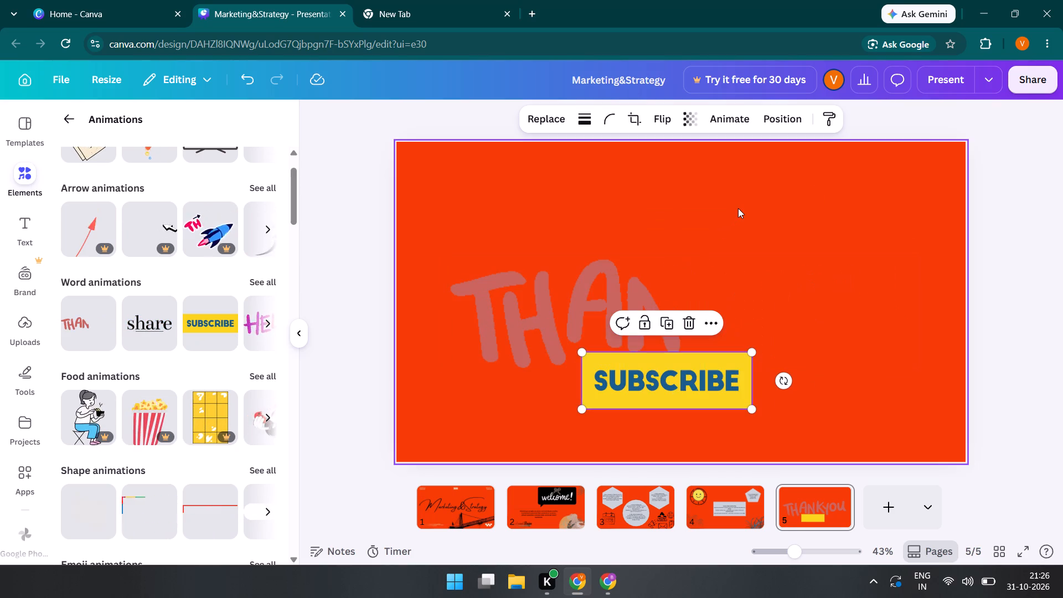
click(738, 208)
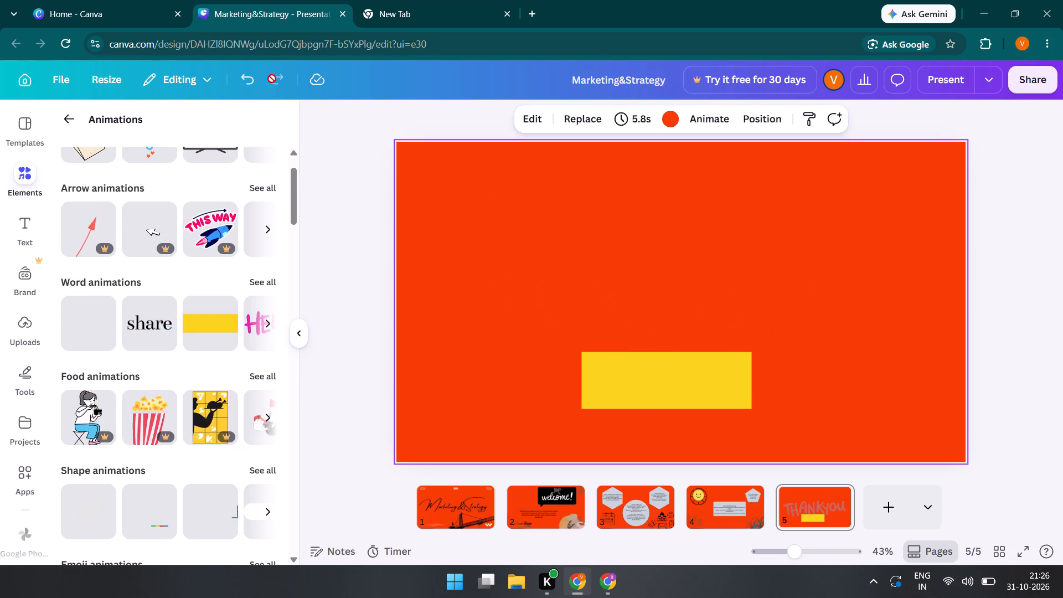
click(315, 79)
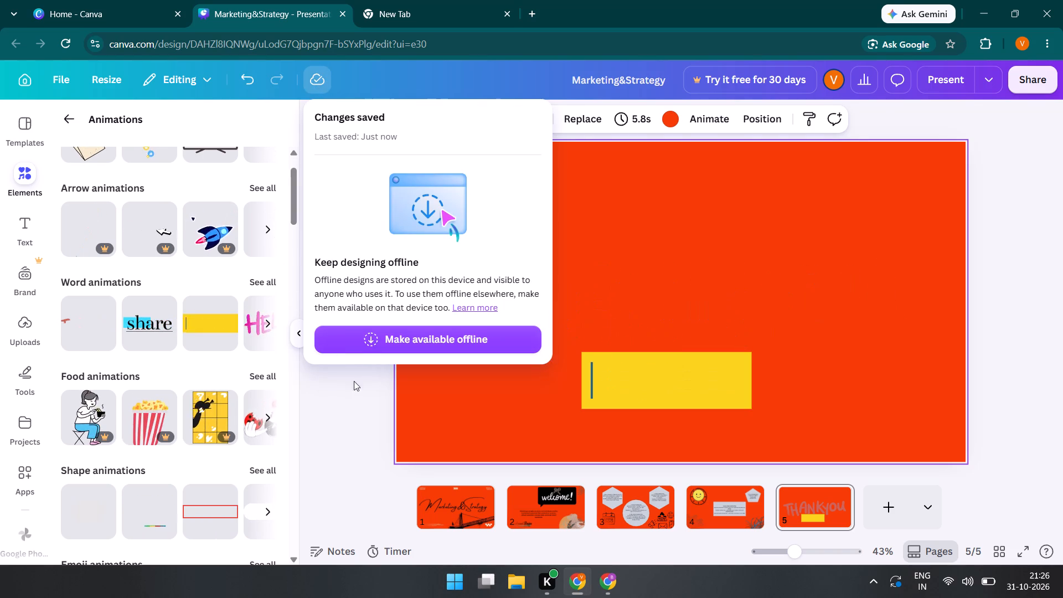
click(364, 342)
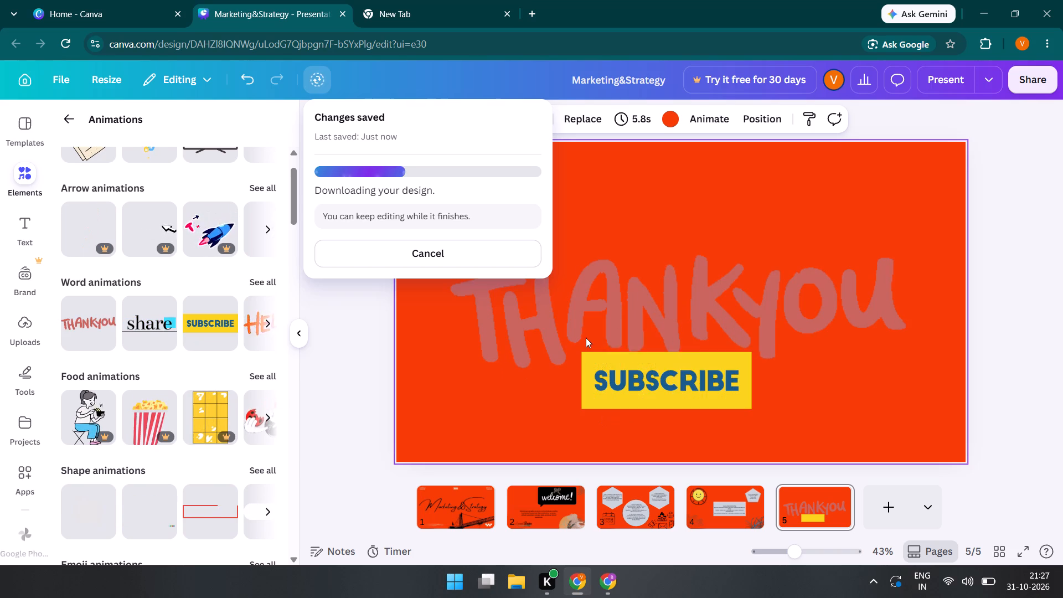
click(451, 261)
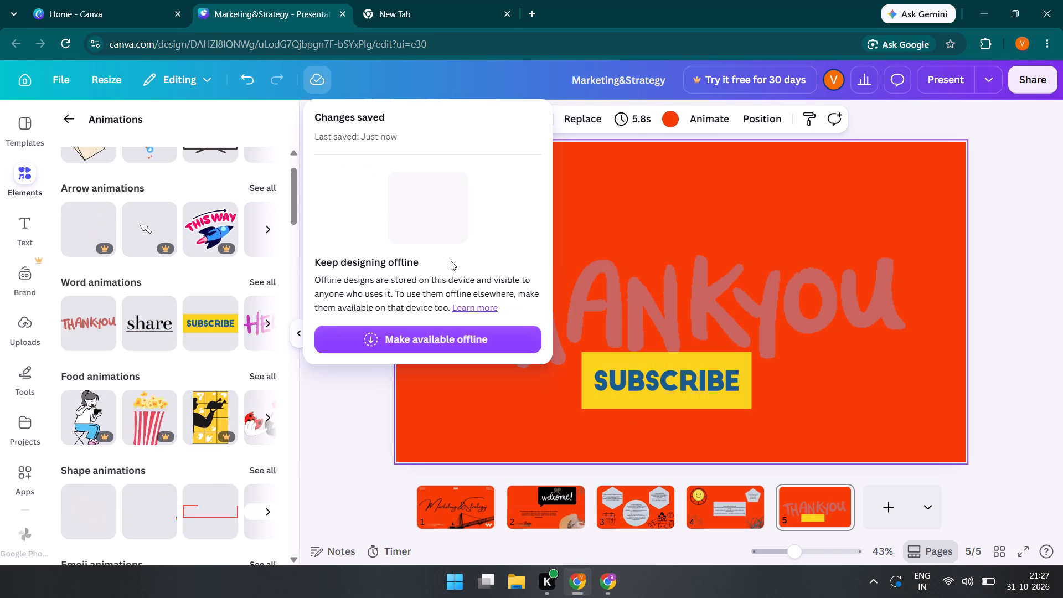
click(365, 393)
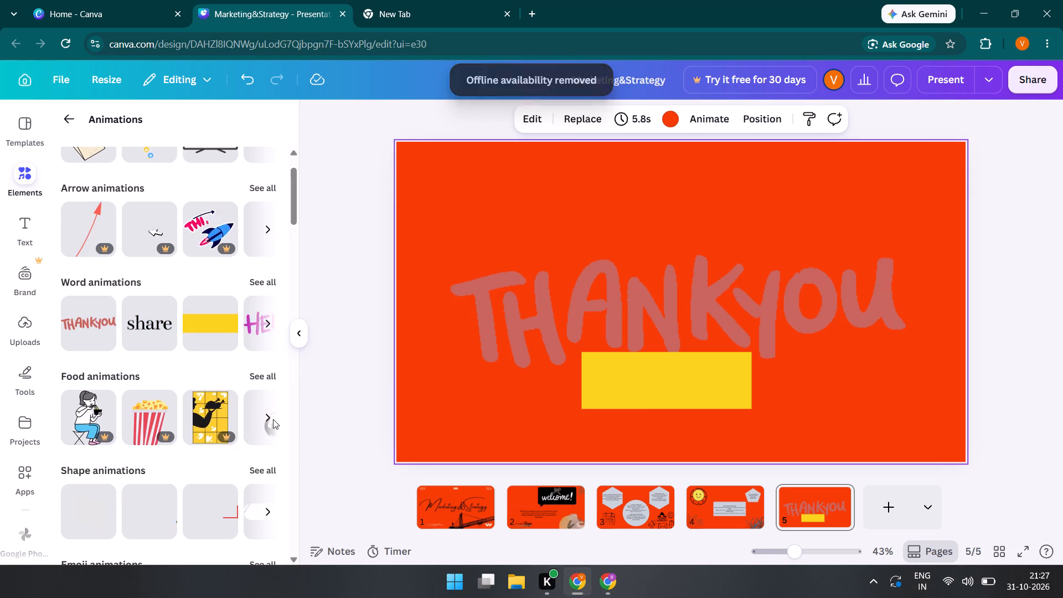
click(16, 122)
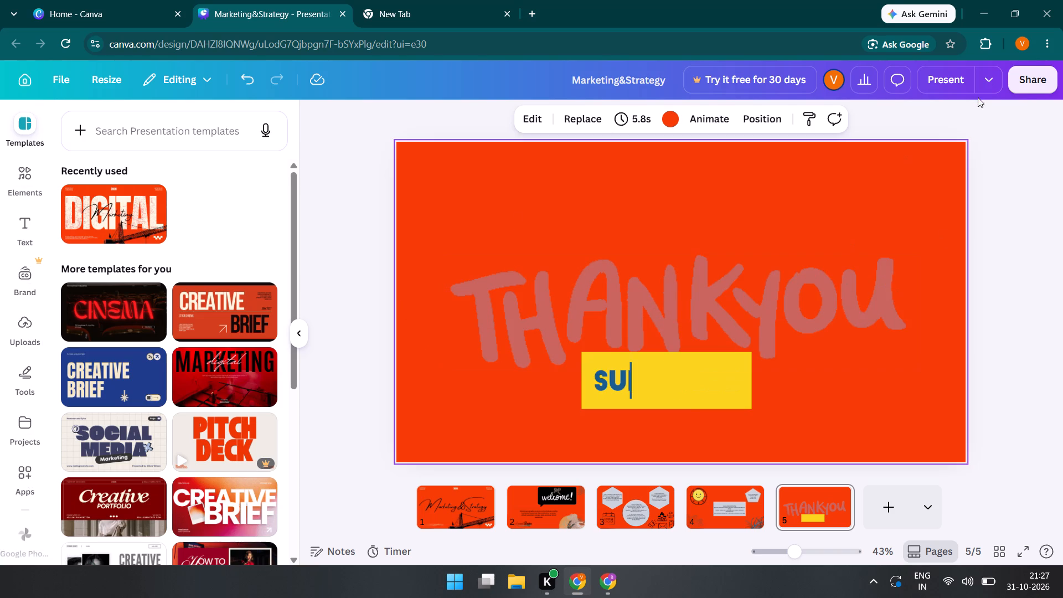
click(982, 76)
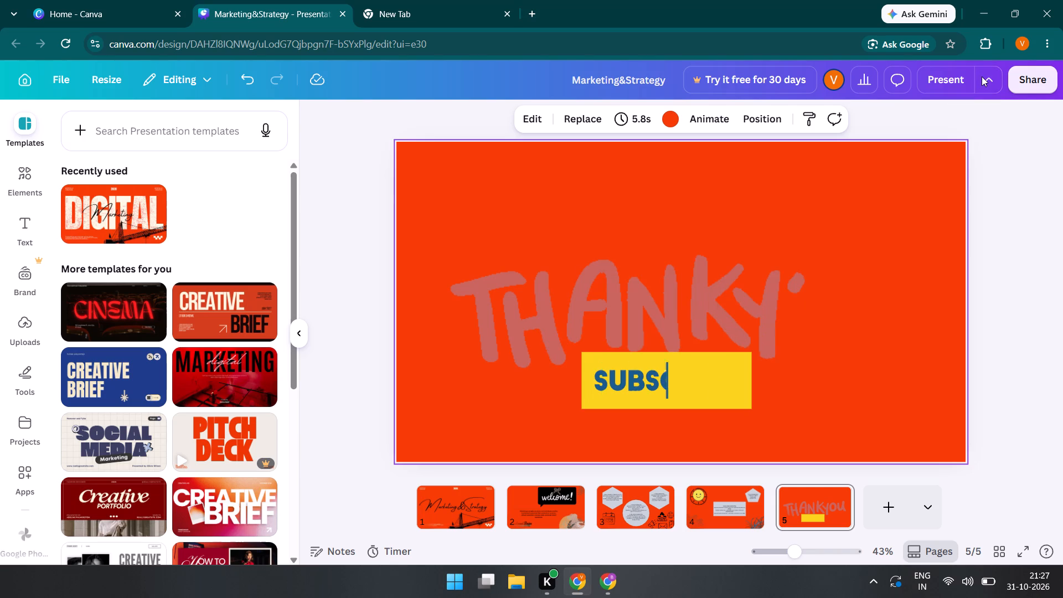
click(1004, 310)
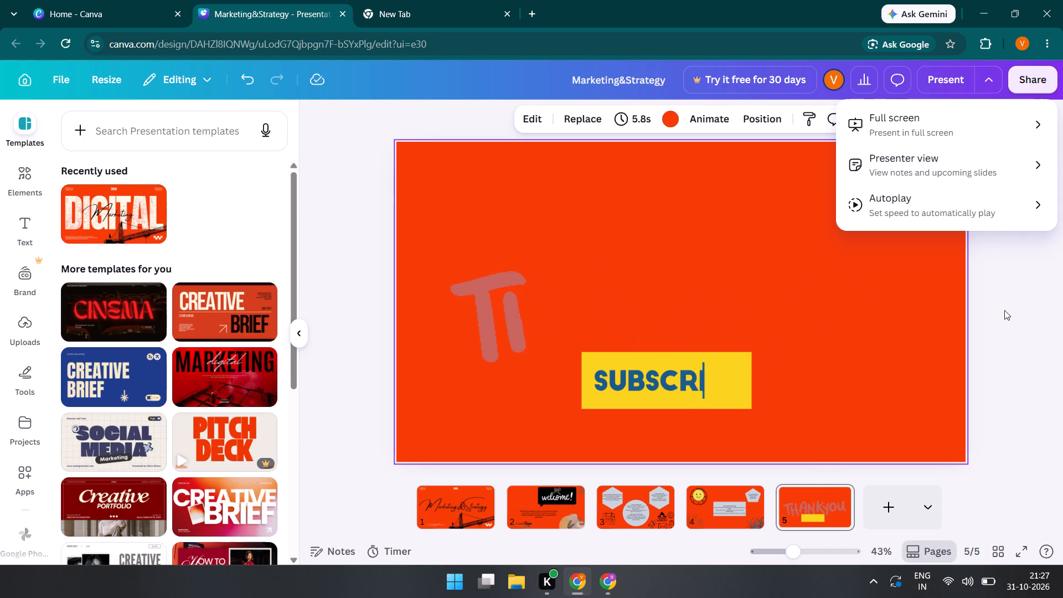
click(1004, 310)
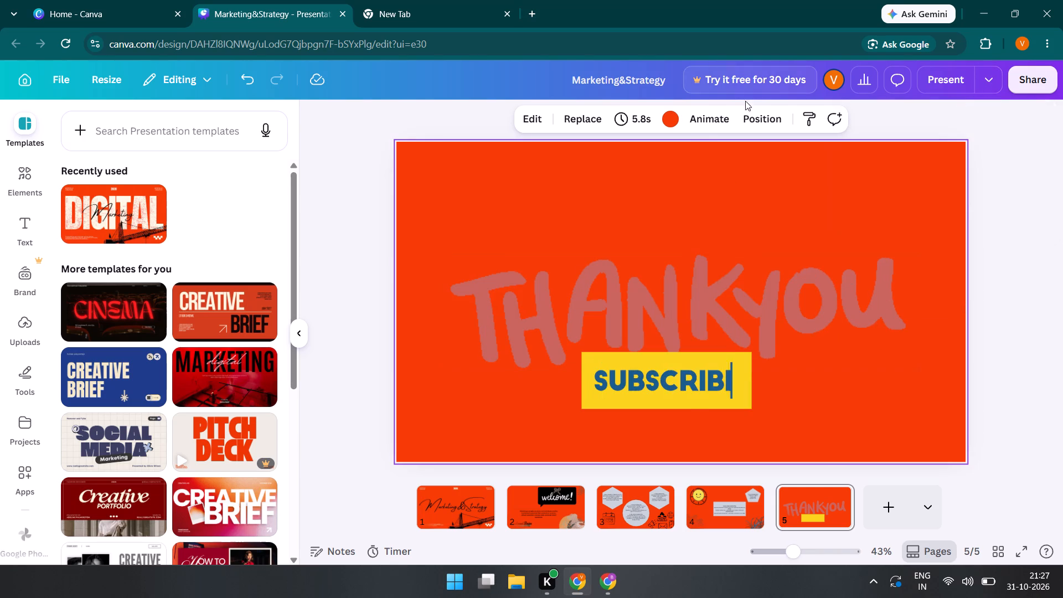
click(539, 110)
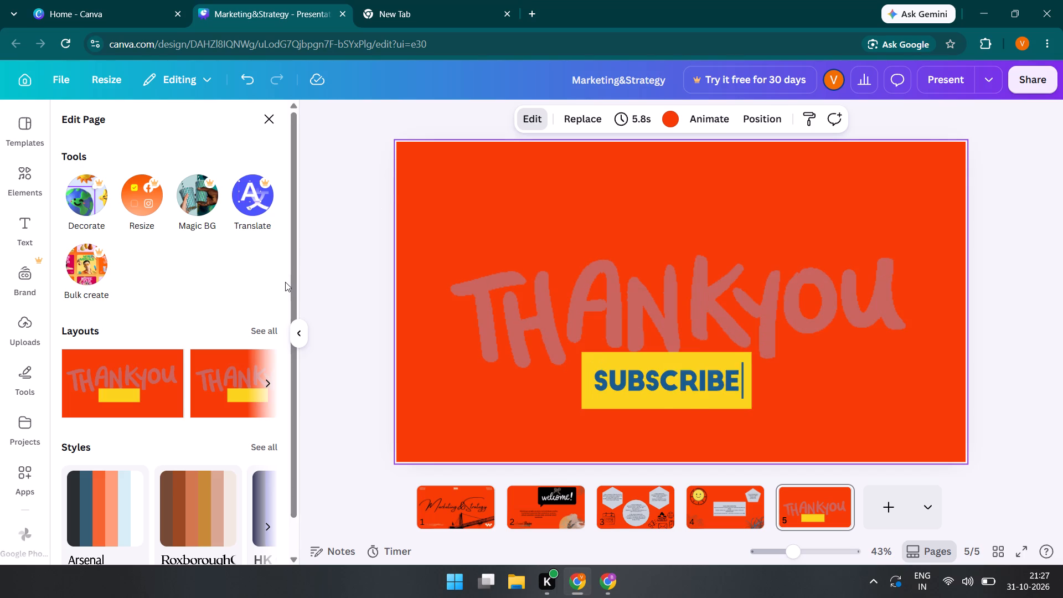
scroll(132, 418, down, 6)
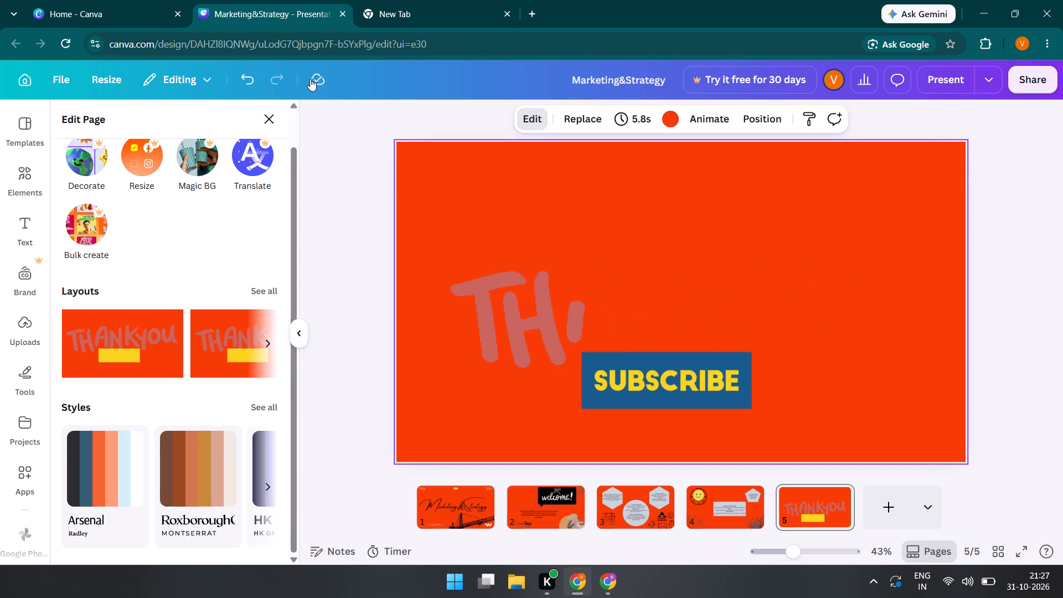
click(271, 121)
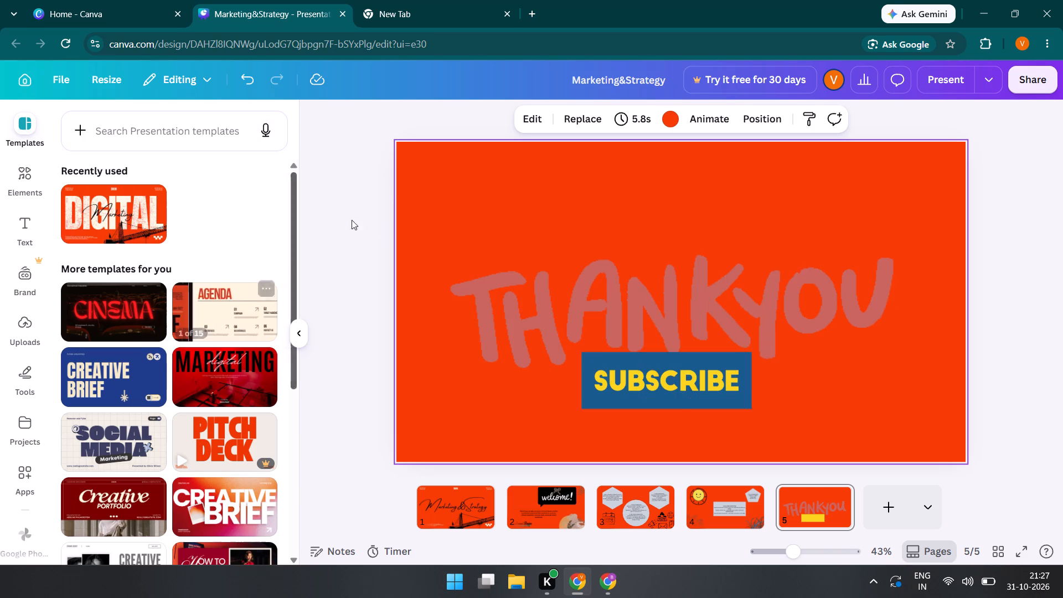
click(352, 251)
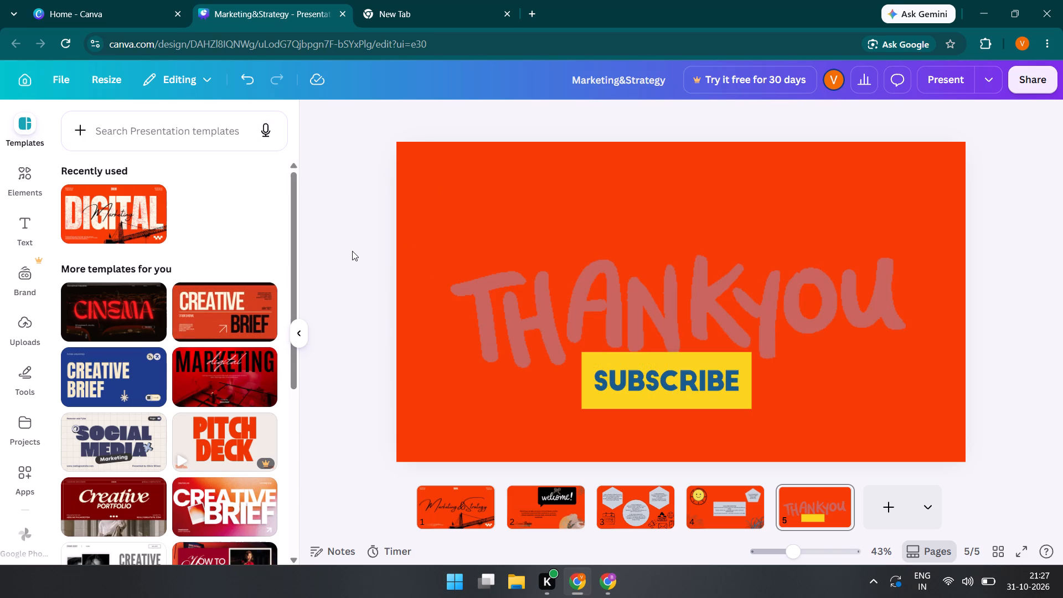
Replace the upper-left BORCELLE CREATIVE text on the cover slide with CREATIVITY.
click(442, 523)
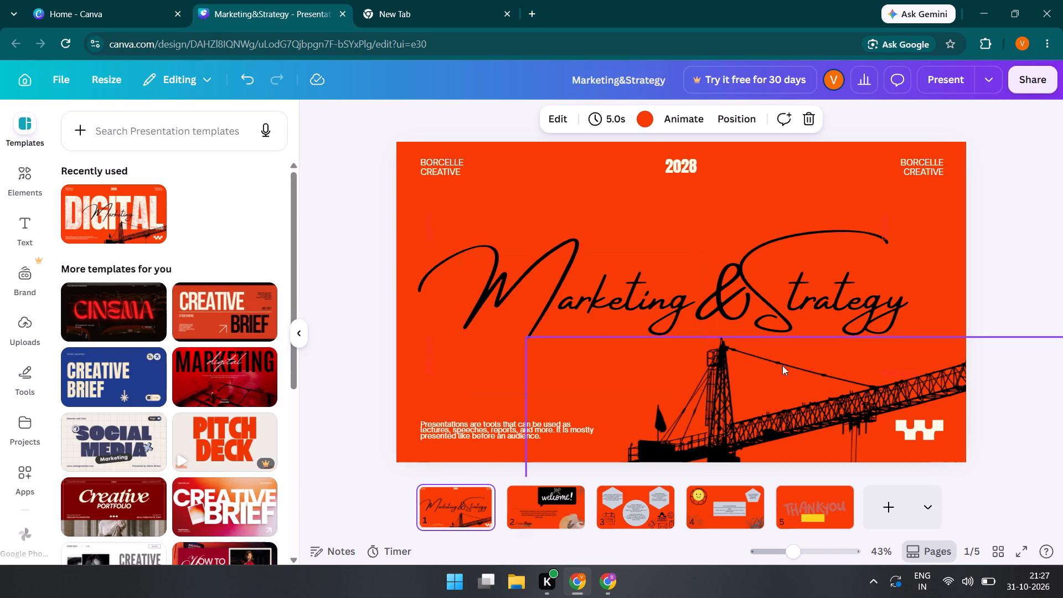
click(455, 170)
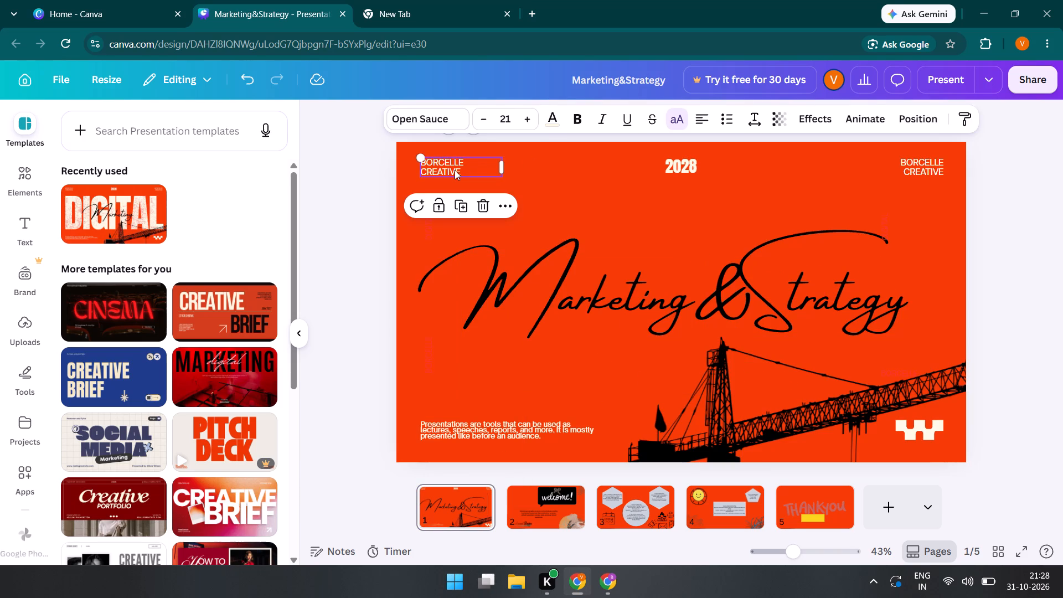
double_click(455, 170)
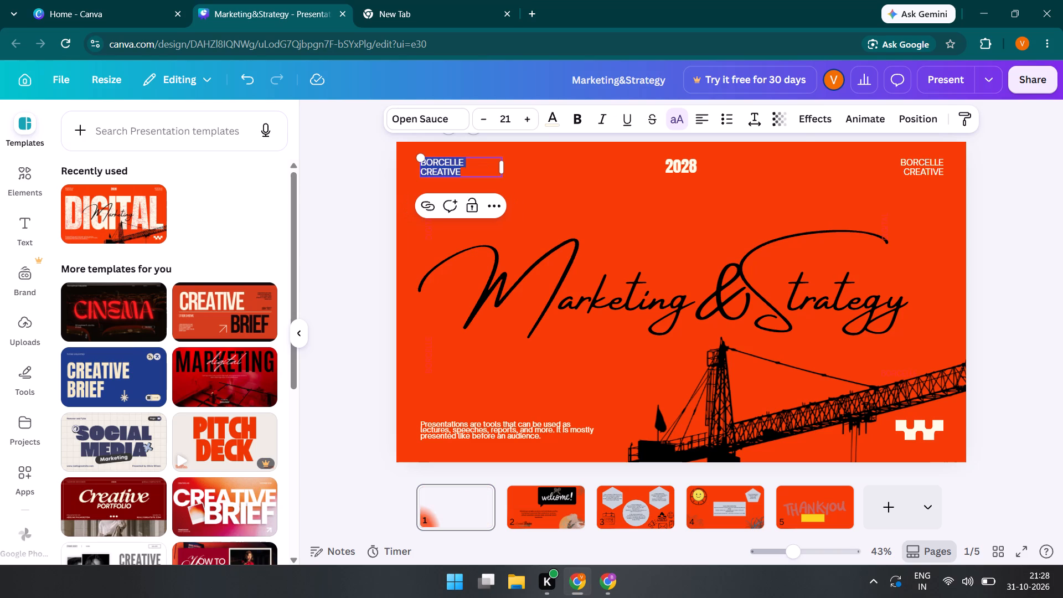
key(BackSpace)
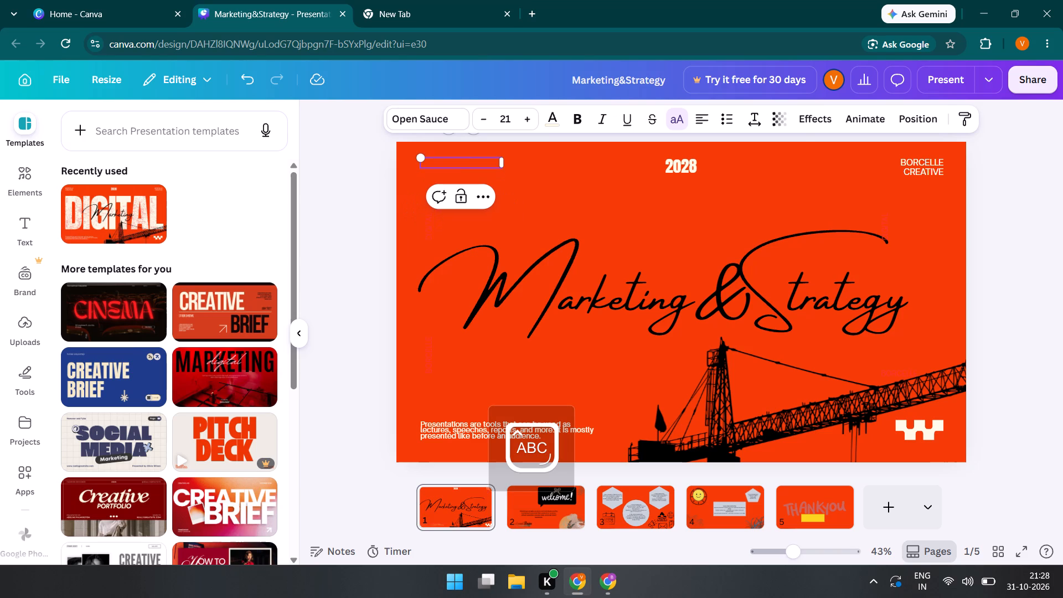
key(c)
text(reativity)
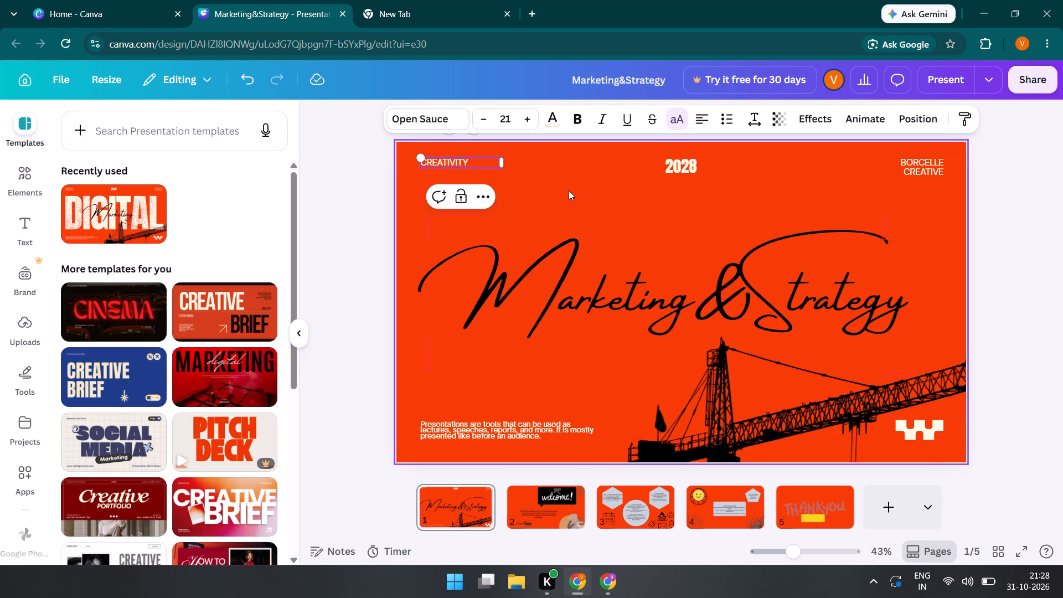
click(569, 190)
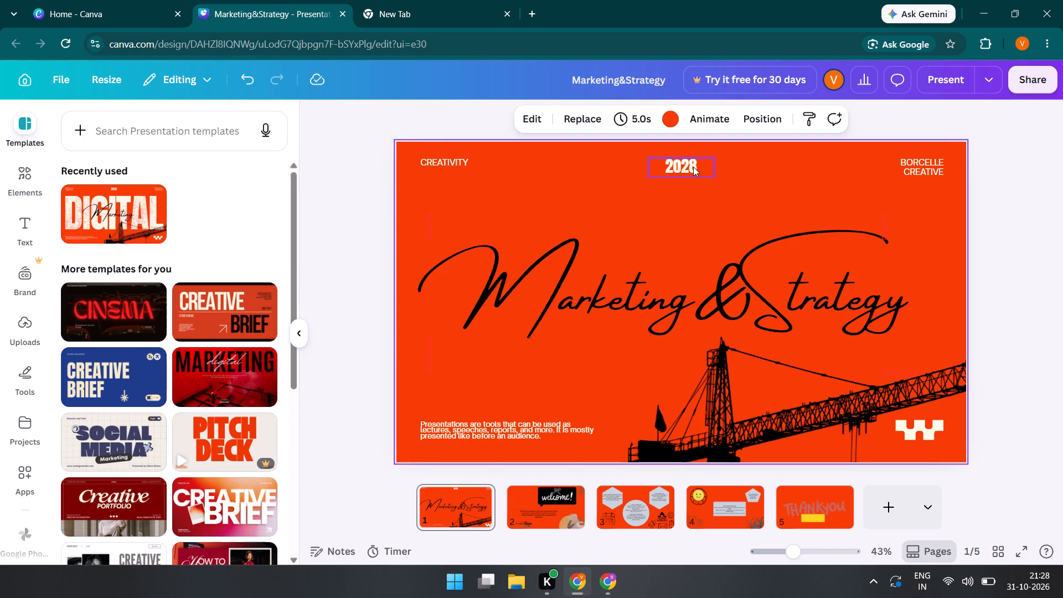
Change the year at the top centre of the cover slide to 2027.
click(693, 167)
double_click(693, 167)
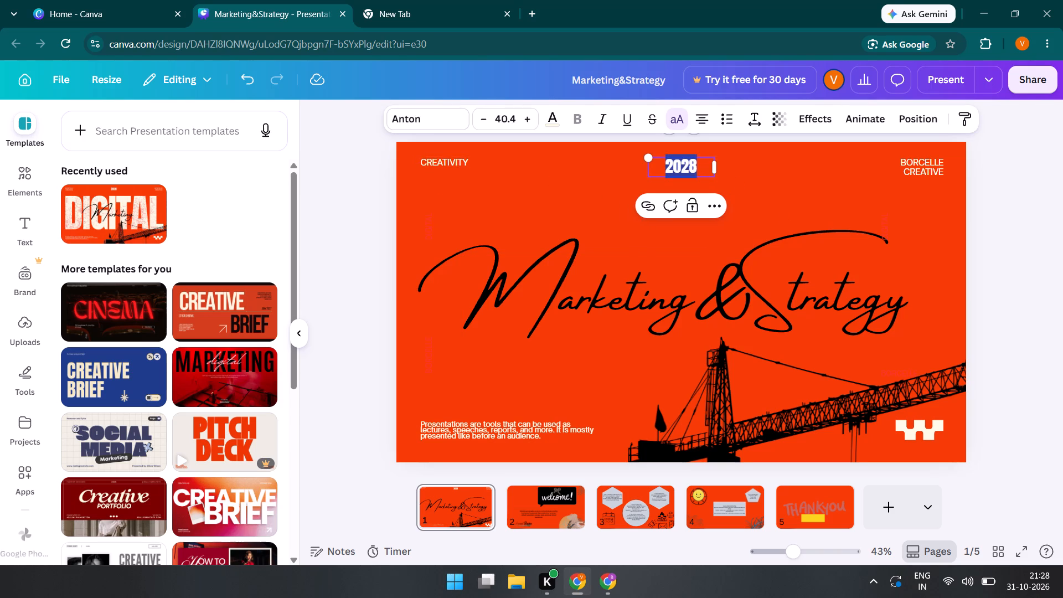
key(BackSpace)
text(2027)
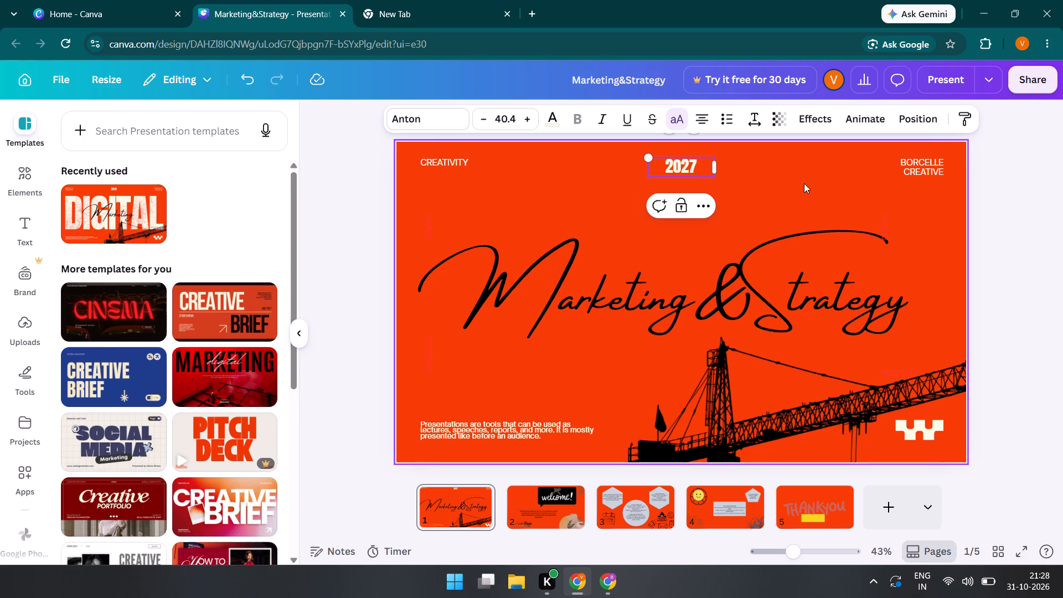
click(804, 183)
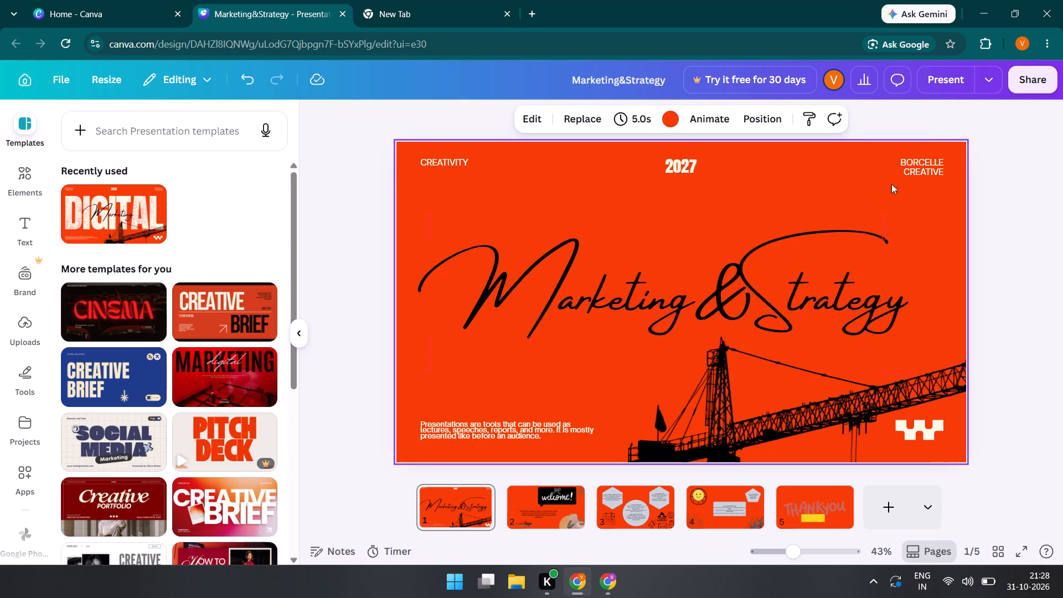
Replace the upper-right BORCELLE CREATIVE text on the cover slide with CREATIVITY.
double_click(905, 174)
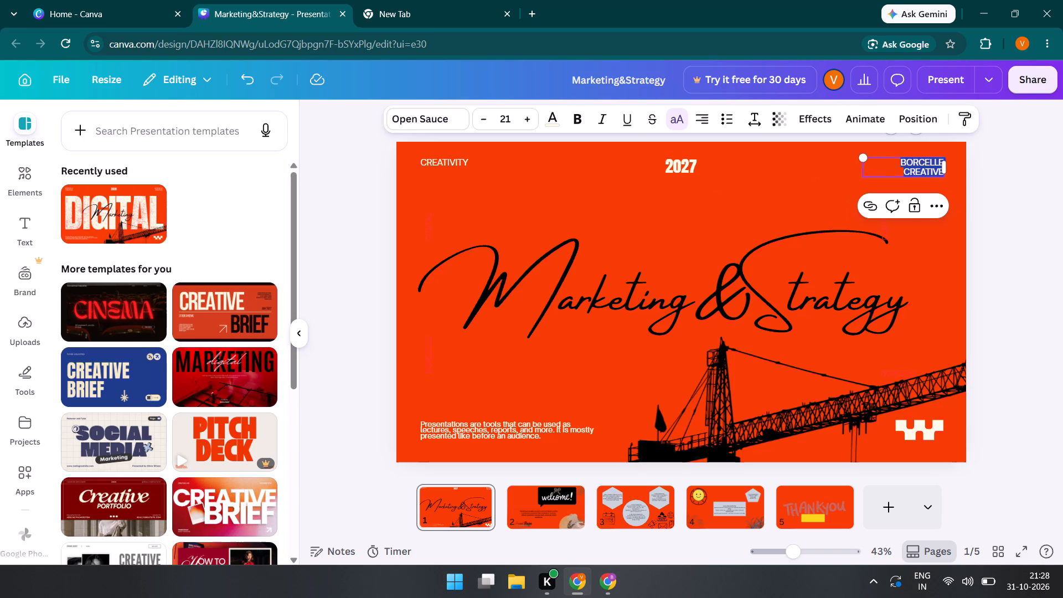
key(BackSpace)
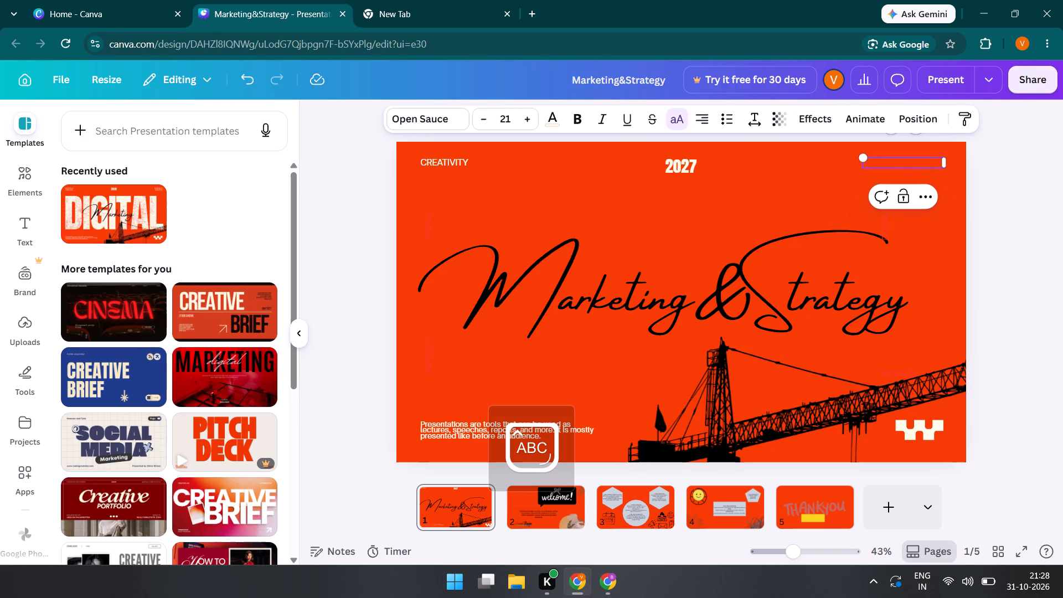
text(CREAT)
text(IVITY)
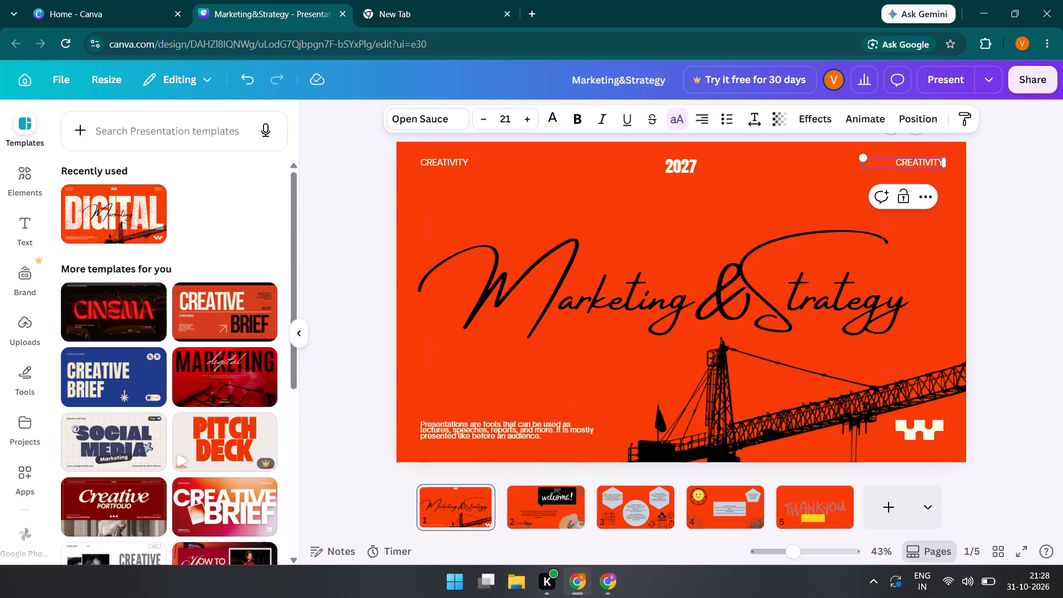
click(816, 183)
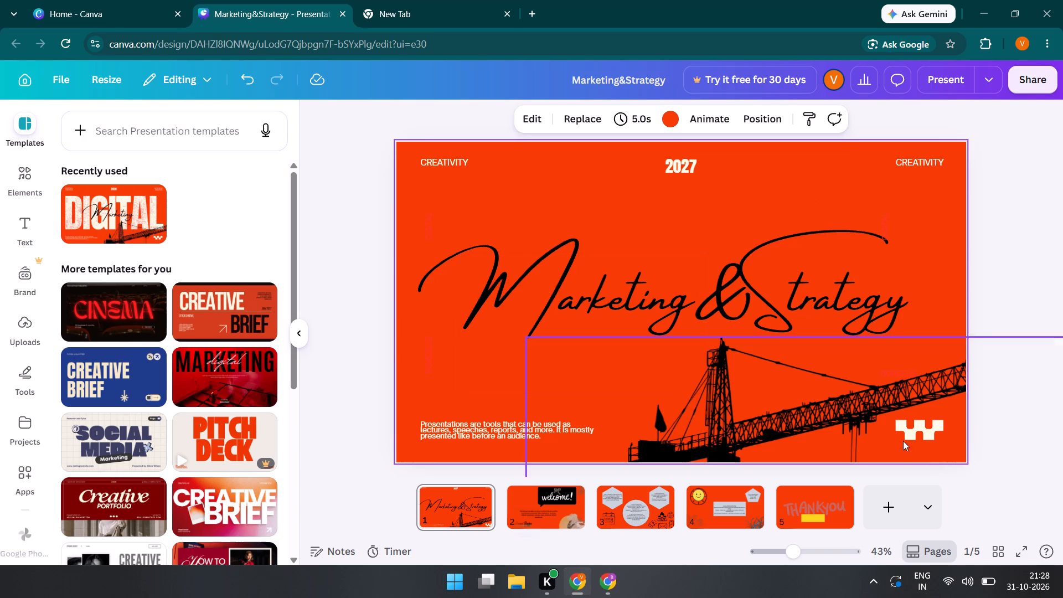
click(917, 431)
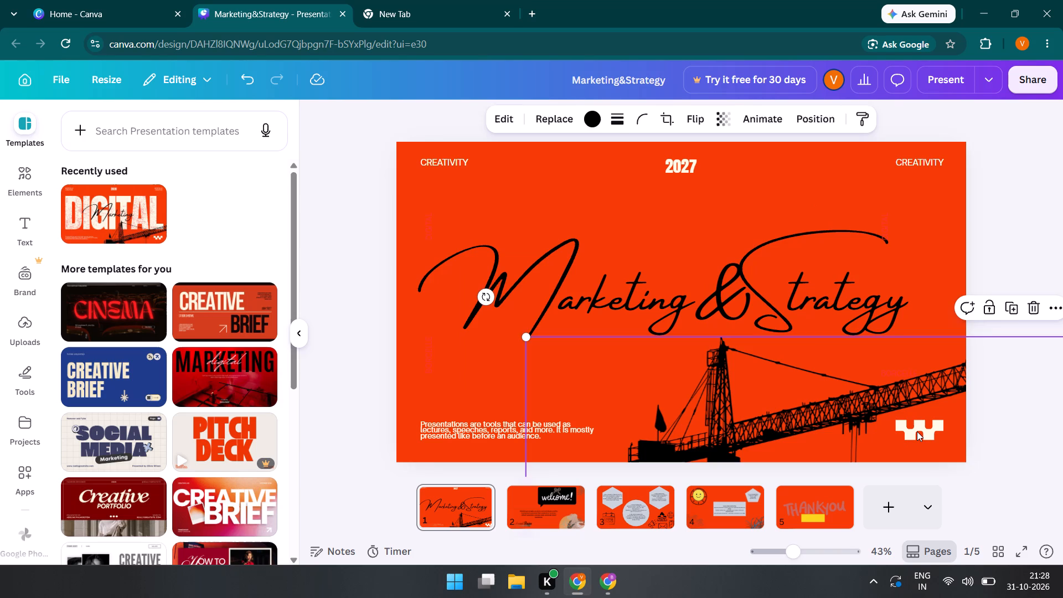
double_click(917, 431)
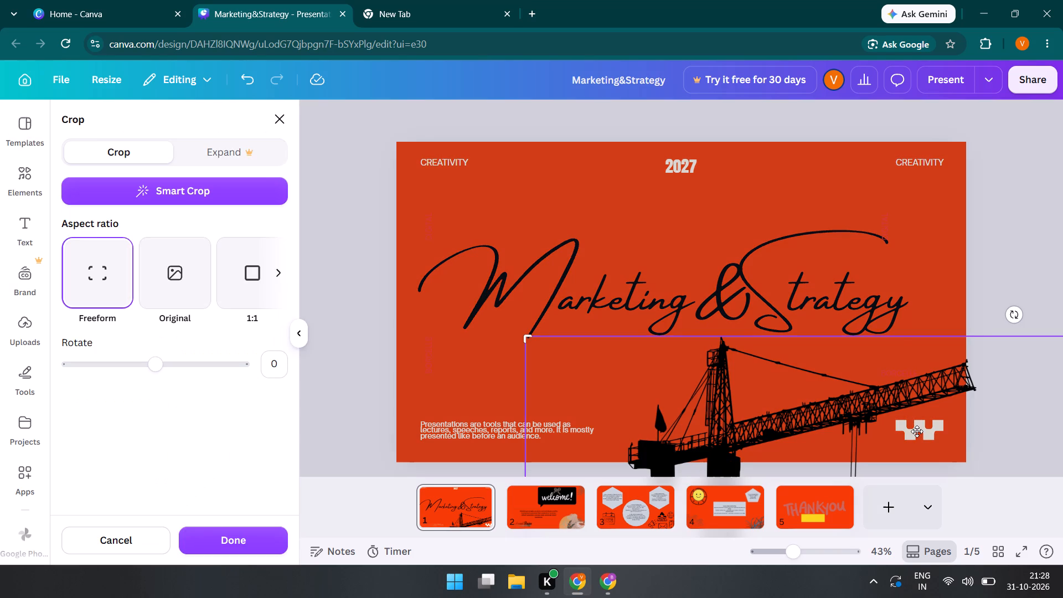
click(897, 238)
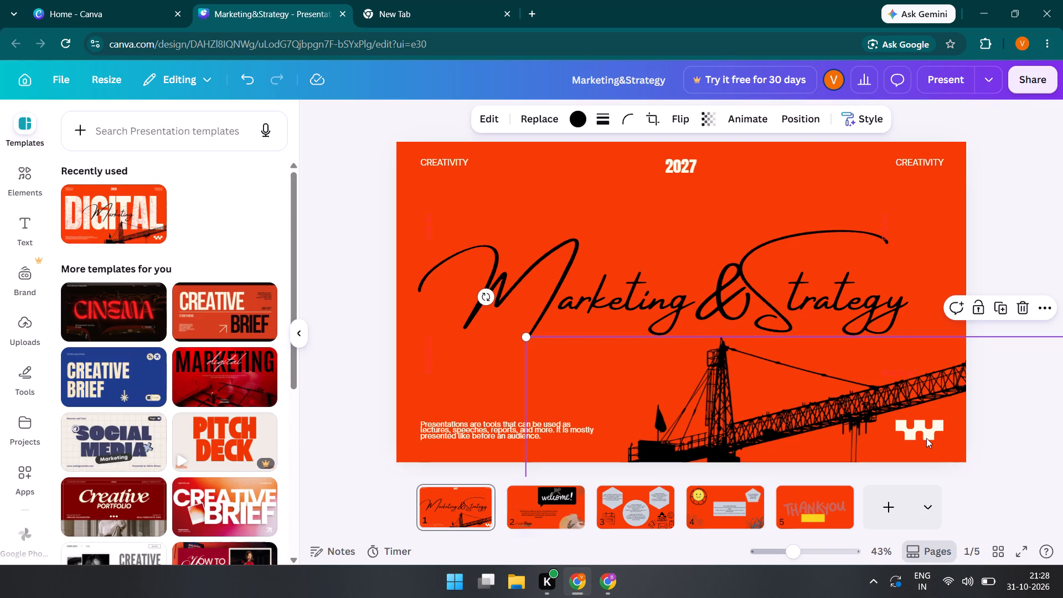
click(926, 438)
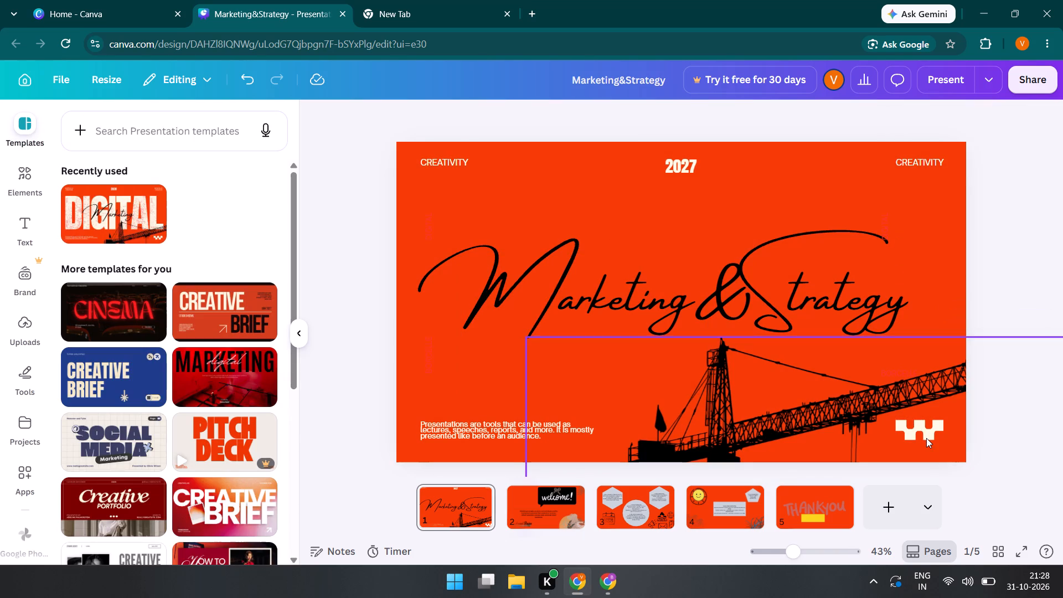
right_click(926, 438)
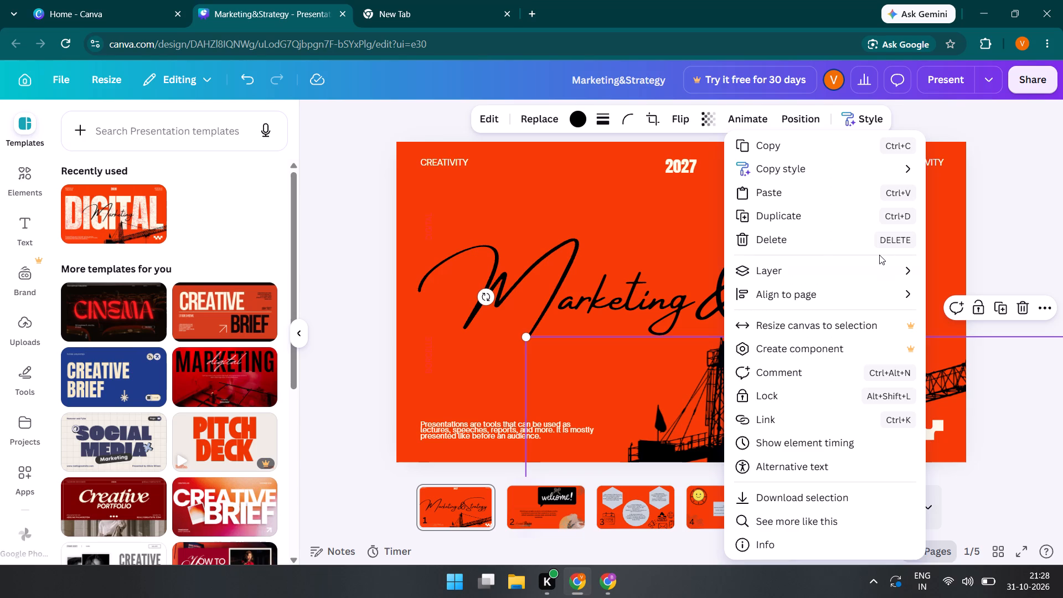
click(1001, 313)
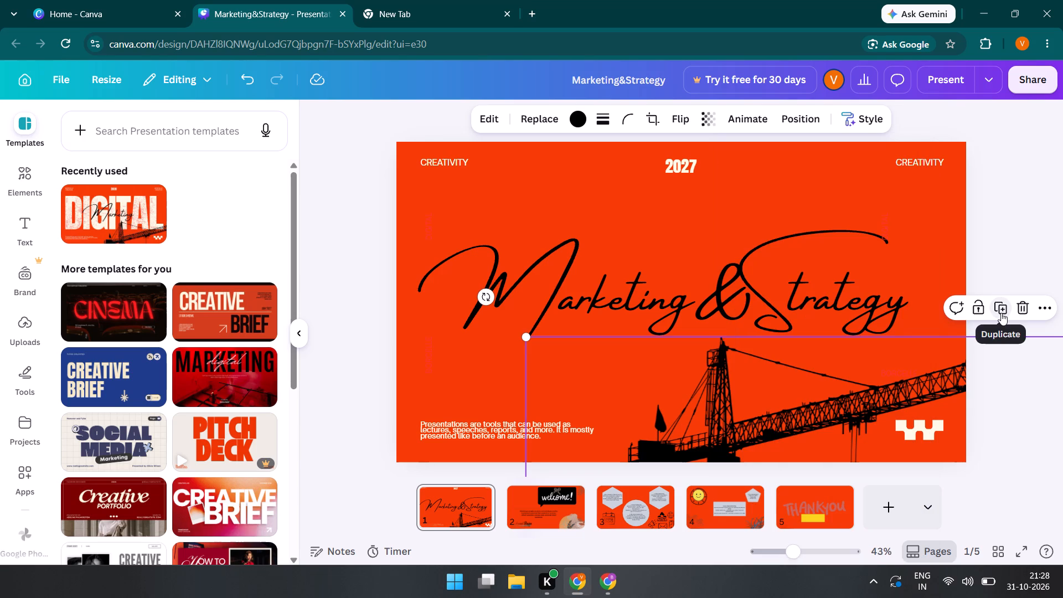
Move the crane image on the cover slide slightly up and to the left, keeping it beneath the title.
drag(921, 425, 909, 420)
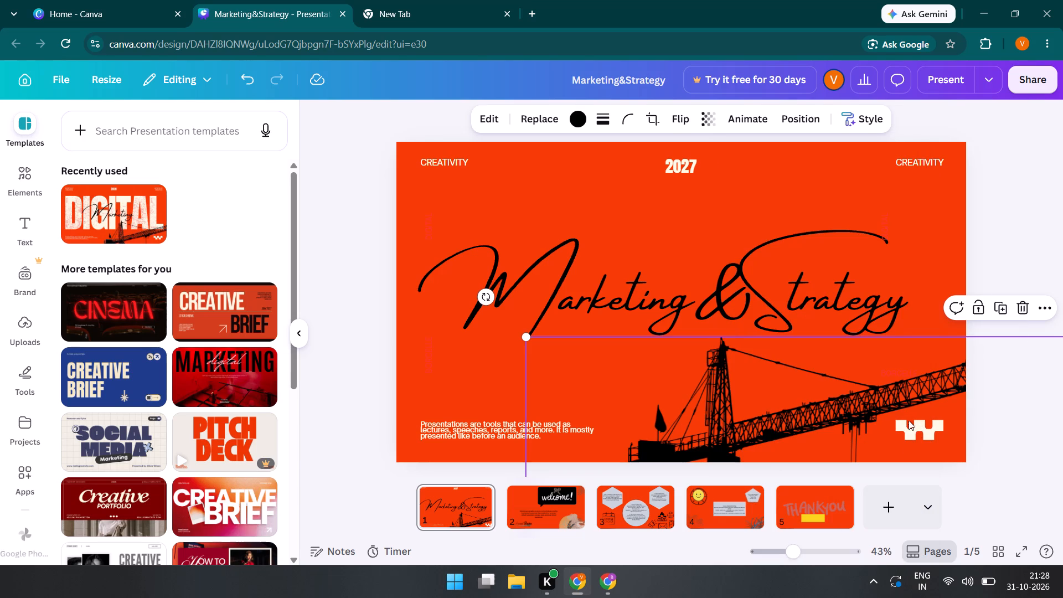
drag(909, 420, 893, 413)
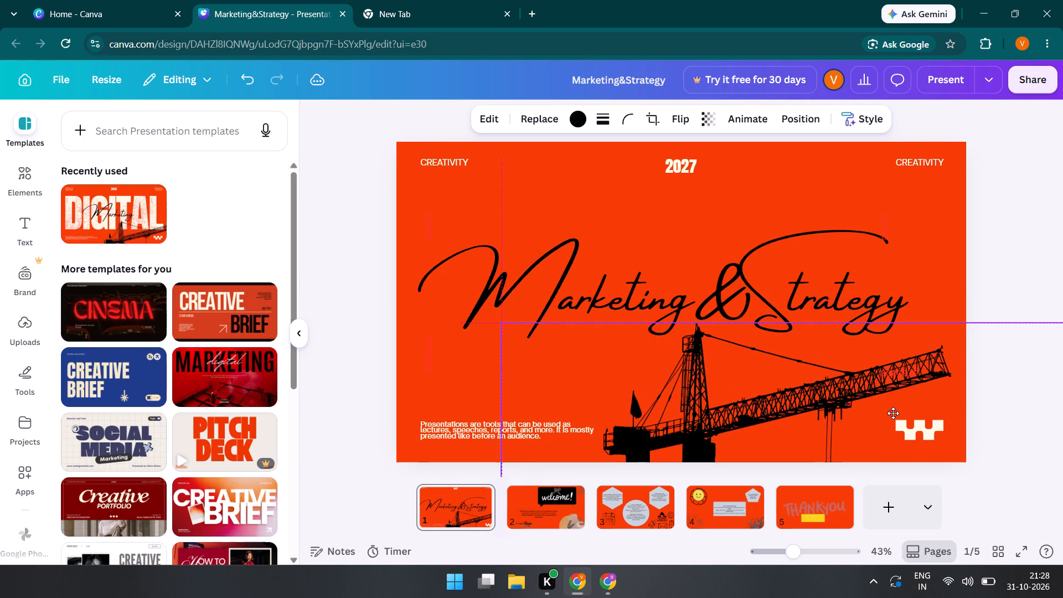
drag(893, 413, 906, 404)
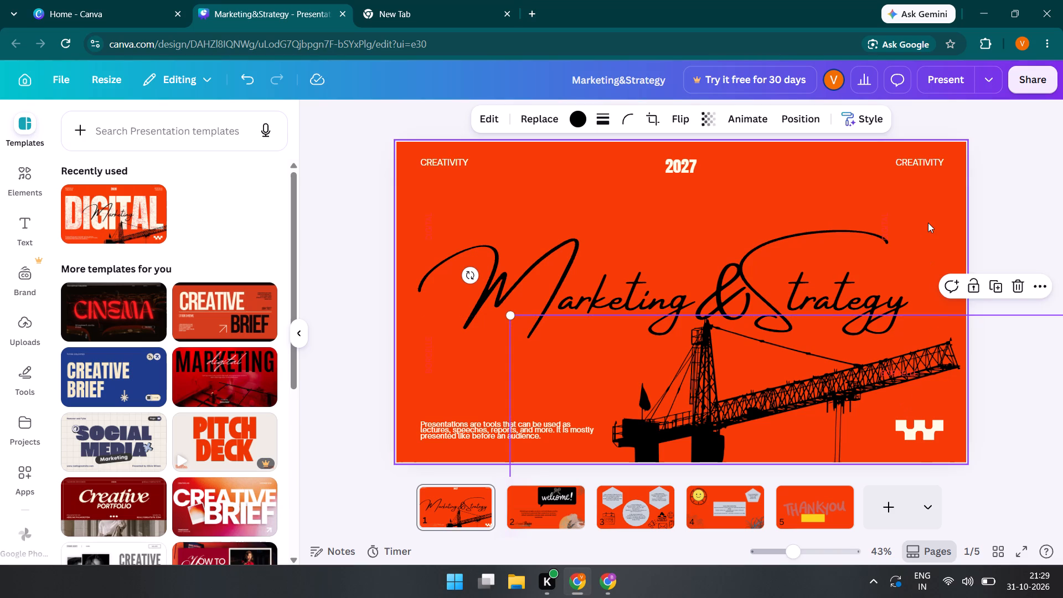
click(928, 223)
drag(858, 363, 857, 374)
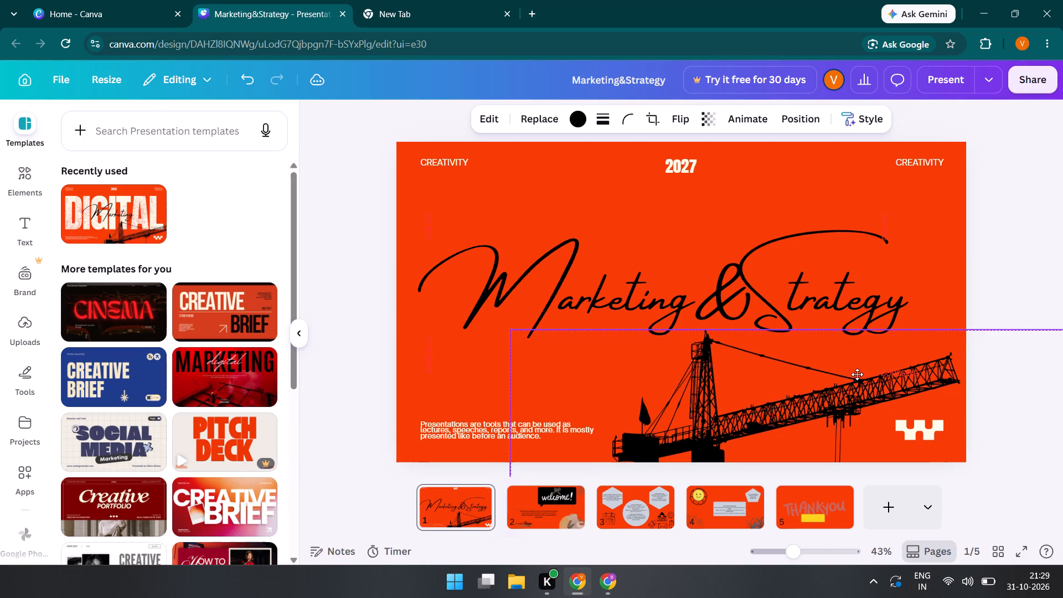
drag(857, 374, 863, 367)
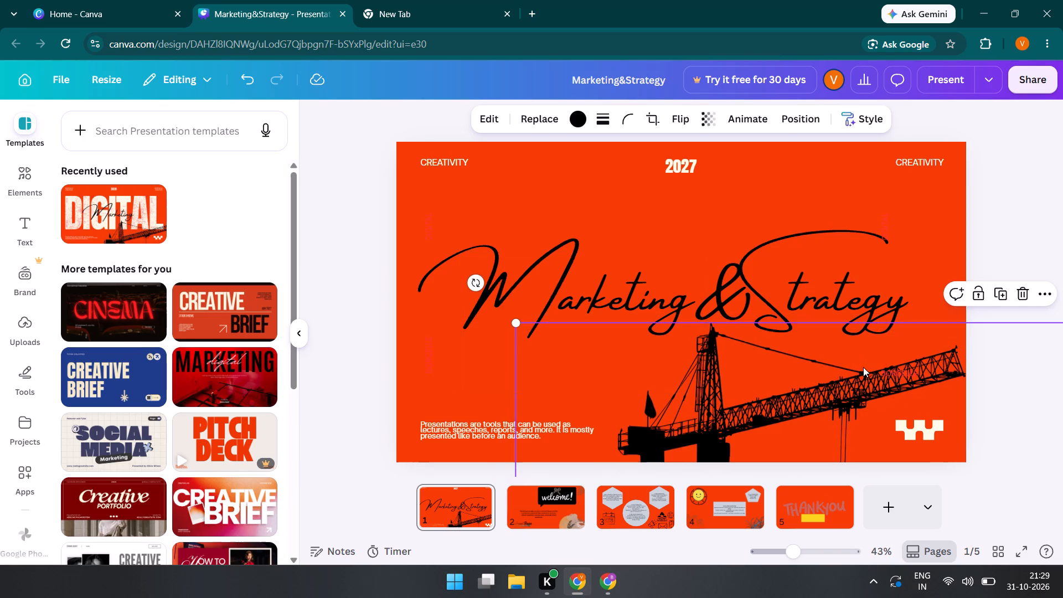
Replace the last two letters of Marketing in the cover title with capital NG.
click(744, 208)
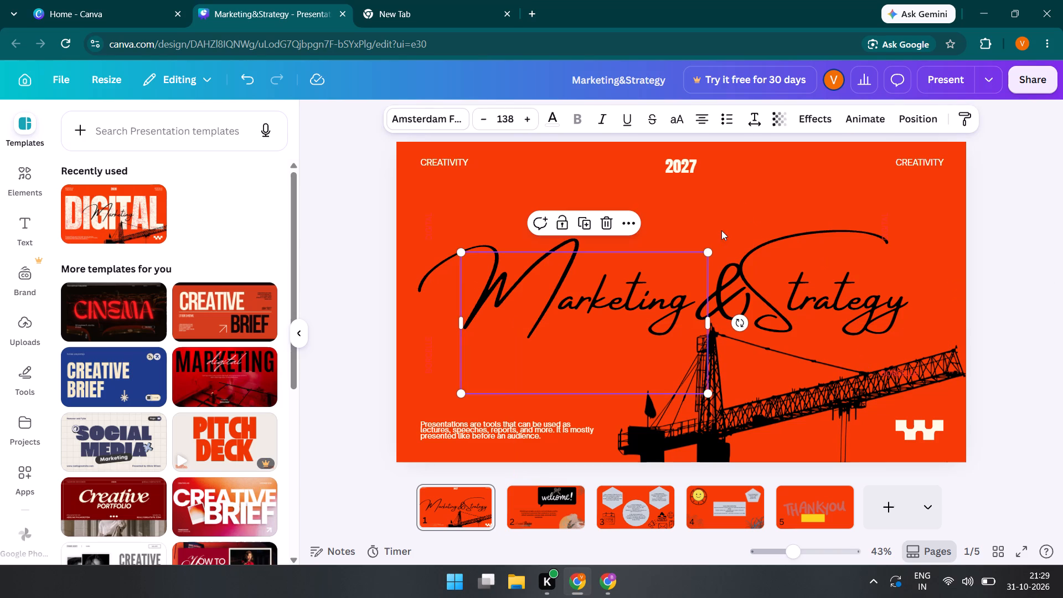
click(719, 224)
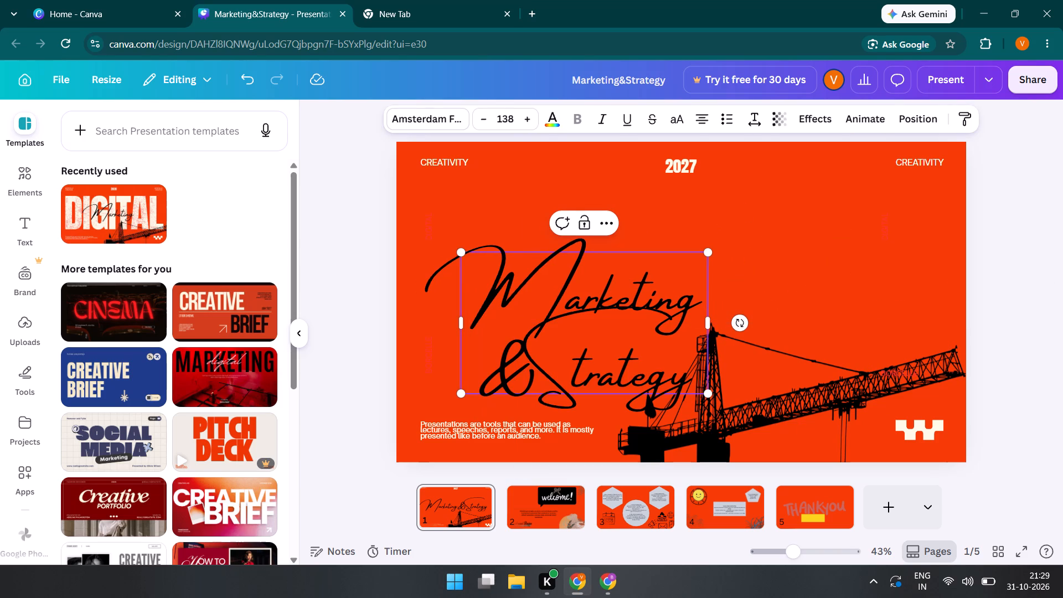
key(BackSpace)
key(BackSpace)
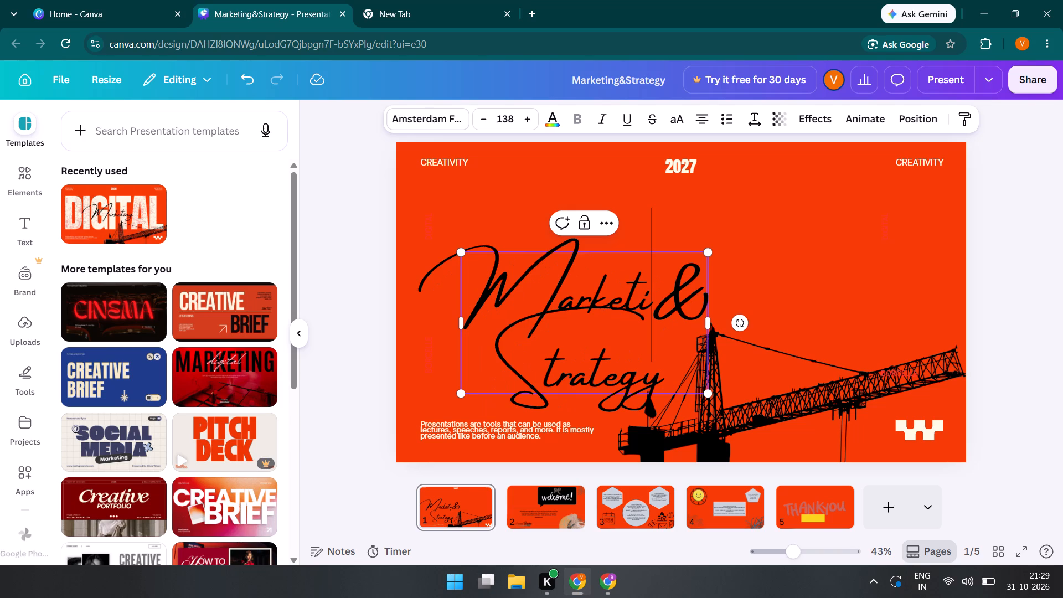
text(NG)
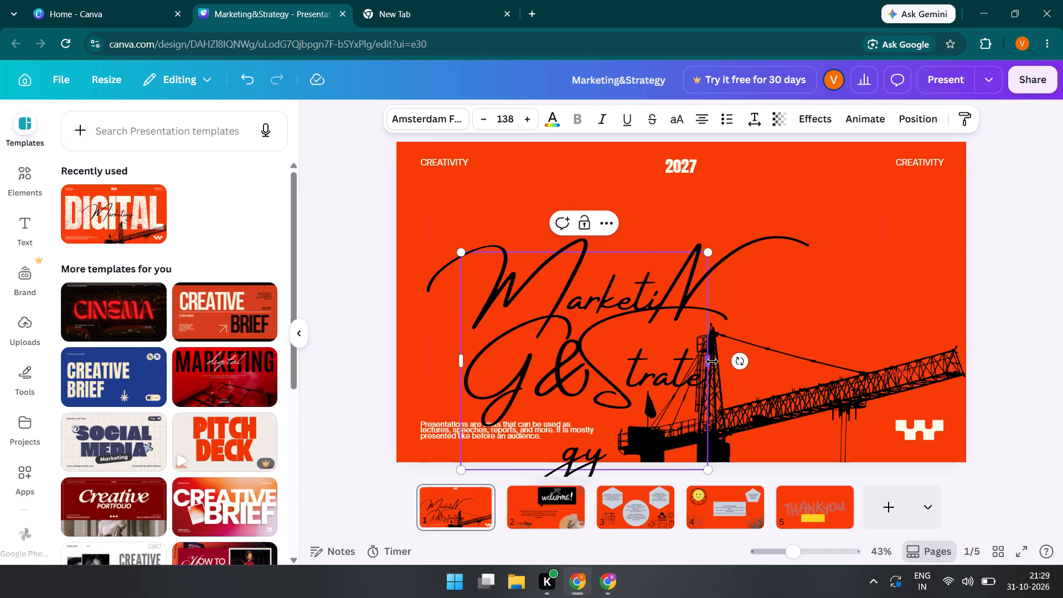
Widen the cover title's text box until MarketiNG&Strategy fits on a single line.
drag(712, 362, 824, 226)
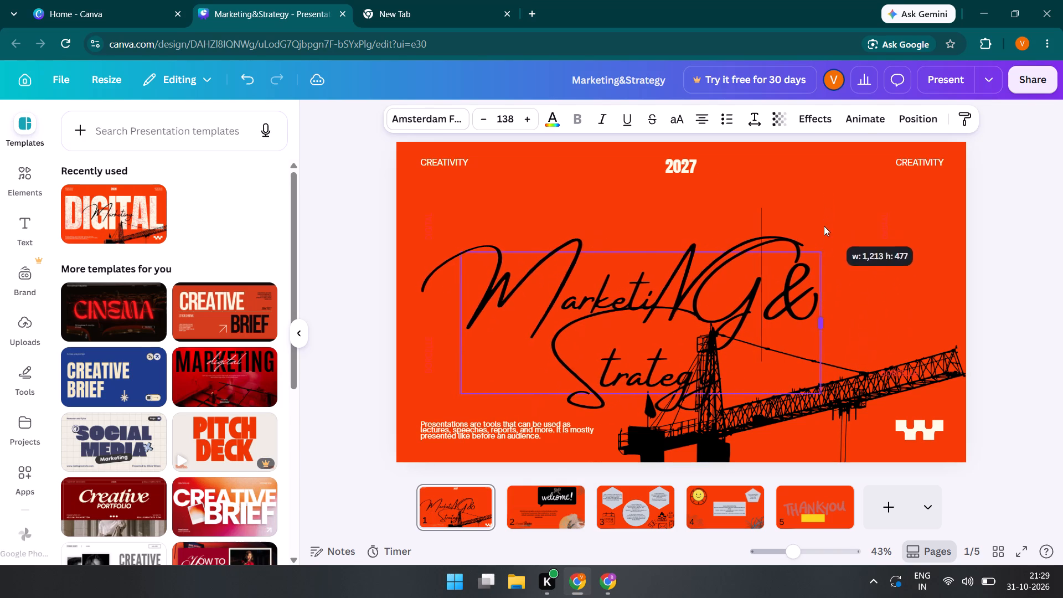
drag(824, 226, 815, 319)
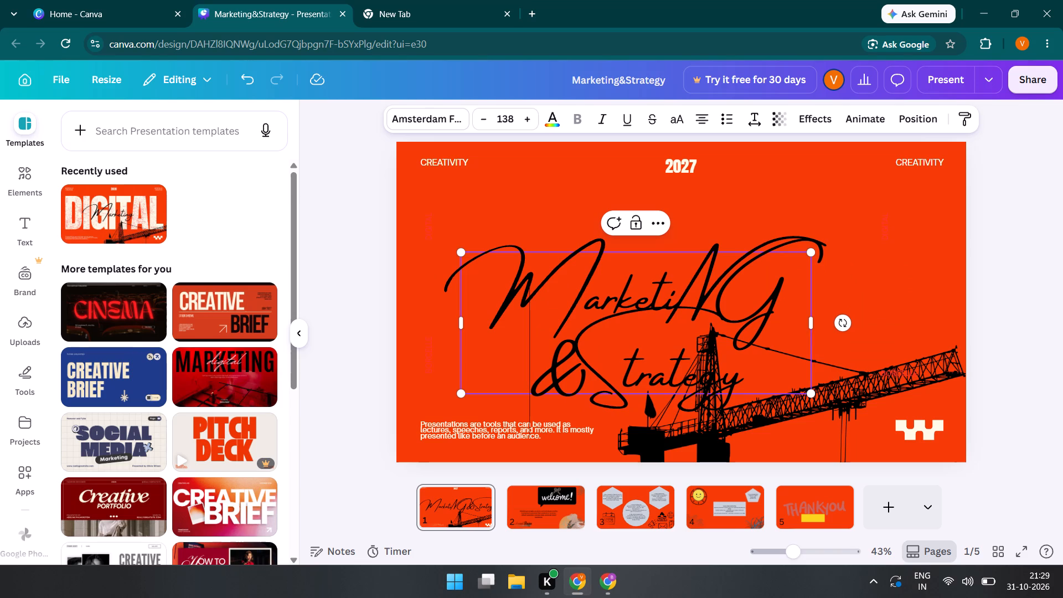
click(809, 328)
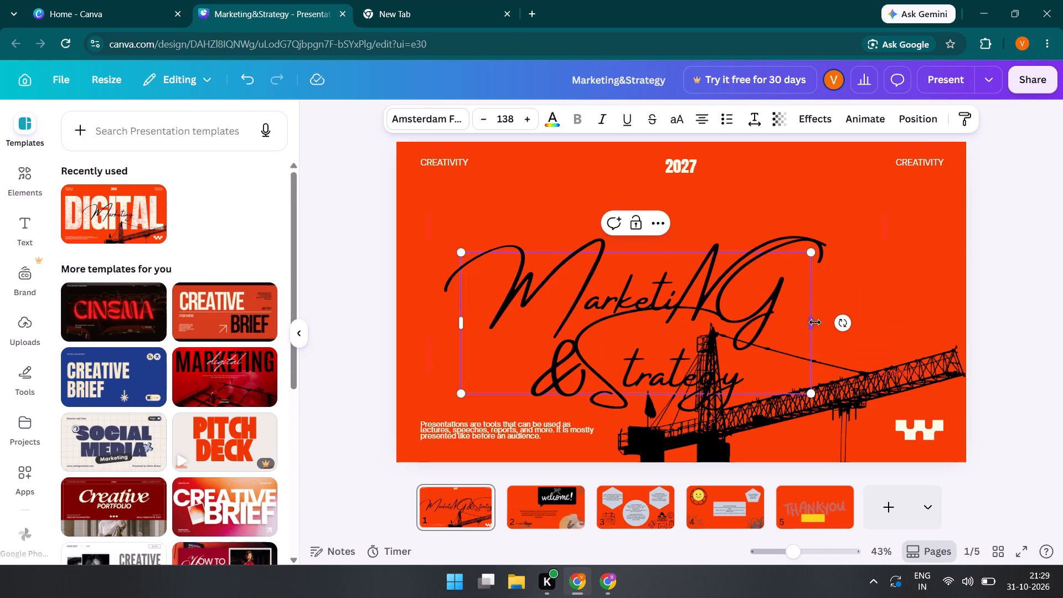
click(809, 323)
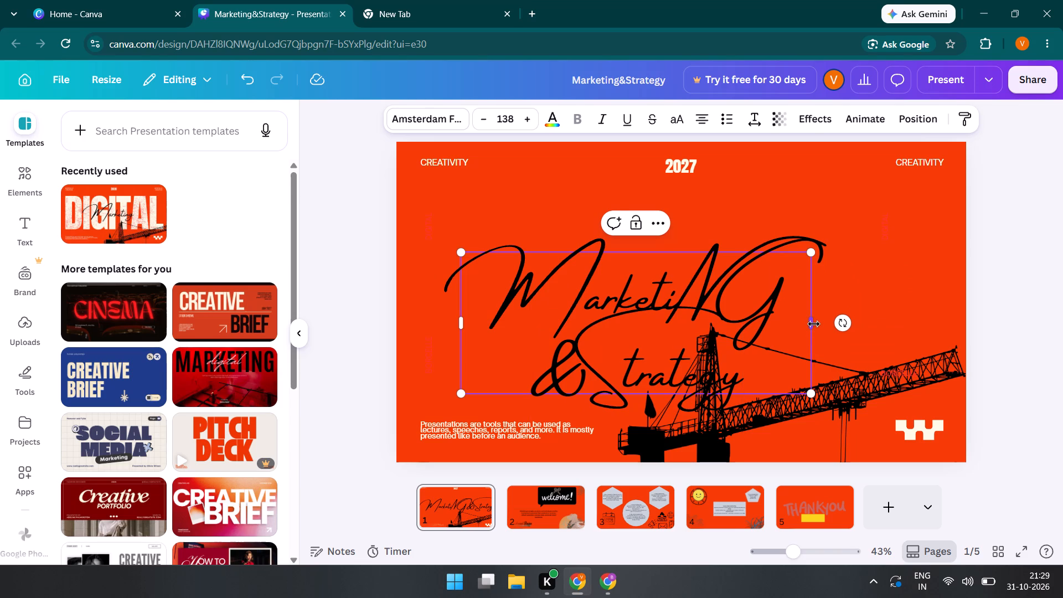
click(814, 324)
drag(814, 324, 933, 206)
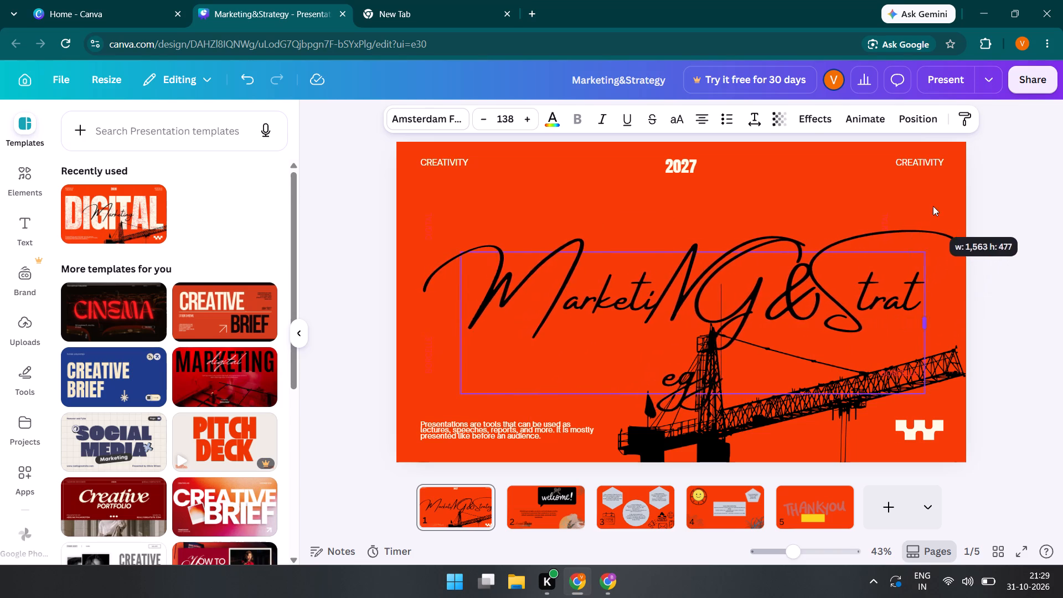
drag(933, 206, 995, 234)
drag(697, 275, 663, 280)
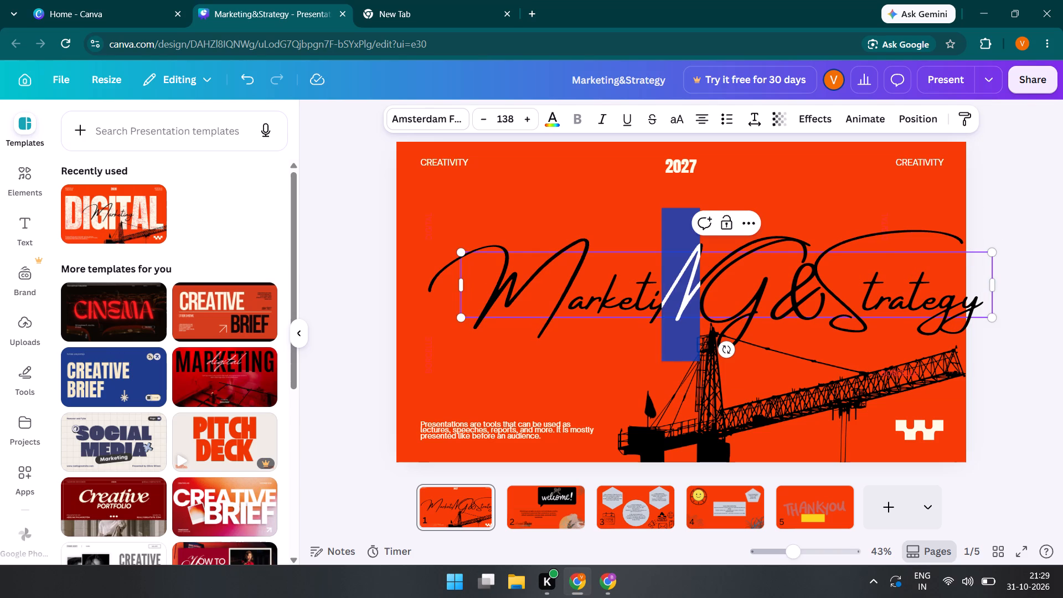
drag(663, 280, 648, 279)
click(589, 308)
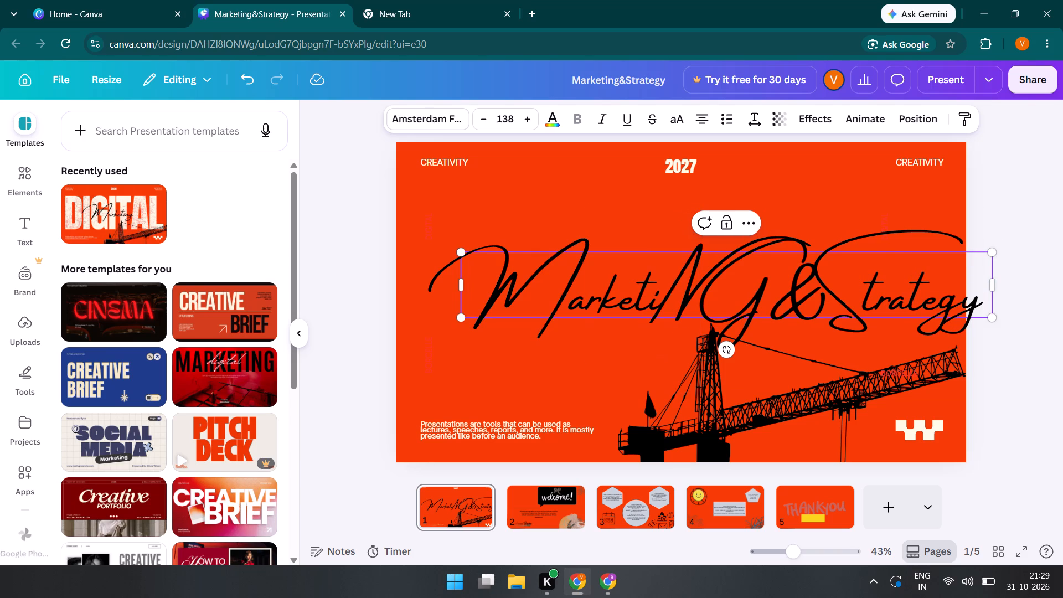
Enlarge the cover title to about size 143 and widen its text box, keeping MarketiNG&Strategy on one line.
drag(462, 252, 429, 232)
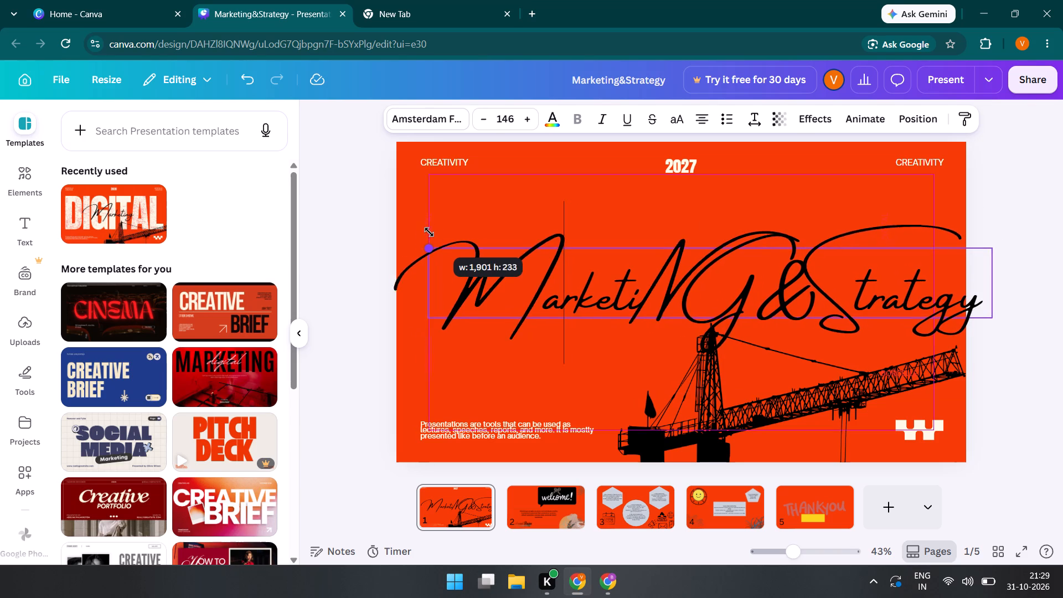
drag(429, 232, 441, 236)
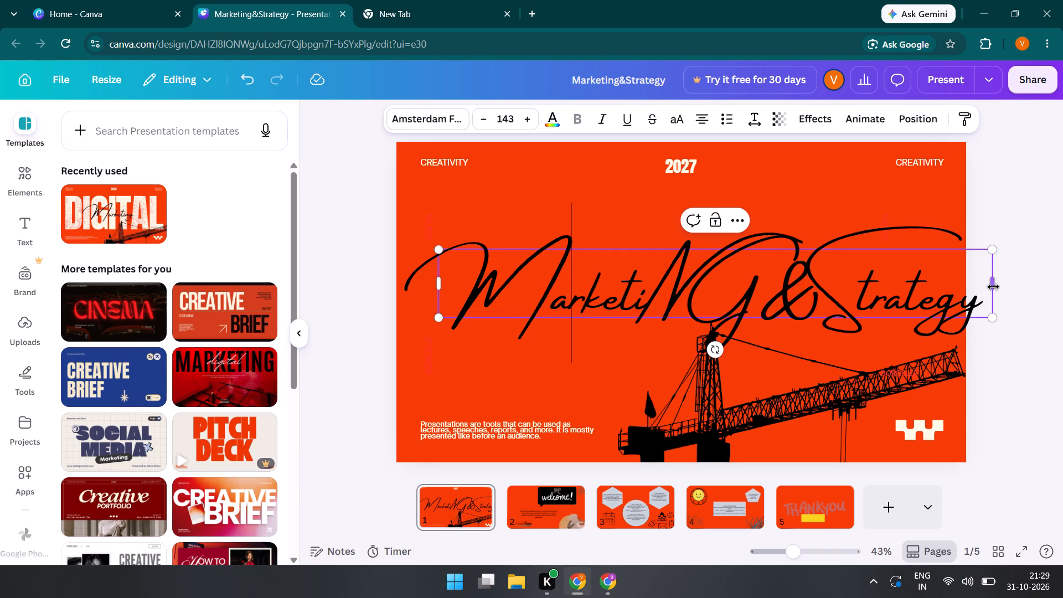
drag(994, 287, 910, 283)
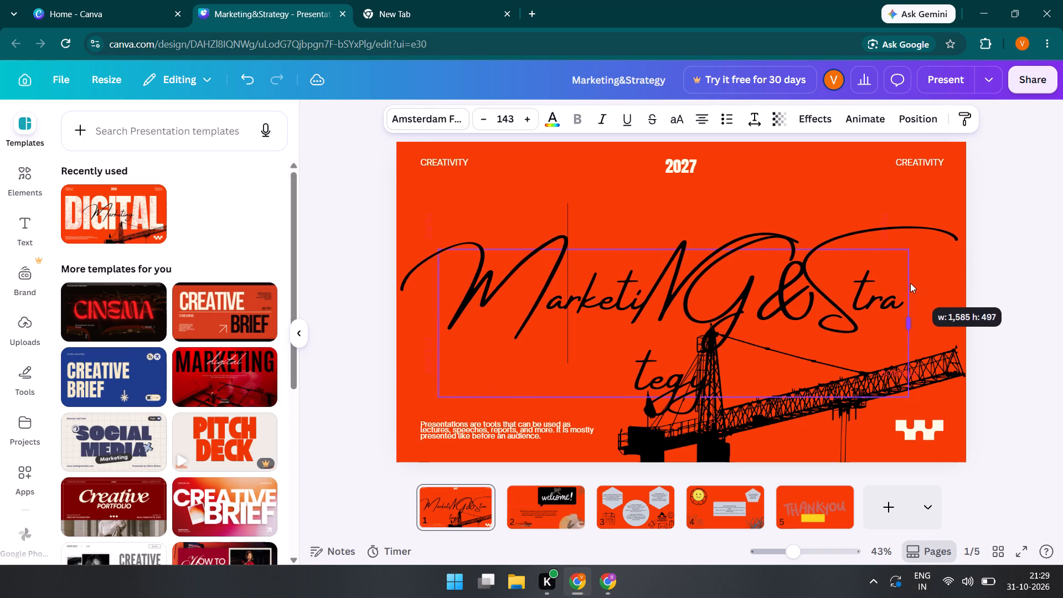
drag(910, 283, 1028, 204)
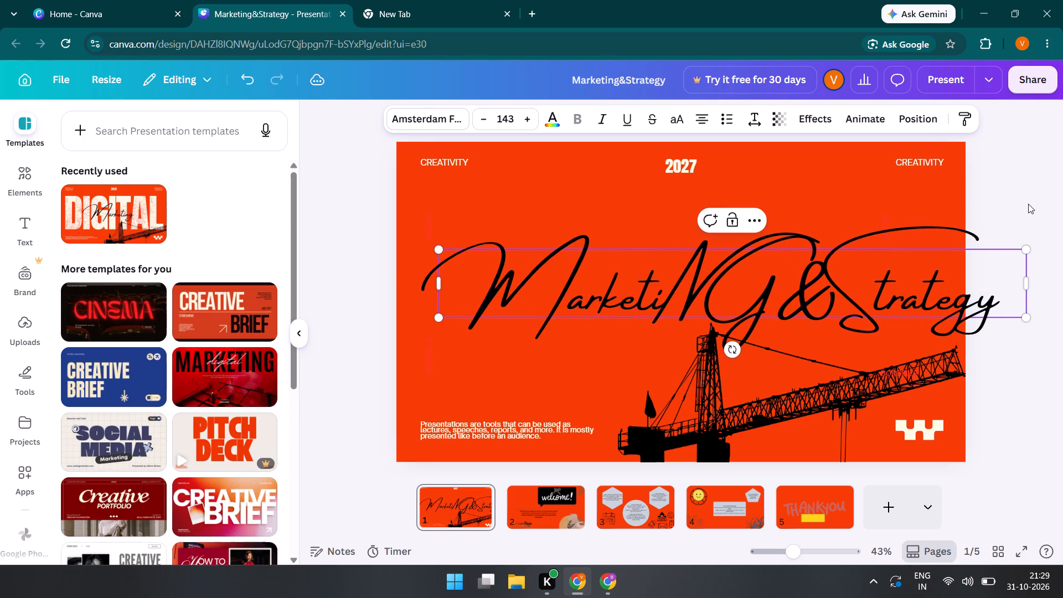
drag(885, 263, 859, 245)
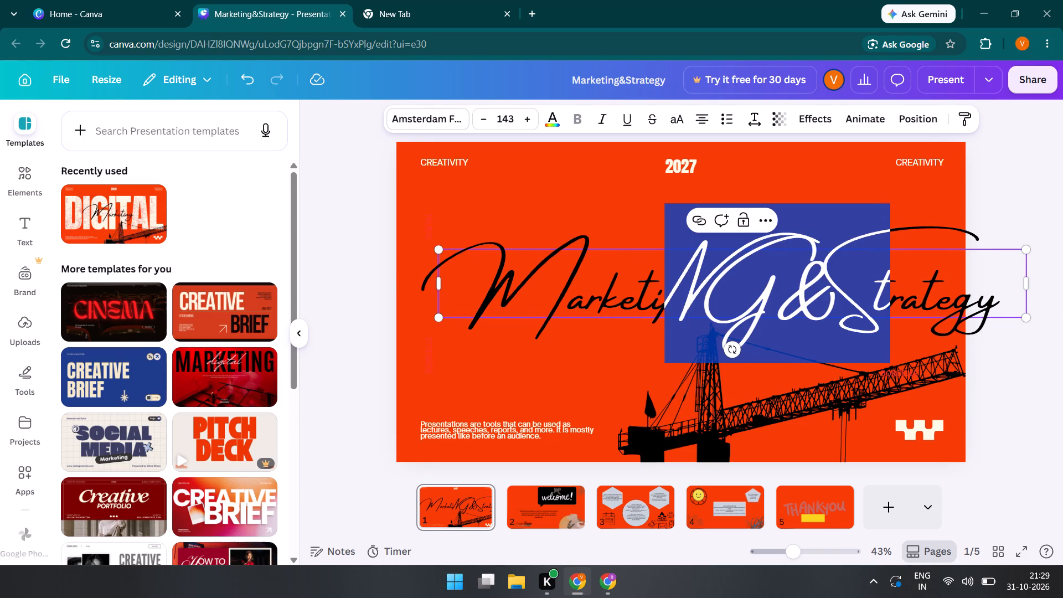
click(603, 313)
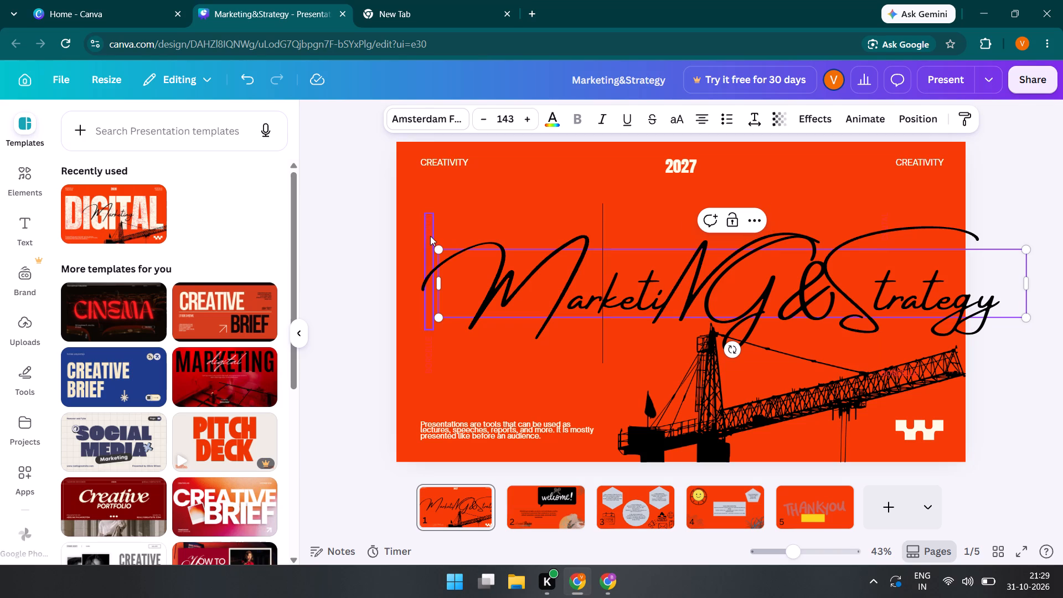
Enlarge the cover title to about size 148 and narrow its text box as far as one line allows.
click(441, 252)
drag(441, 252, 419, 235)
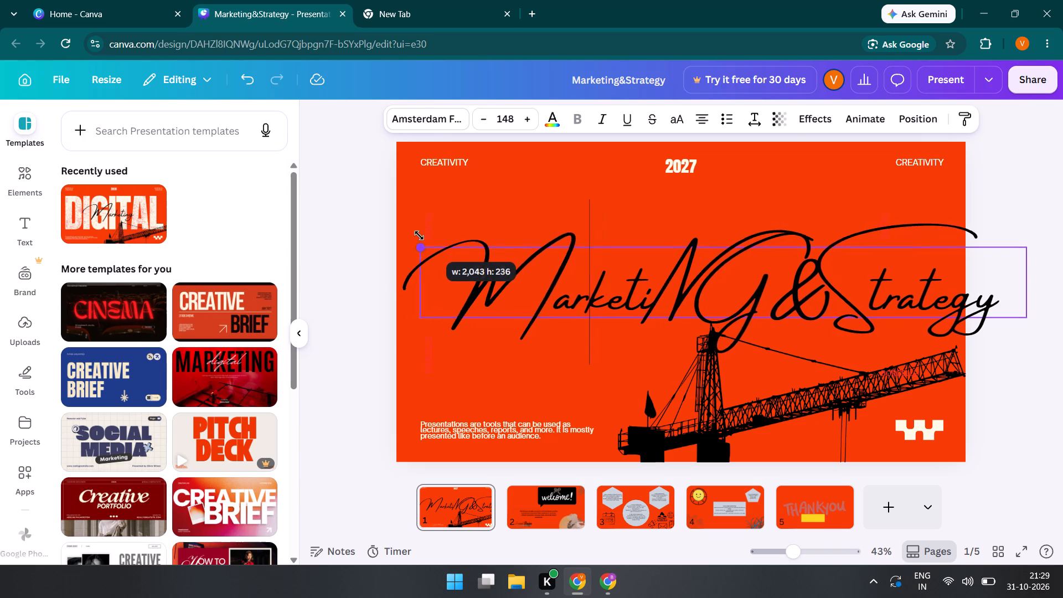
drag(419, 235, 427, 238)
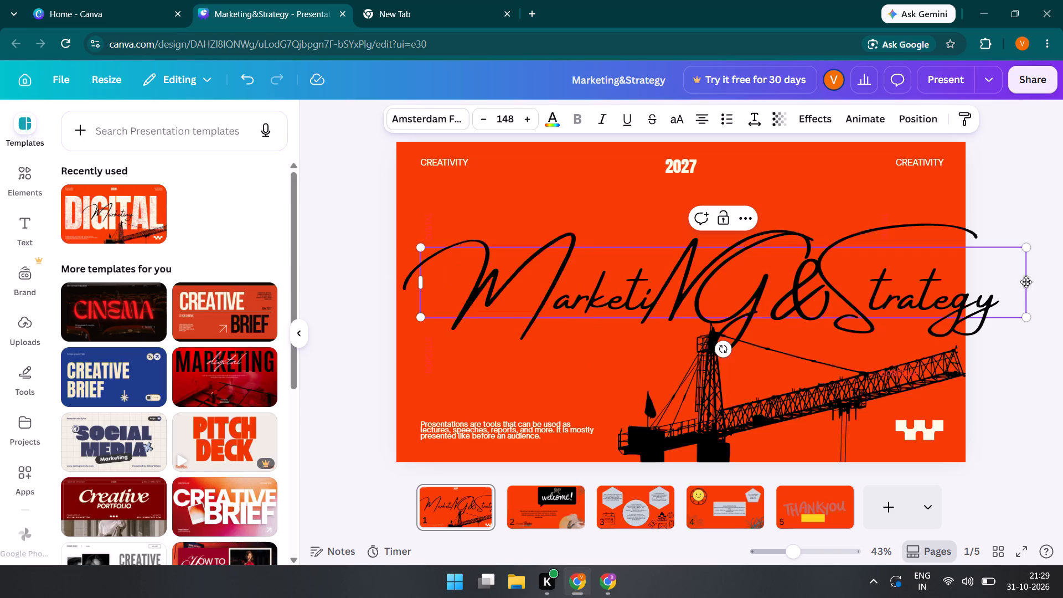
drag(1030, 281, 954, 280)
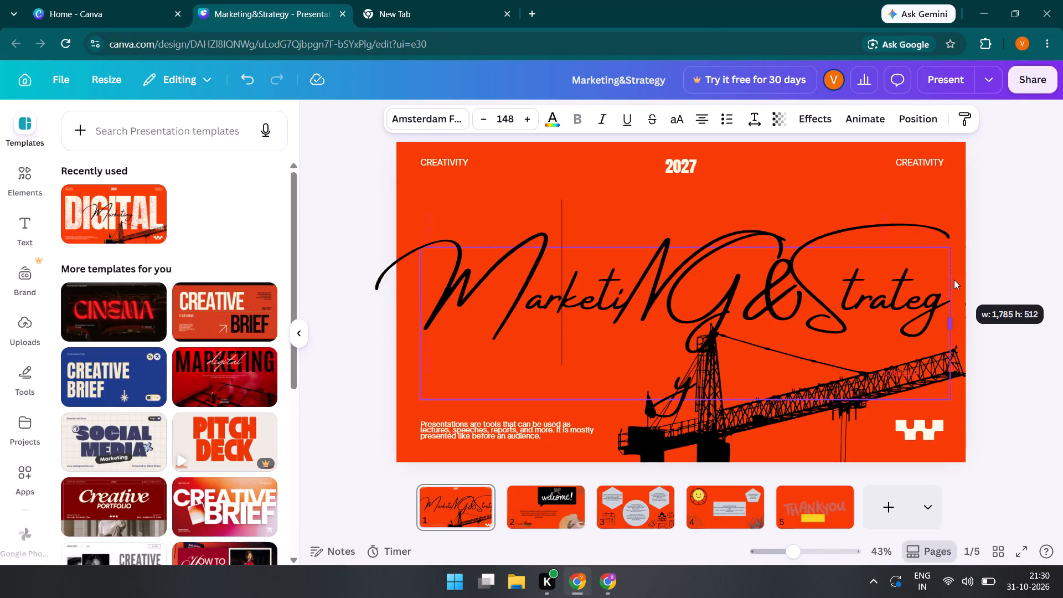
drag(954, 280, 1024, 290)
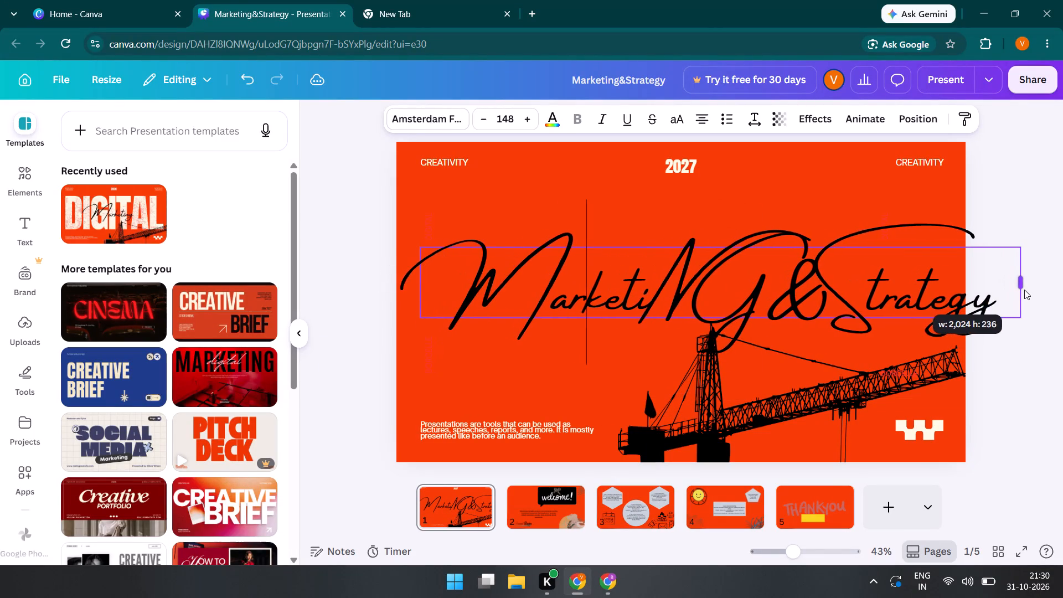
drag(1024, 290, 902, 287)
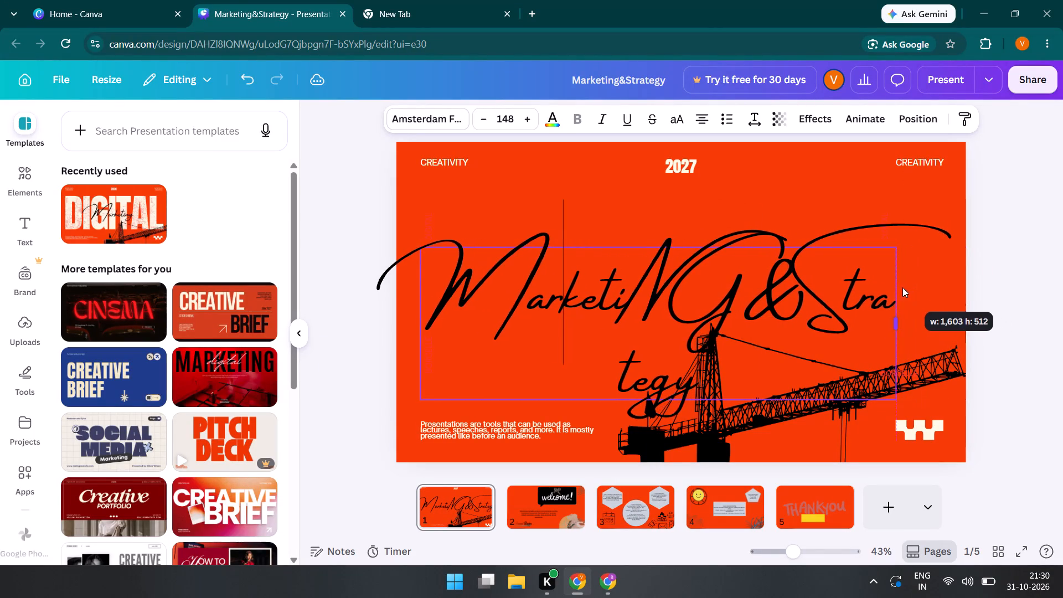
drag(902, 287, 747, 261)
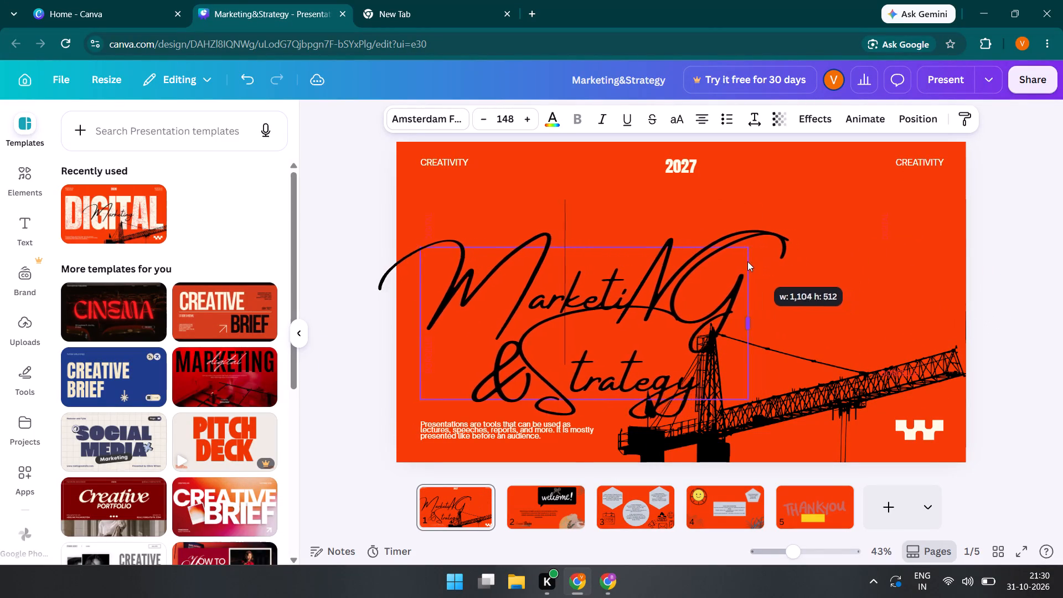
drag(747, 261, 922, 246)
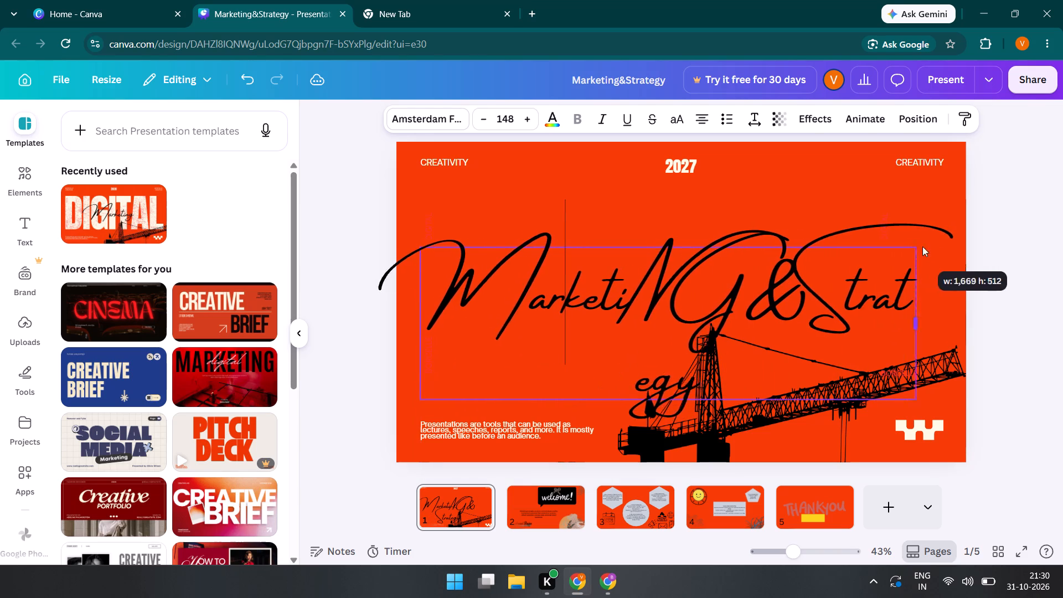
drag(922, 246, 971, 234)
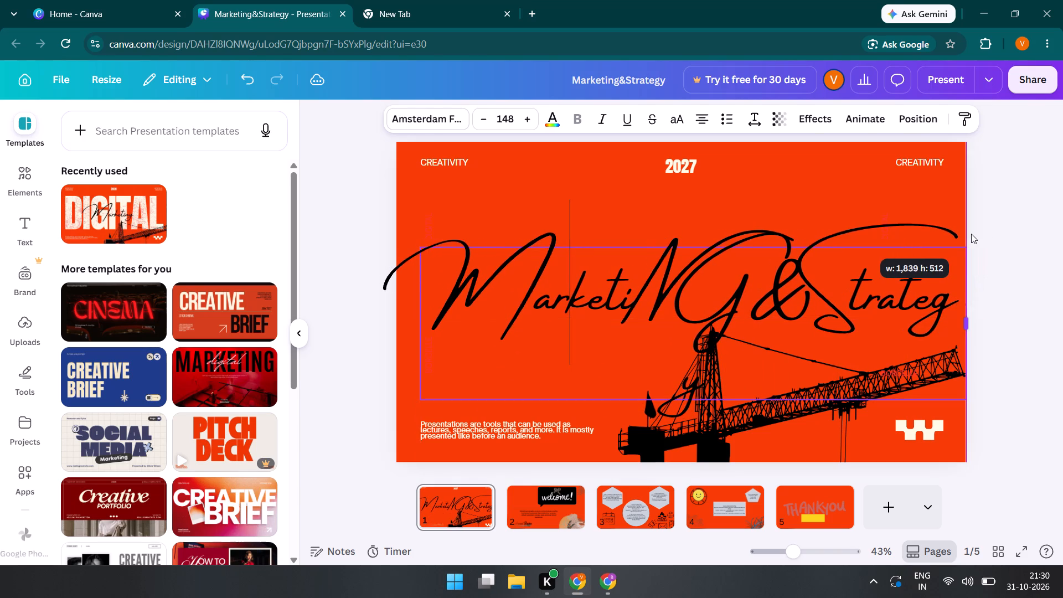
drag(971, 234, 992, 224)
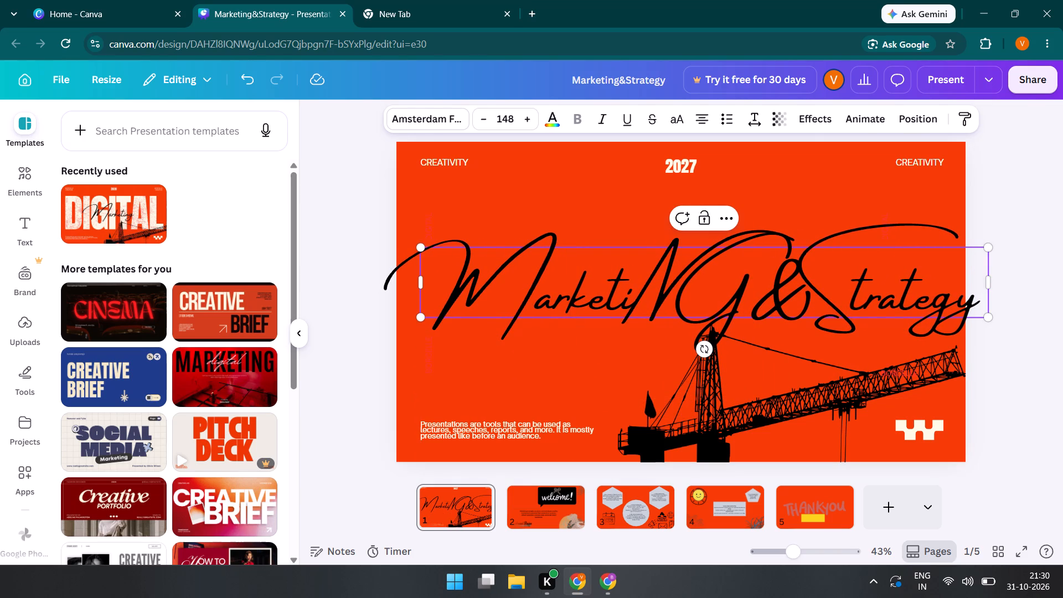
Scale the cover title down to about size 128 so its text box fits within the slide's width.
click(751, 284)
drag(751, 284, 716, 274)
click(716, 274)
drag(987, 246, 927, 276)
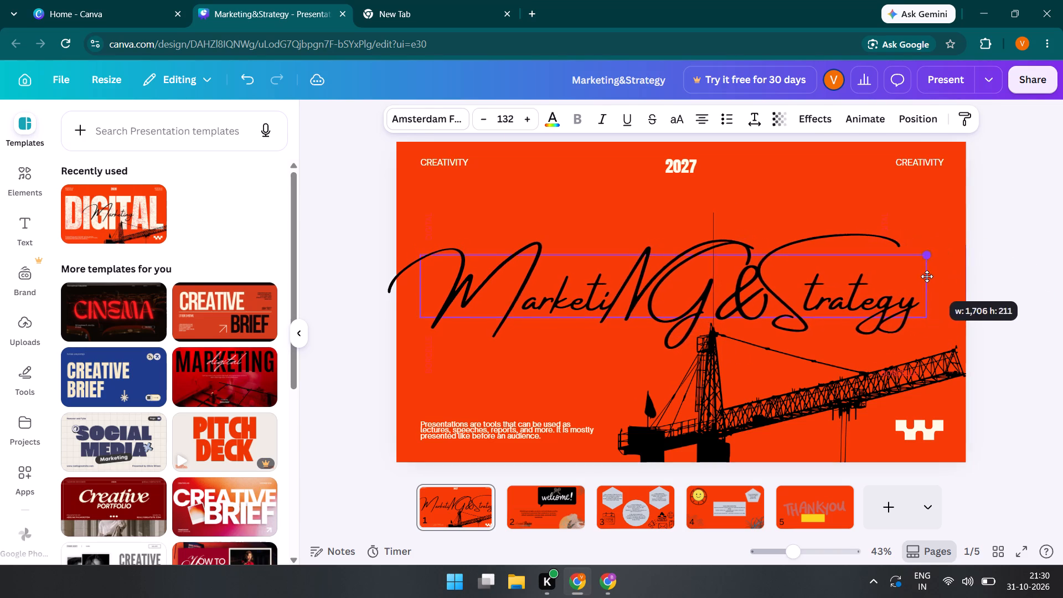
drag(927, 276, 908, 277)
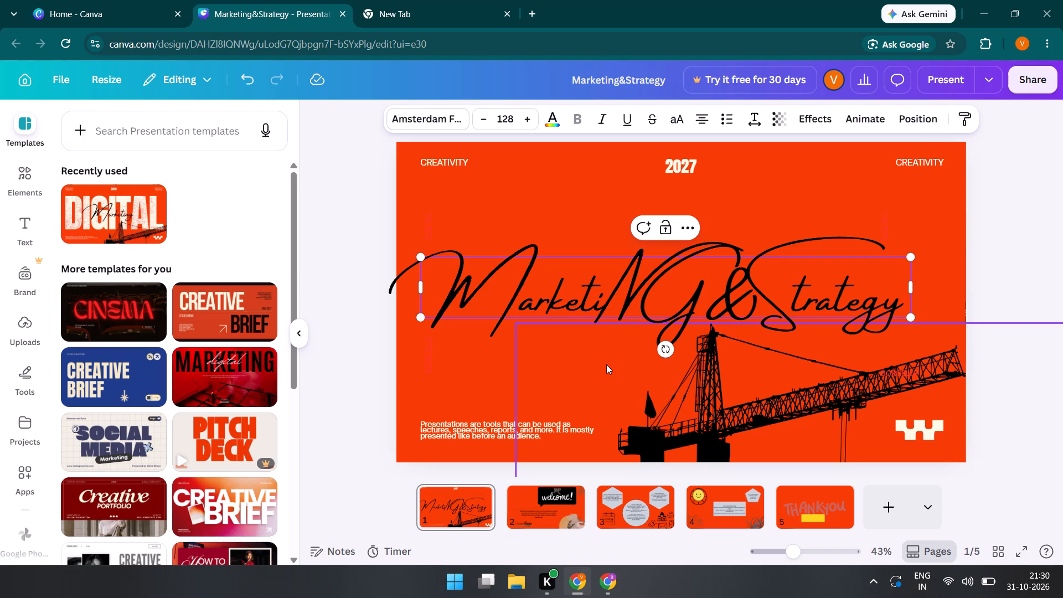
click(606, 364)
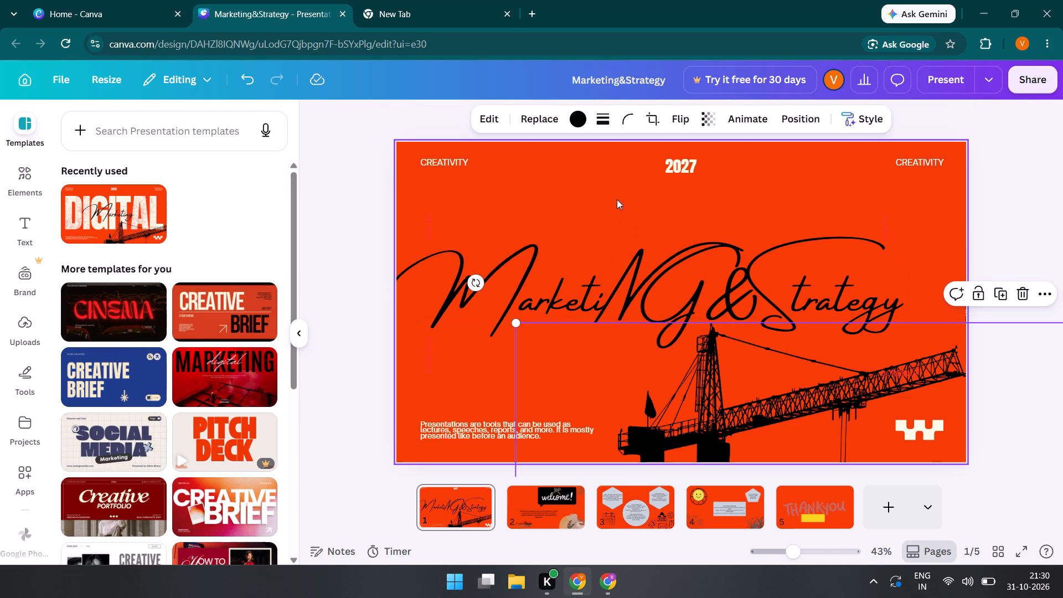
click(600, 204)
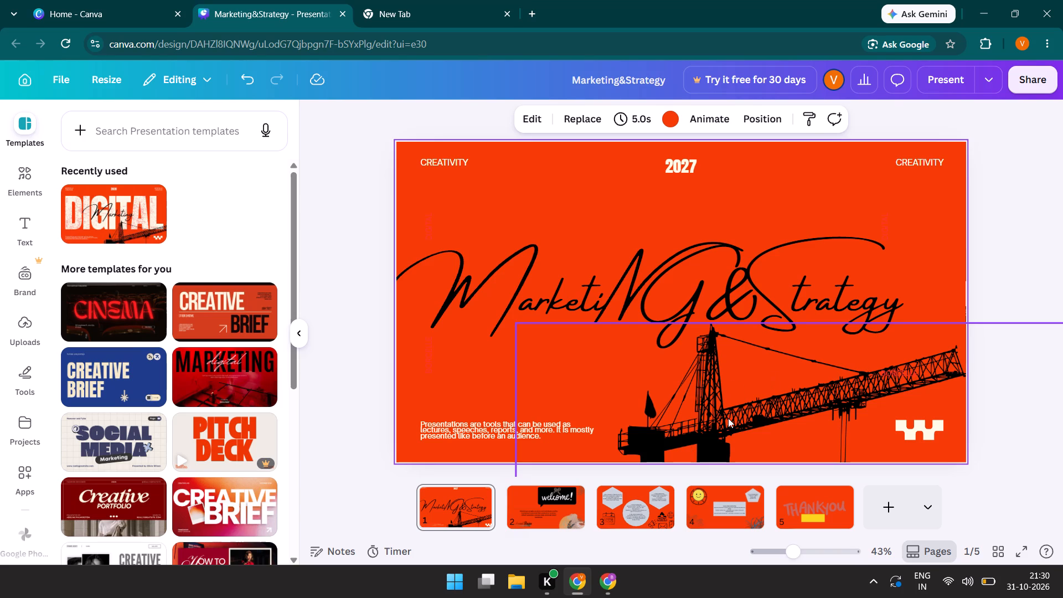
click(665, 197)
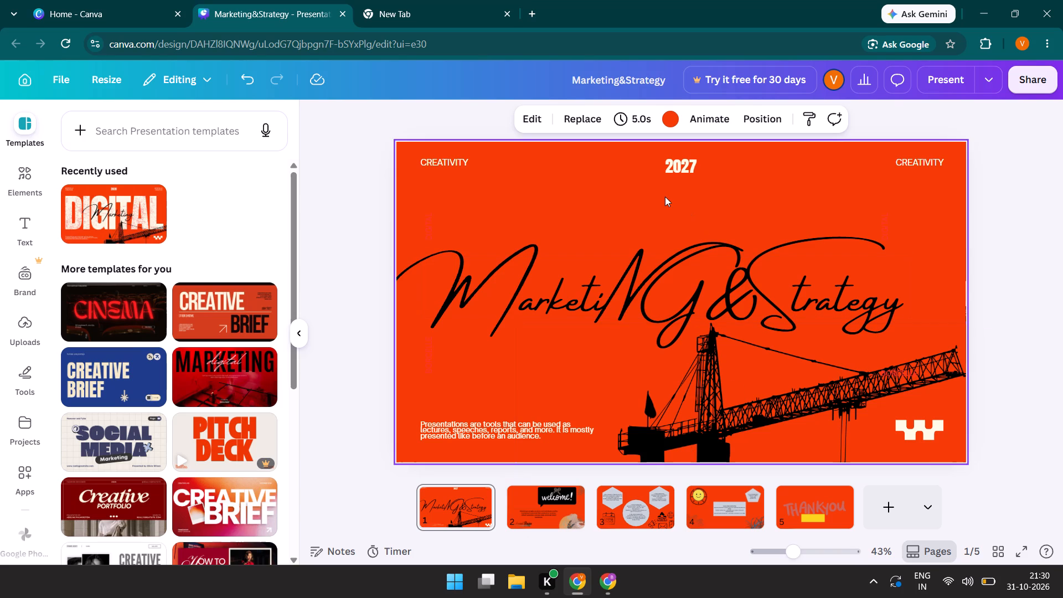
Duplicate the lower-left presentation description on the cover and place the copy beneath the upper-right CREATIVITY text.
right_click(479, 437)
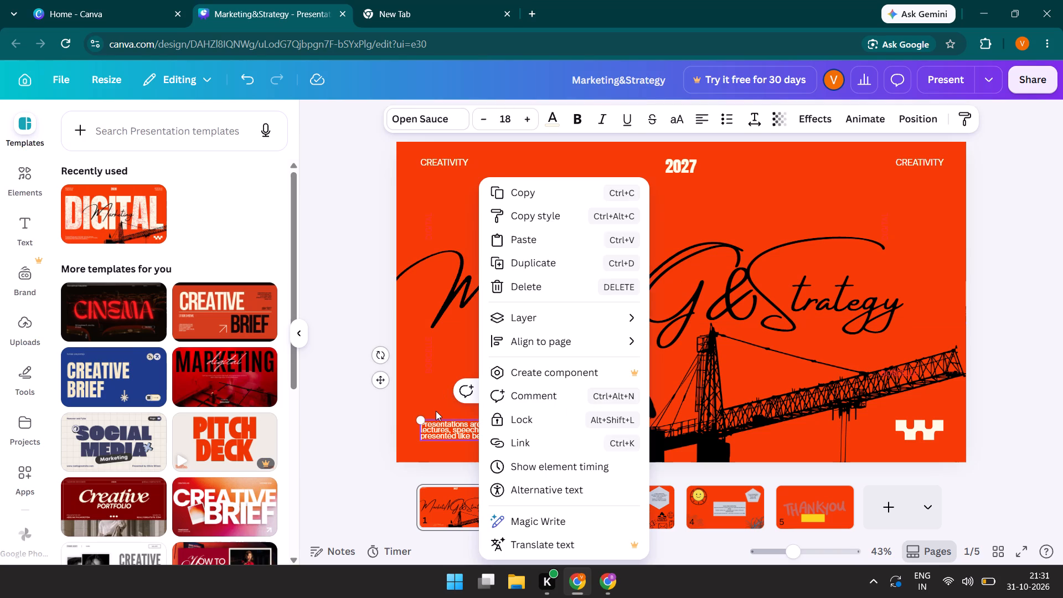
click(436, 411)
click(510, 388)
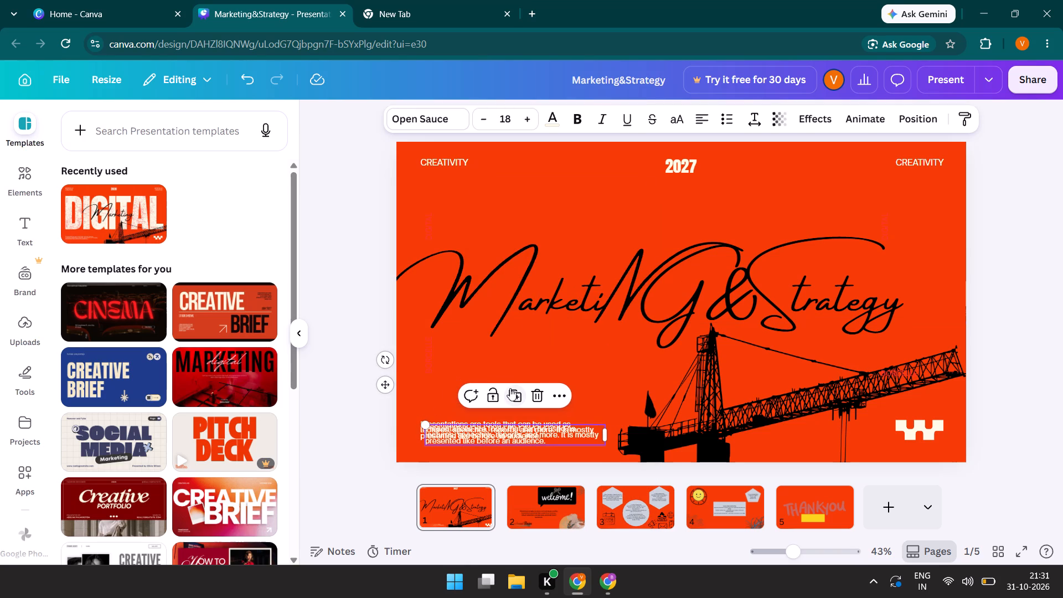
drag(509, 439, 756, 220)
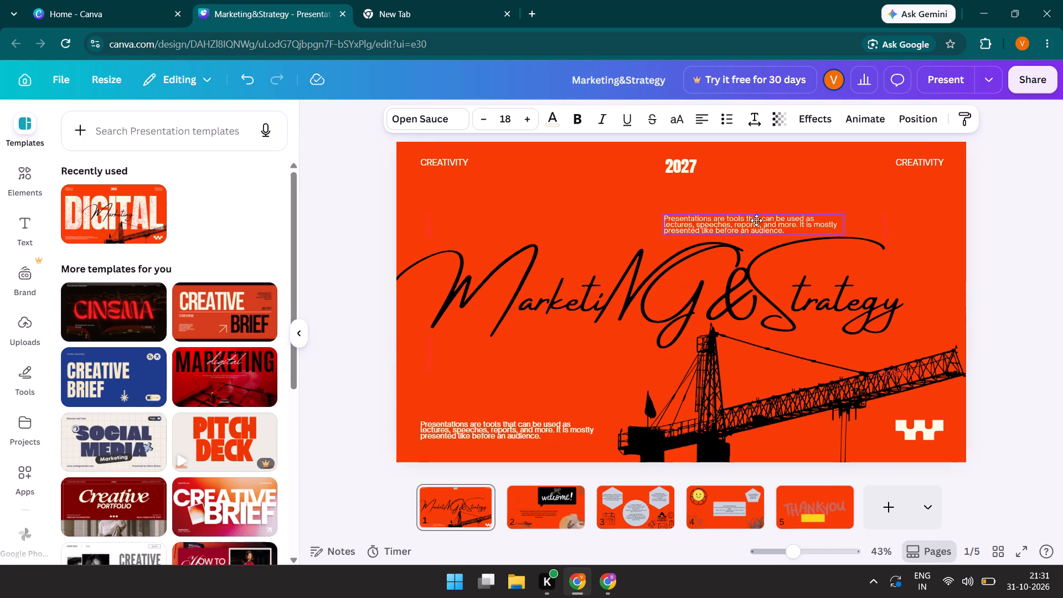
drag(756, 220, 837, 192)
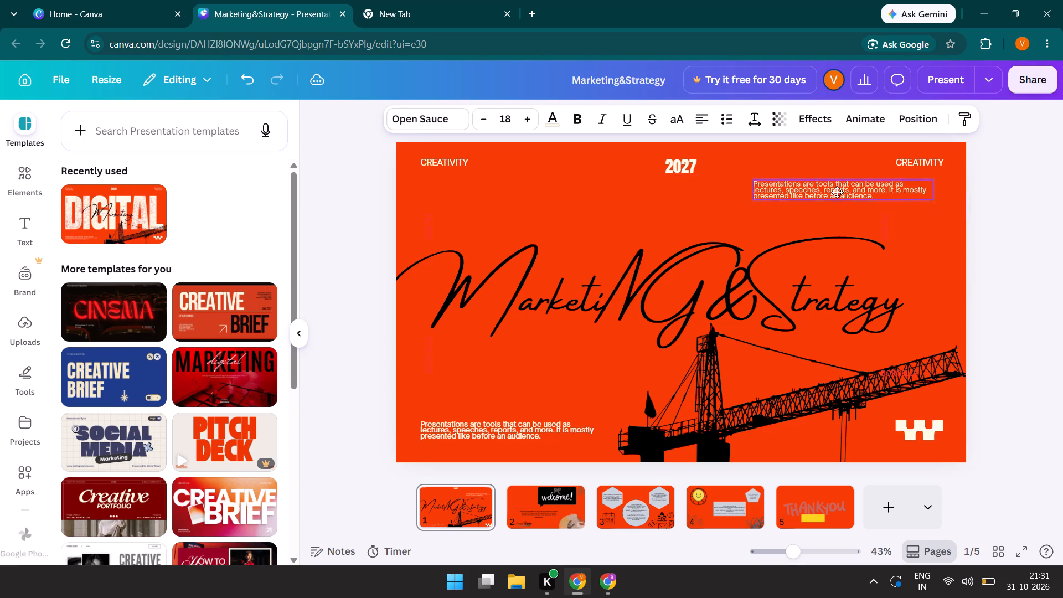
drag(837, 192, 837, 194)
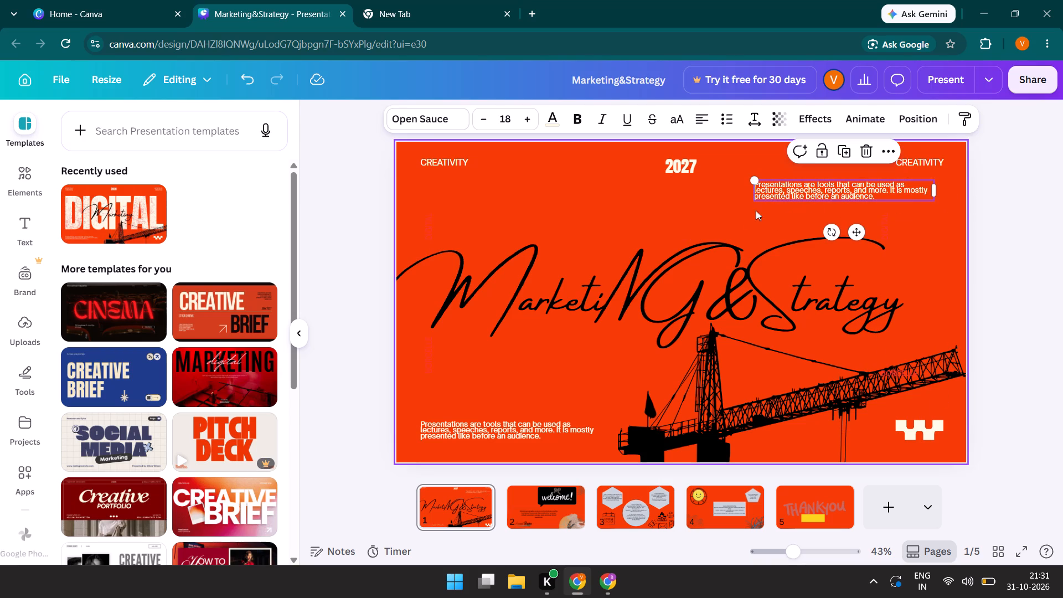
click(719, 199)
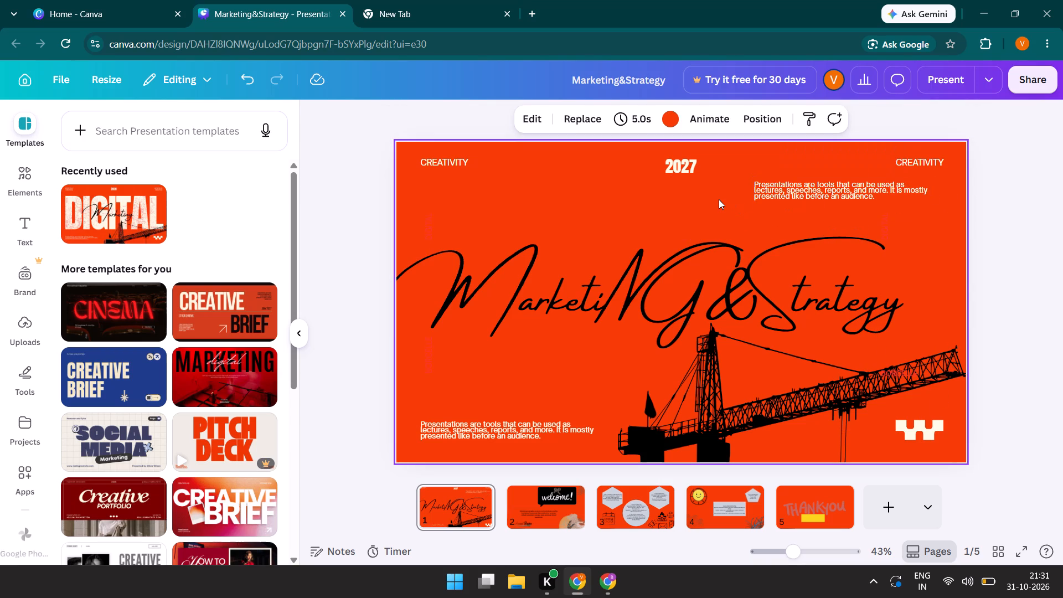
Move the crane image on the cover slightly up and to the left, away from the slide's right edge.
click(916, 441)
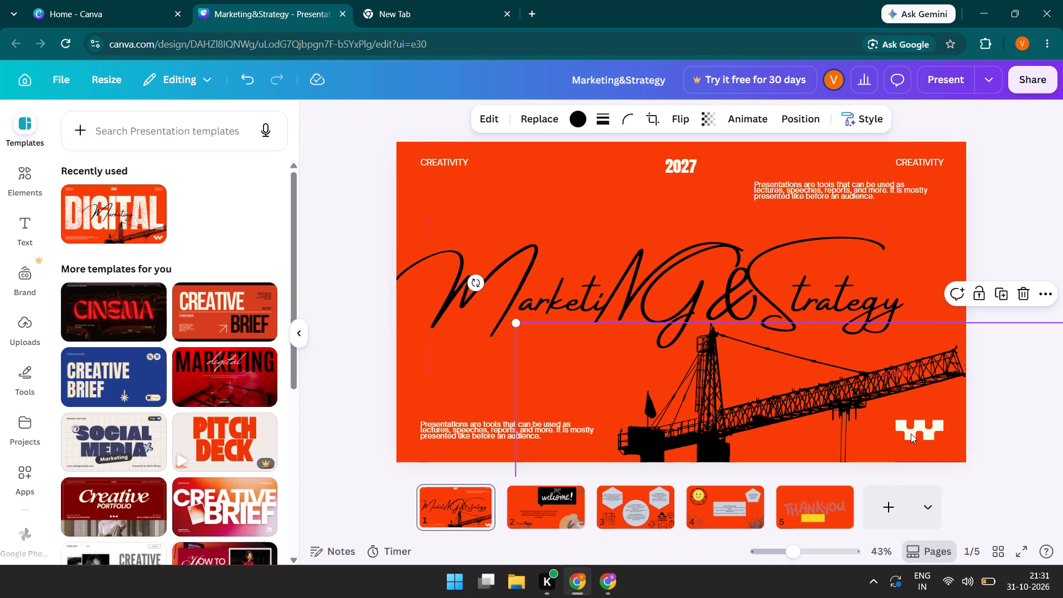
click(911, 434)
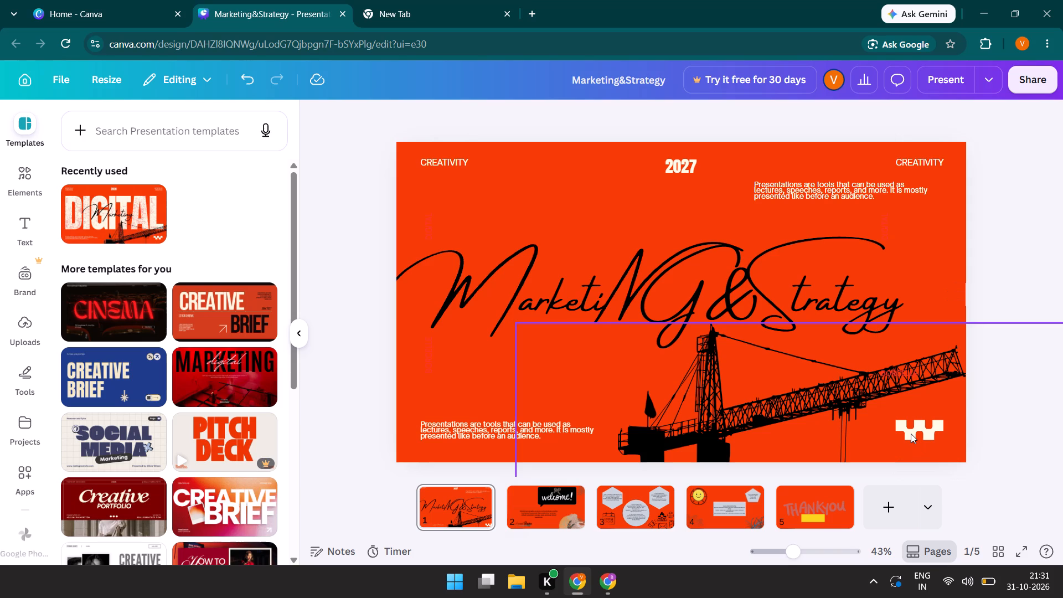
drag(911, 434, 868, 415)
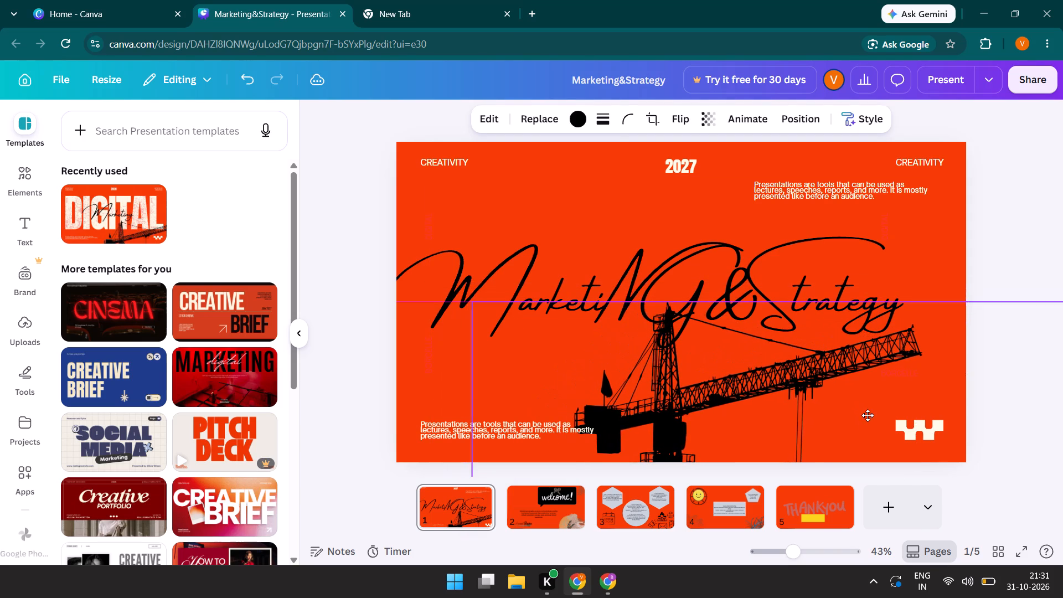
drag(868, 415, 893, 428)
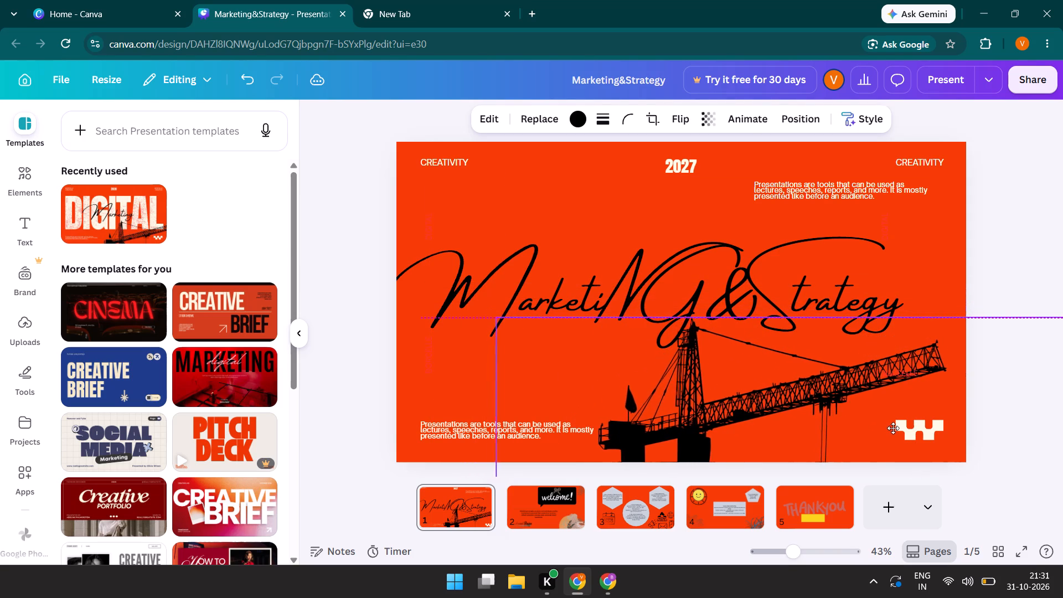
drag(893, 428, 894, 428)
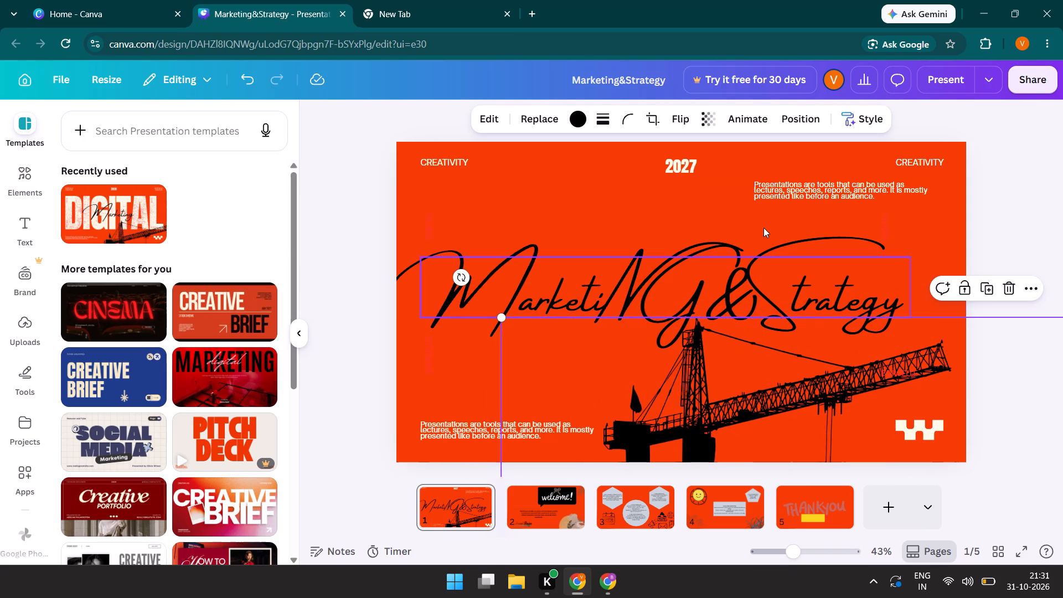
click(614, 190)
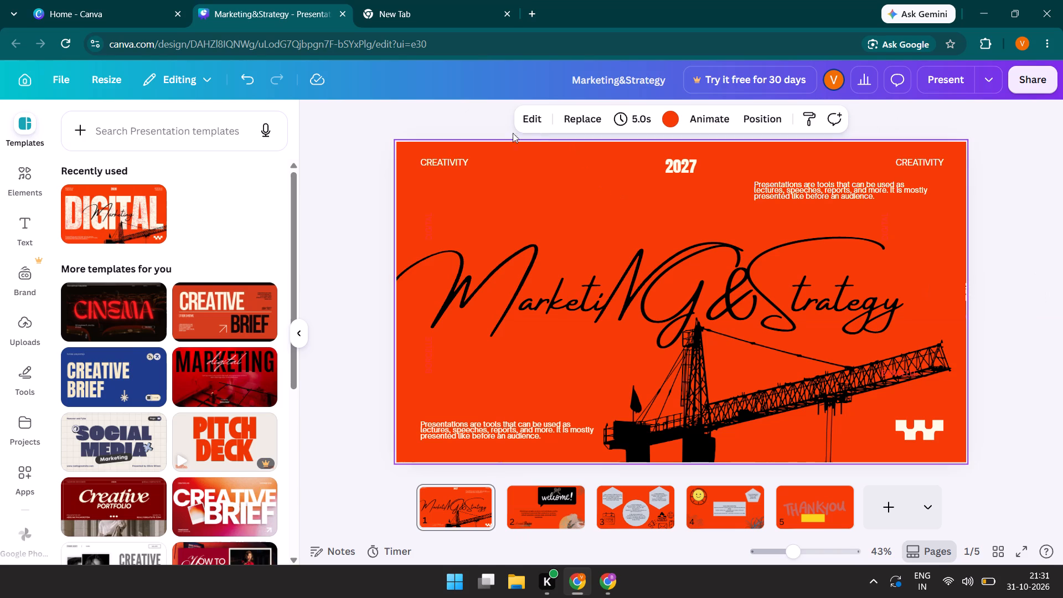
Duplicate the upper-left CREATIVITY text on the cover and place the copy just beneath the left half of the script title.
right_click(436, 159)
click(479, 174)
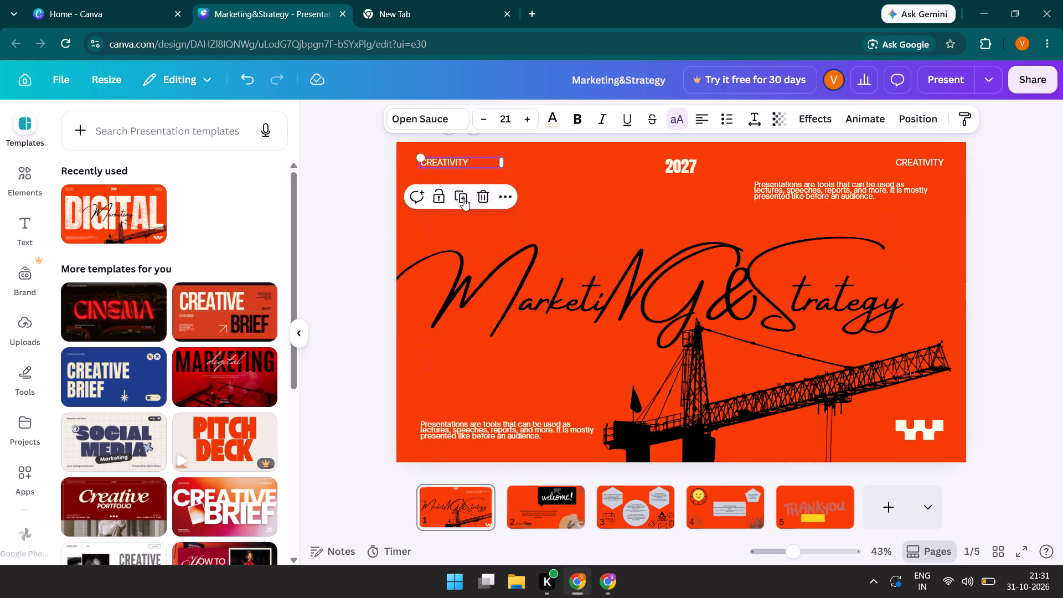
click(463, 198)
drag(455, 168, 468, 182)
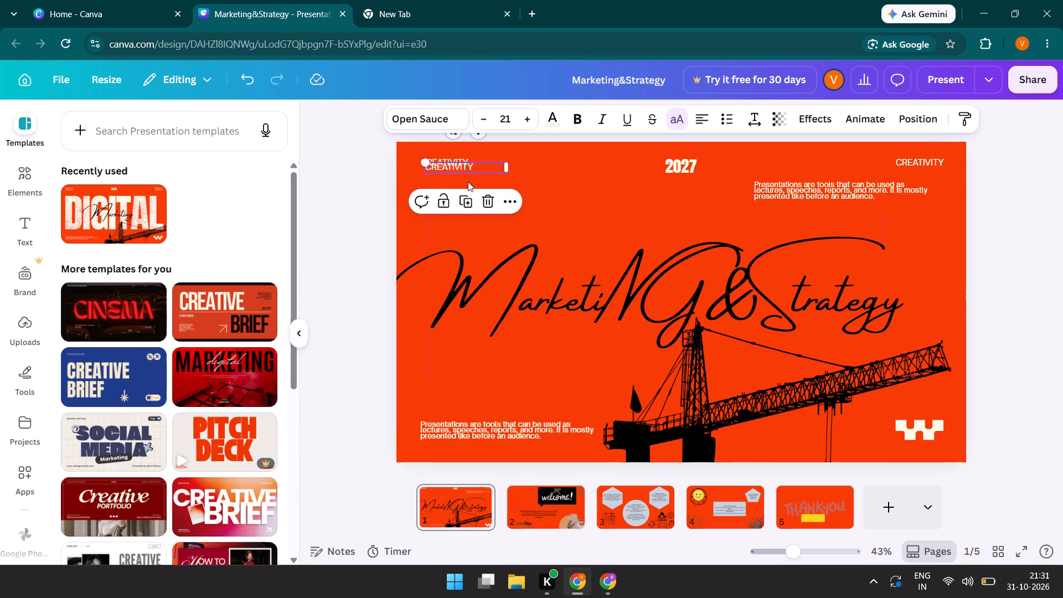
drag(468, 182, 637, 389)
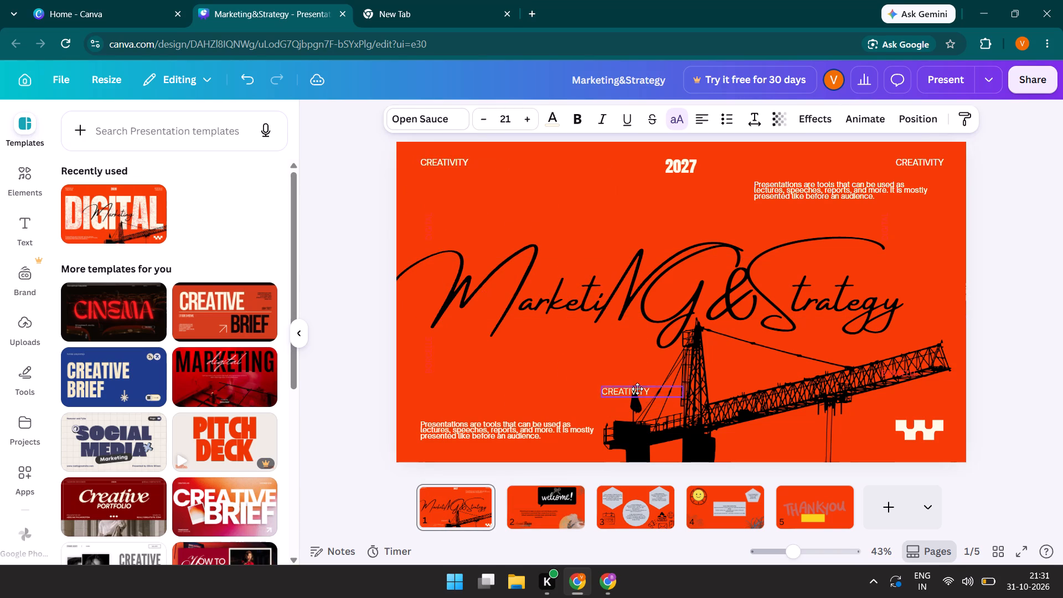
drag(637, 389, 761, 344)
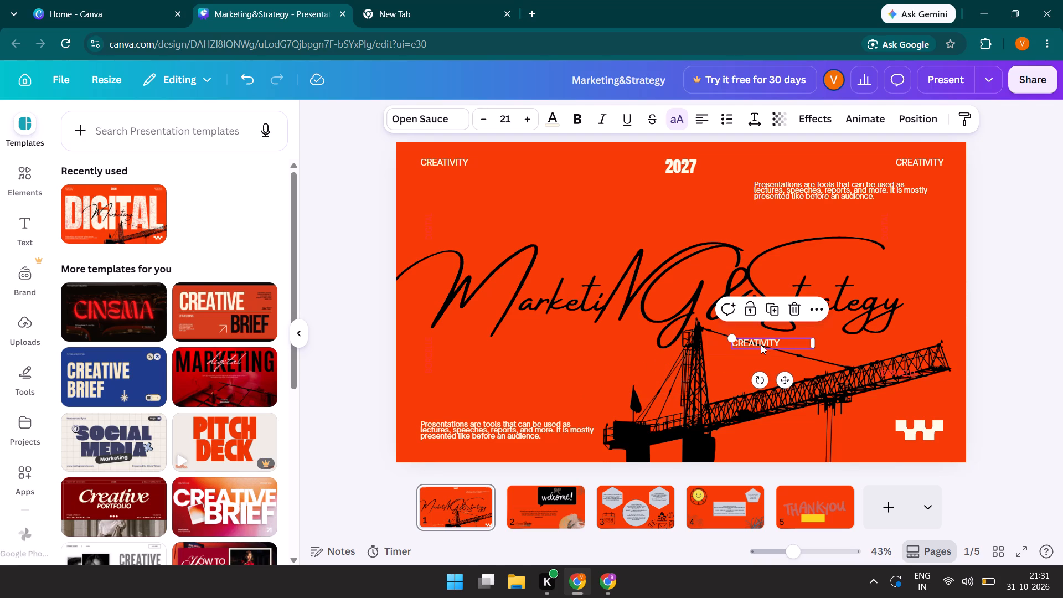
drag(761, 344, 915, 281)
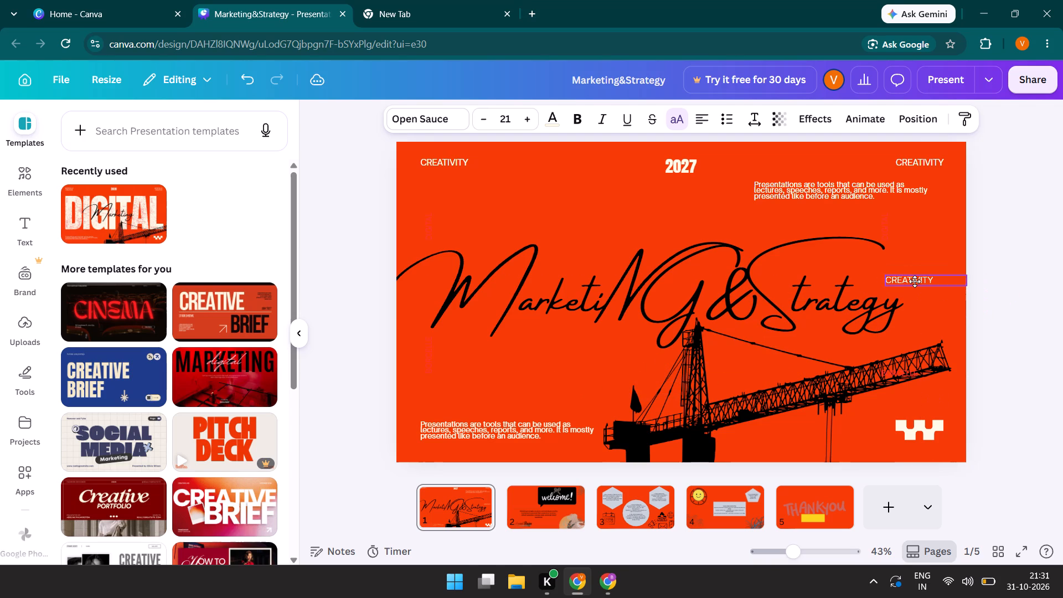
drag(915, 281, 712, 236)
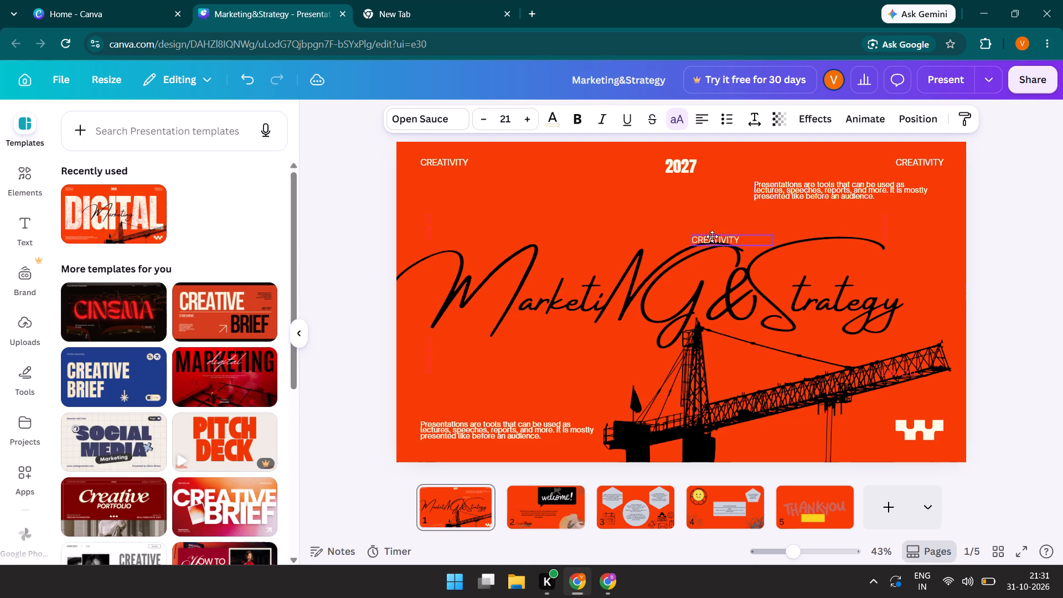
drag(712, 236, 560, 333)
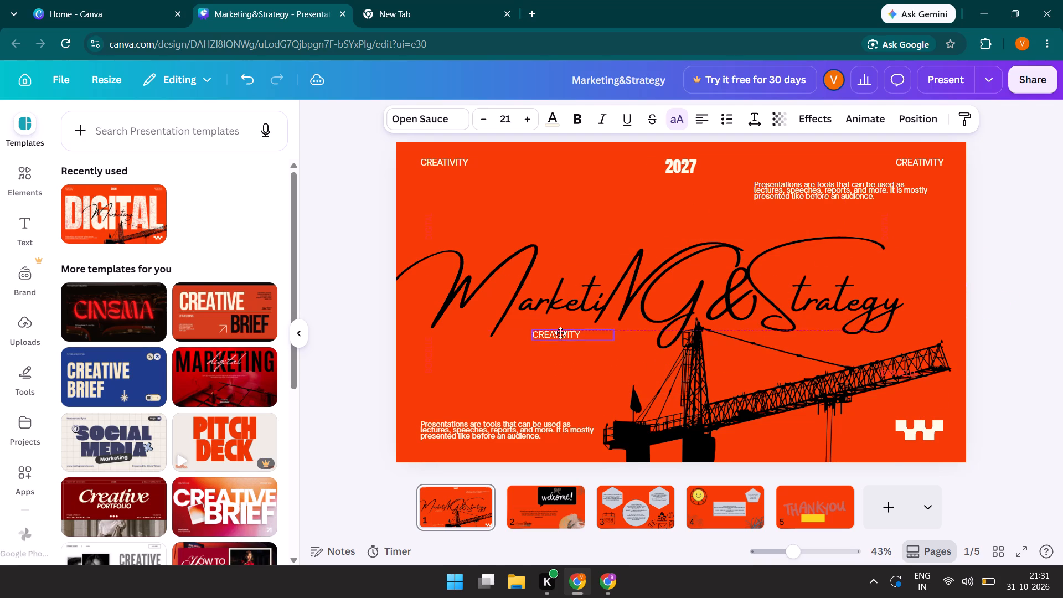
drag(560, 333, 559, 331)
click(529, 381)
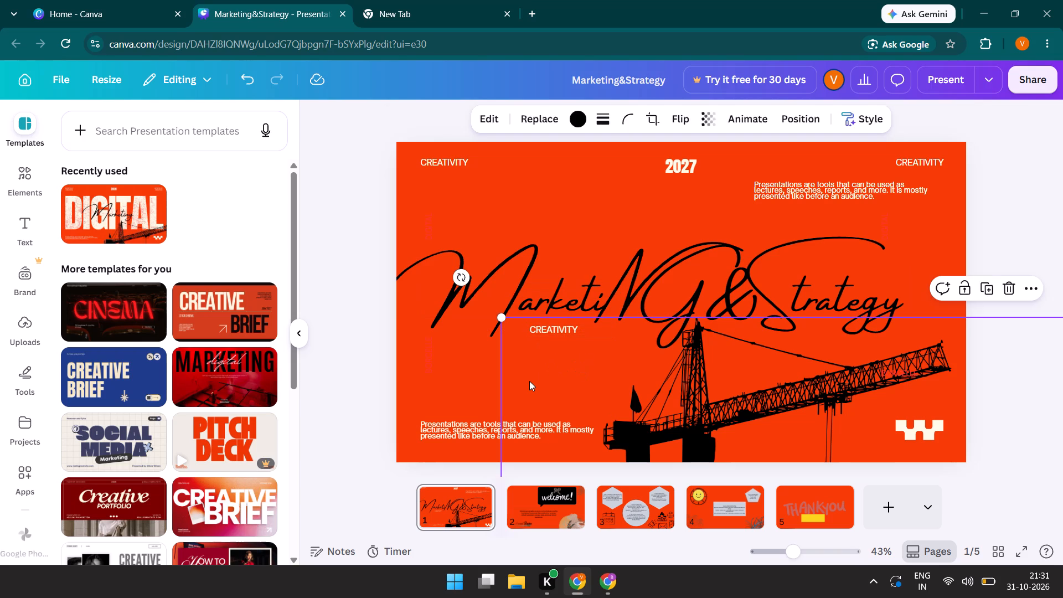
click(561, 187)
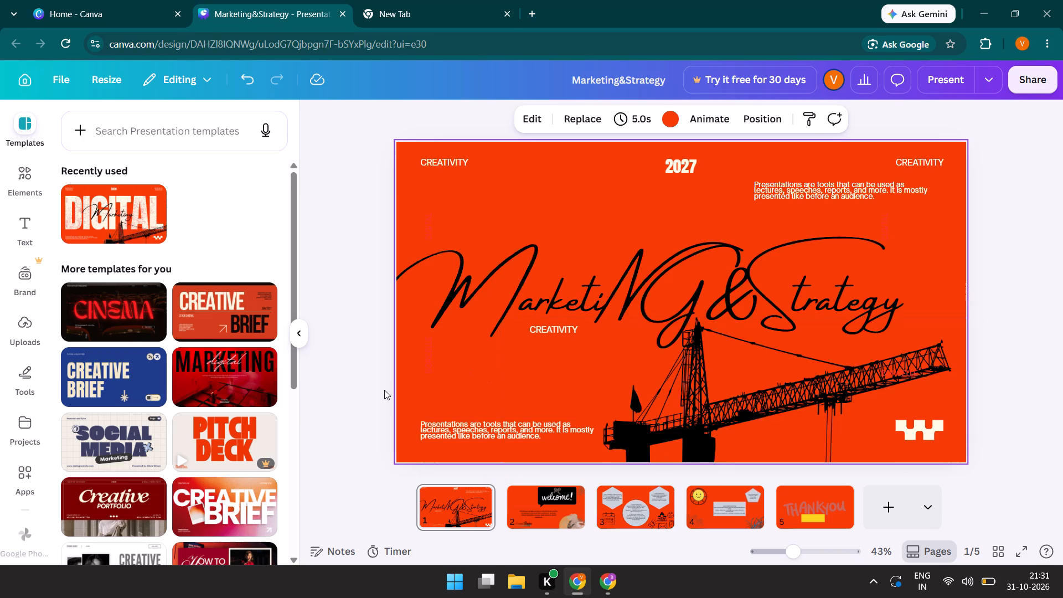
Save the presentation with the updated cover.
key(ctrl+s)
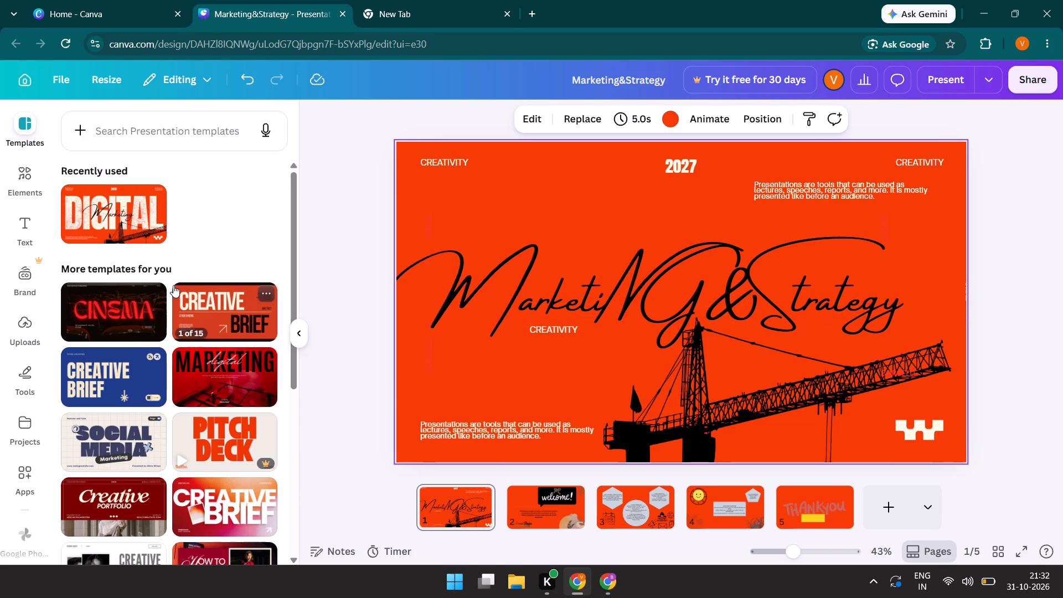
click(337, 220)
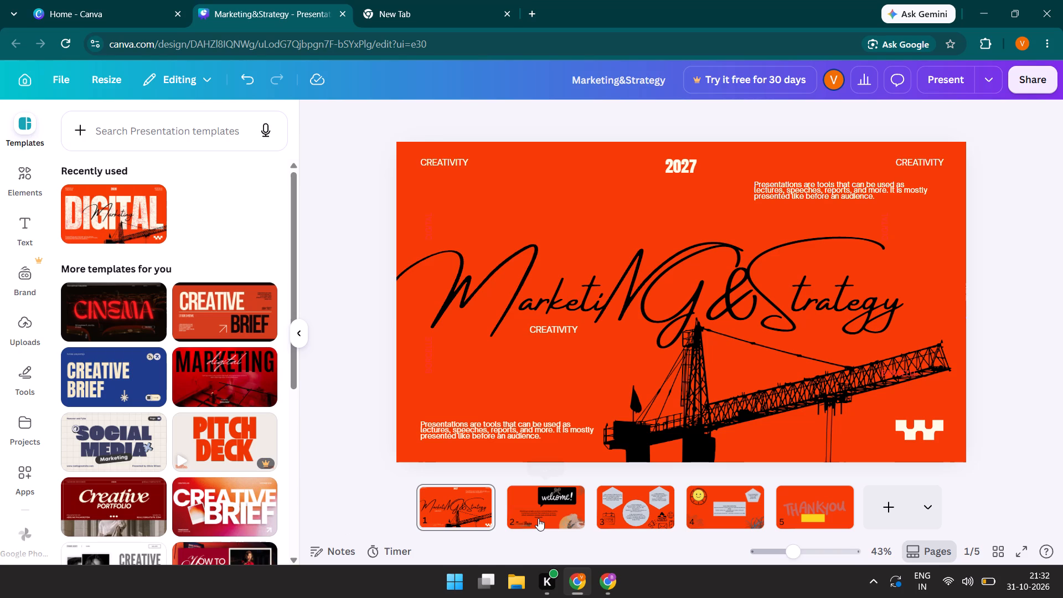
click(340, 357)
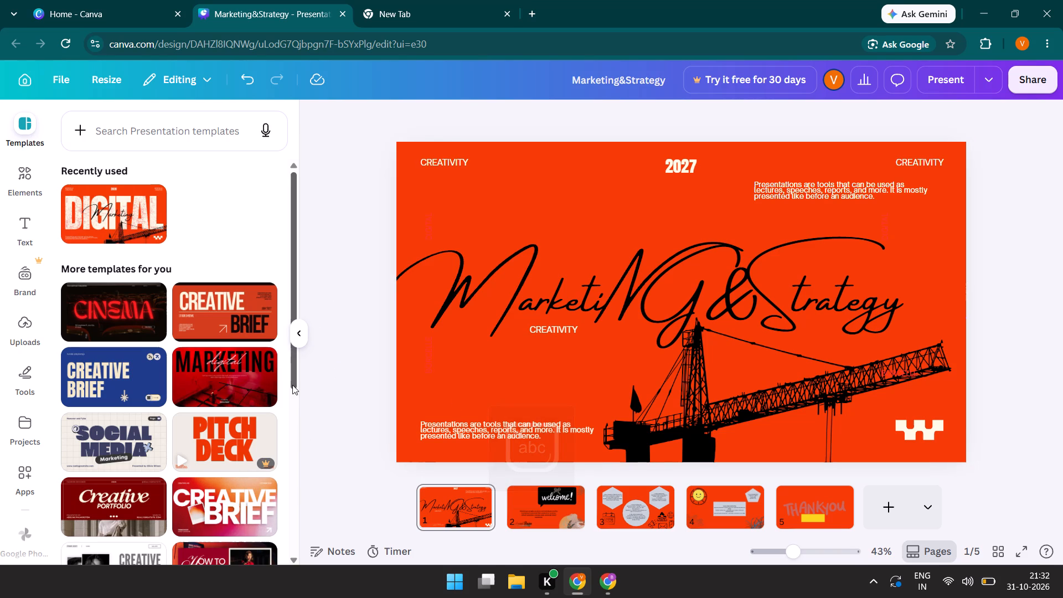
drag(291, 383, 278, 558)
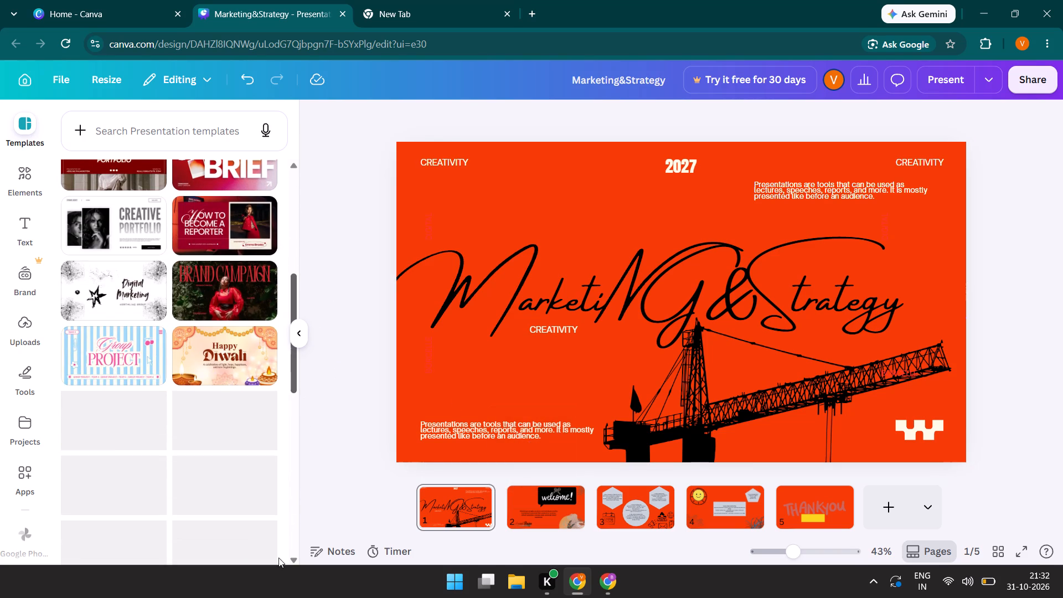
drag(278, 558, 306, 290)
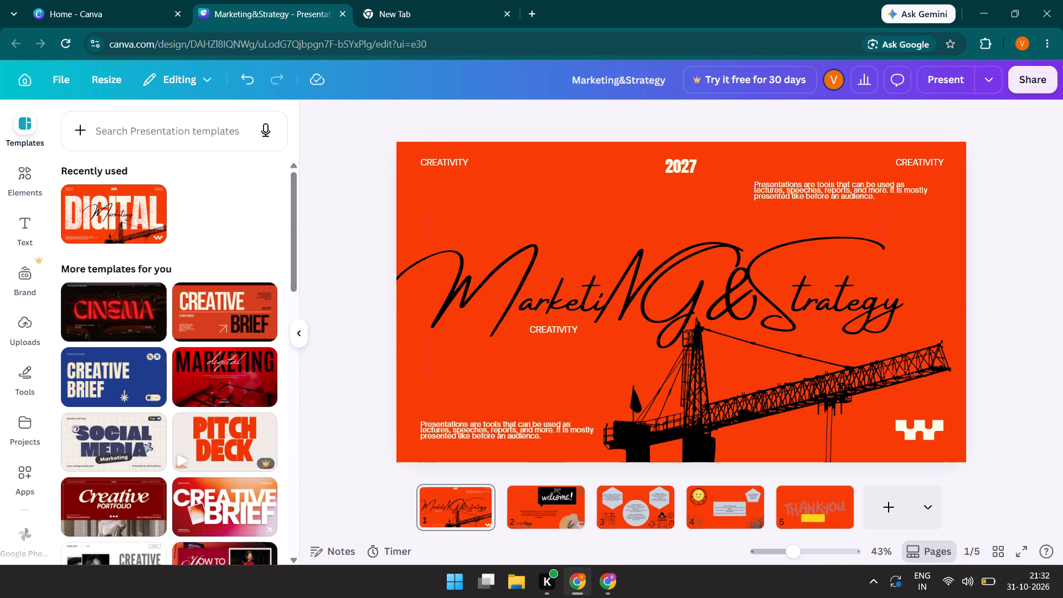
Reopen the Marketing&Strategy presentation from the Canva home page and look through slides 2 to 5.
click(28, 81)
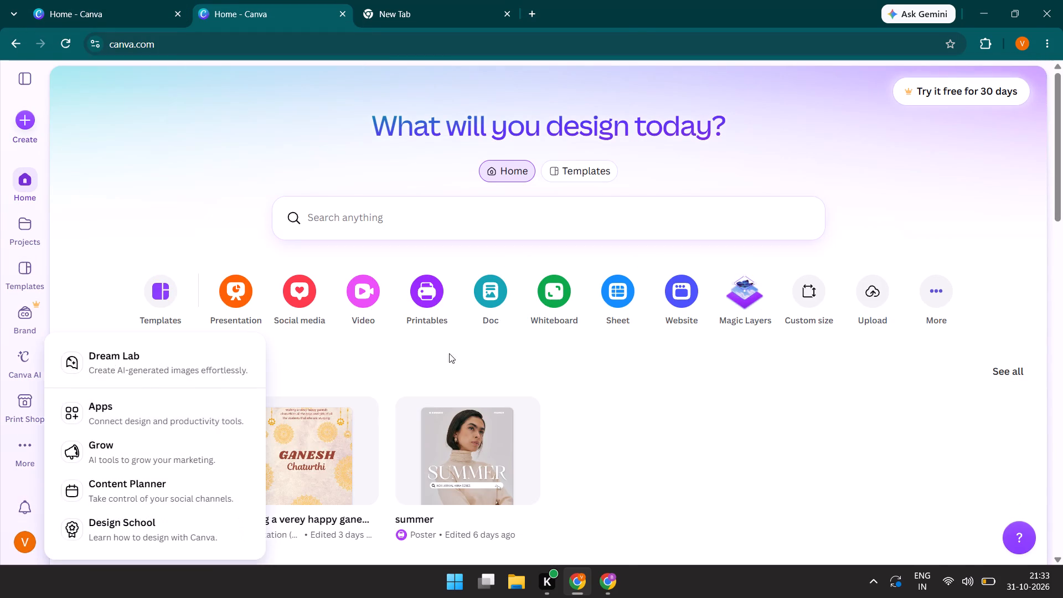
click(108, 447)
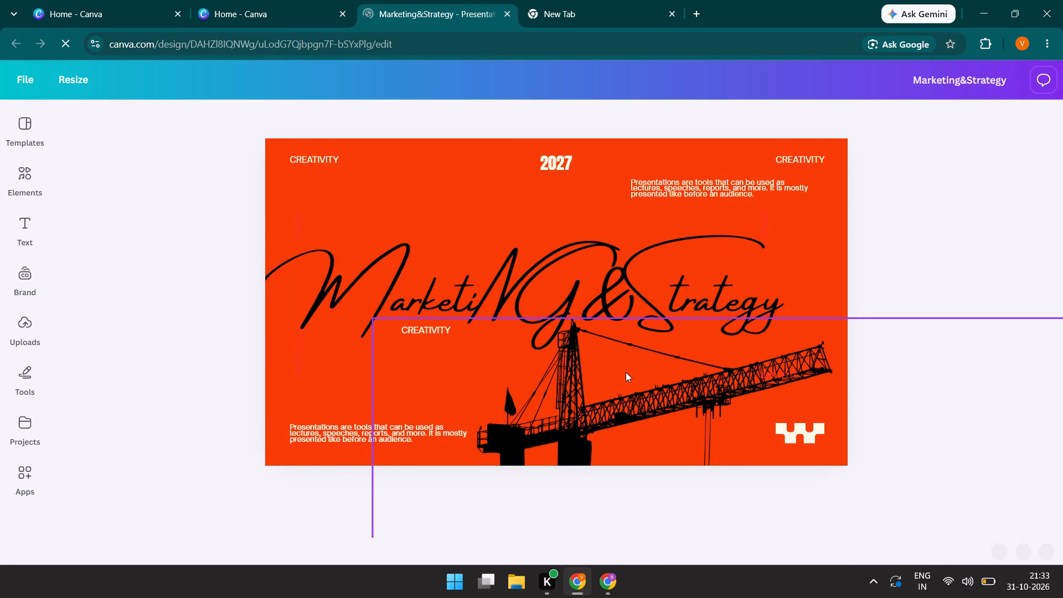
key(Right)
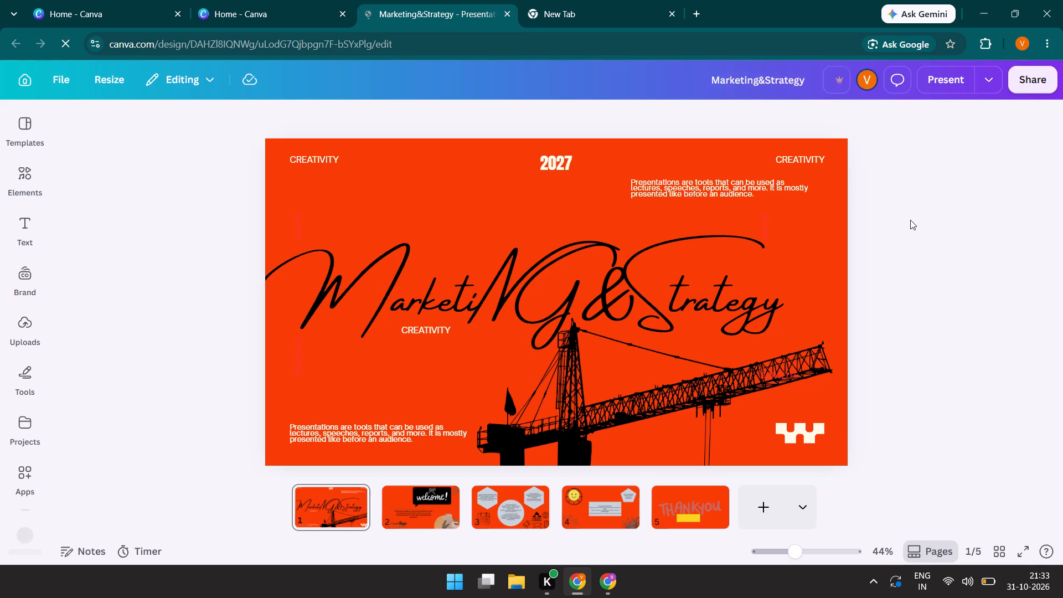
click(444, 509)
click(498, 506)
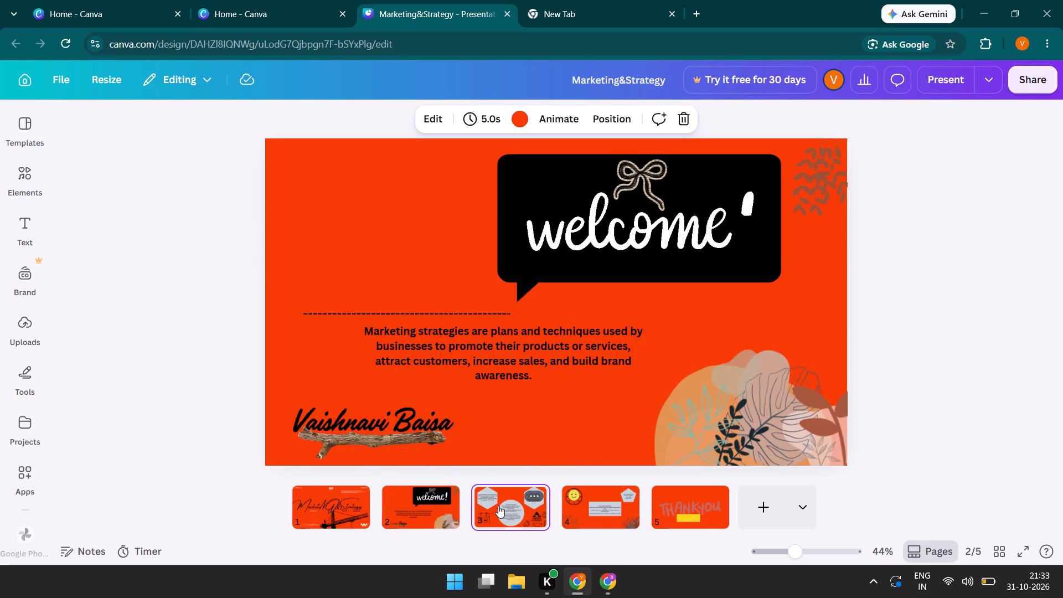
click(598, 513)
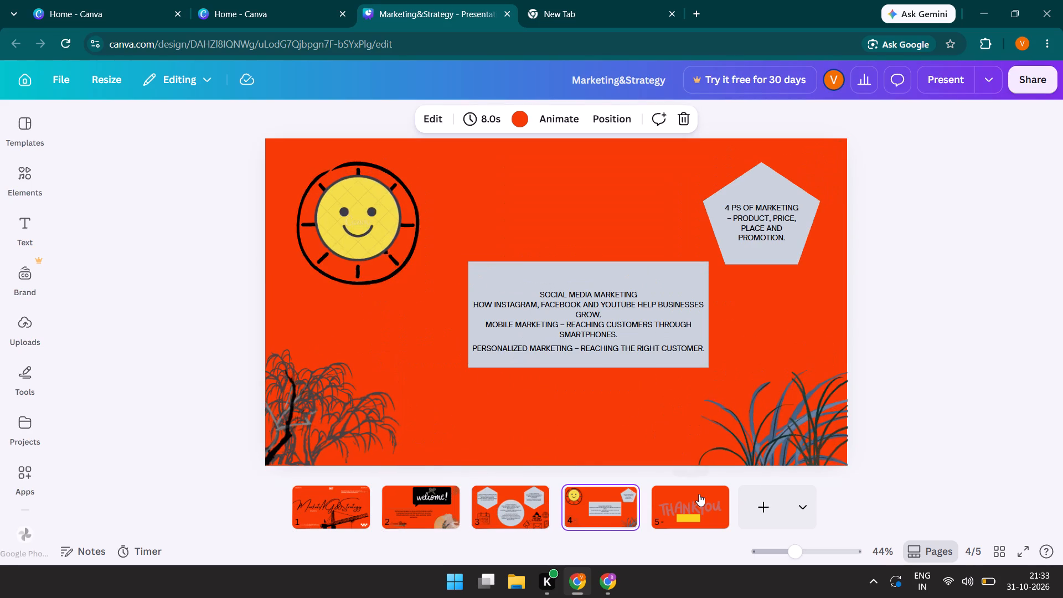
click(699, 494)
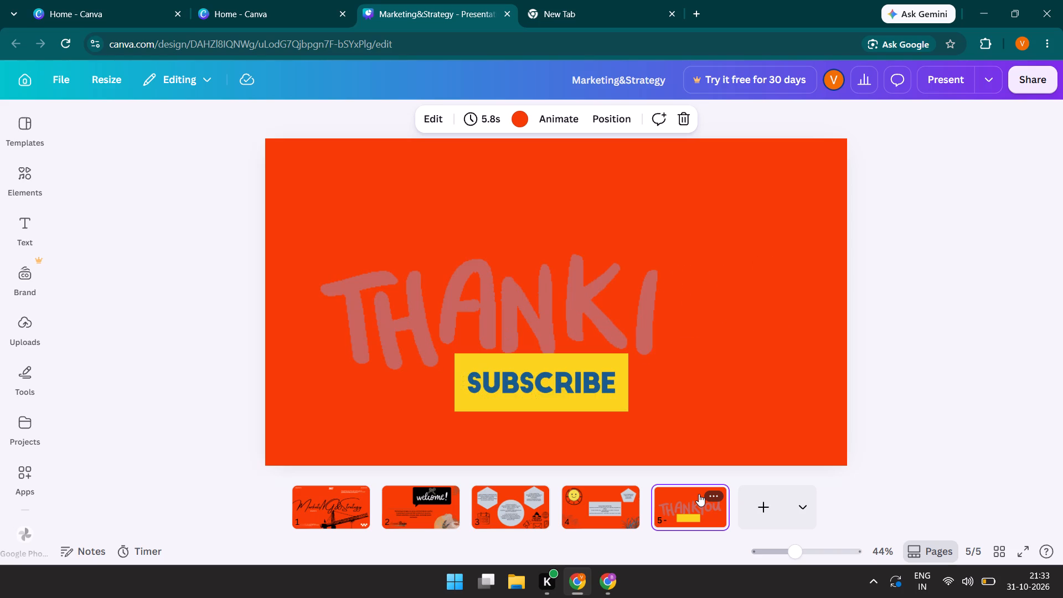
Close the blank New Tab page and return to the presentation.
click(677, 18)
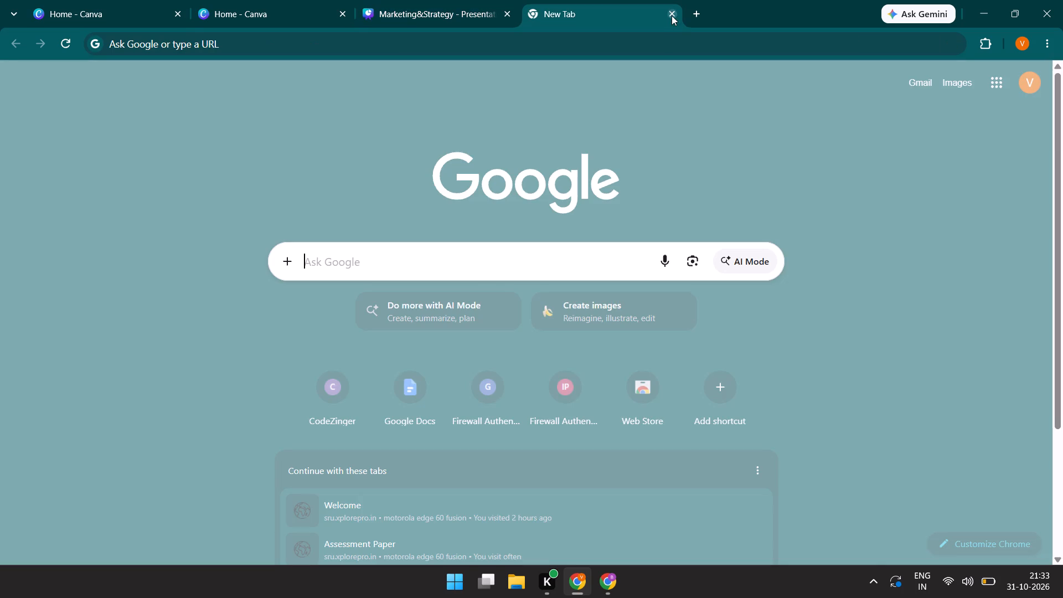
click(675, 11)
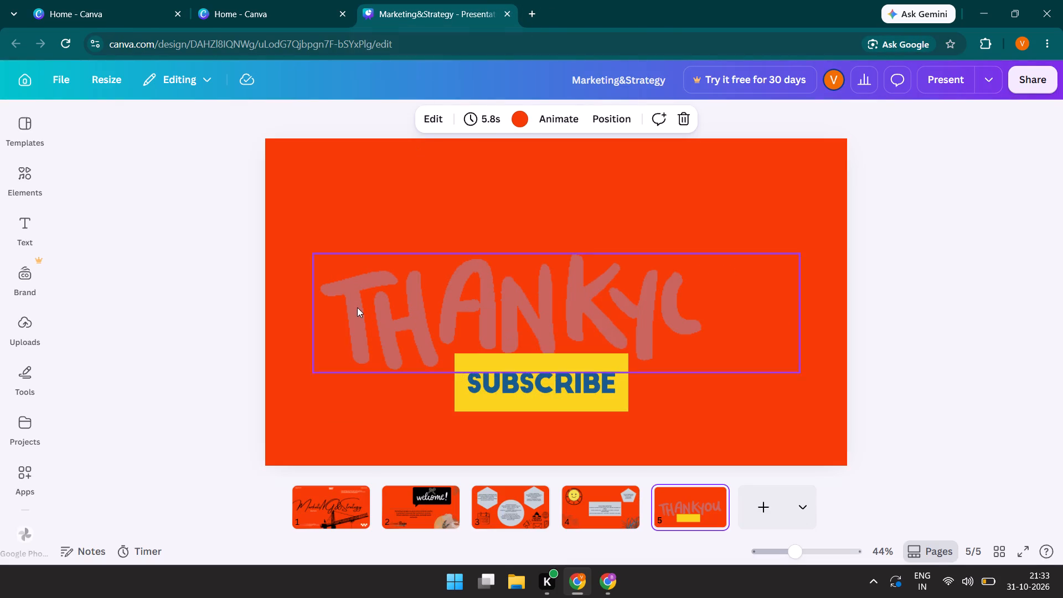
Save the Marketing&Strategy presentation from the thank-you slide.
click(674, 221)
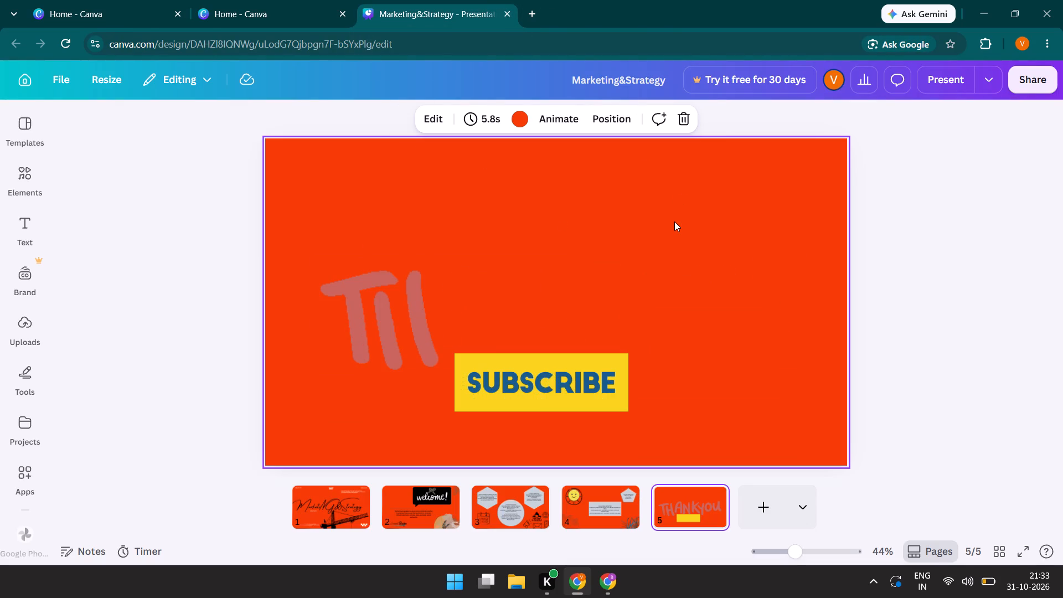
click(124, 359)
key(ctrl+s)
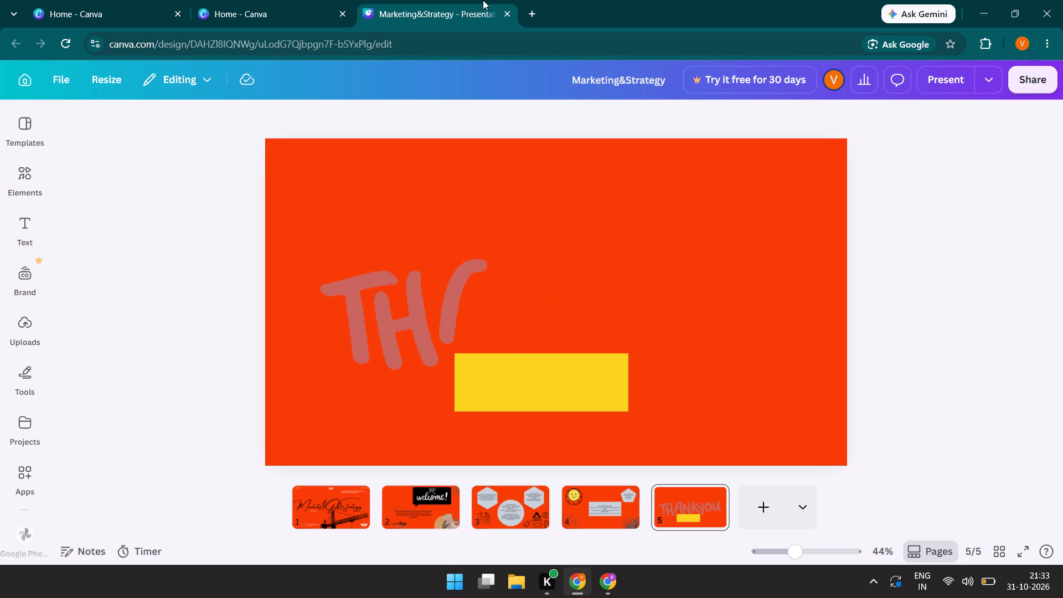
click(511, 14)
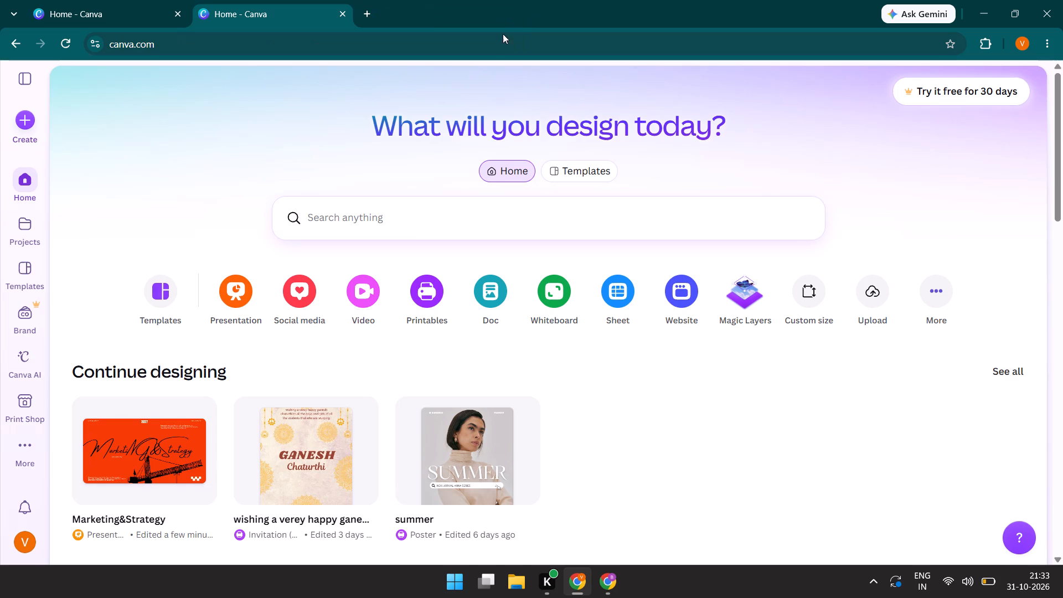
click(790, 431)
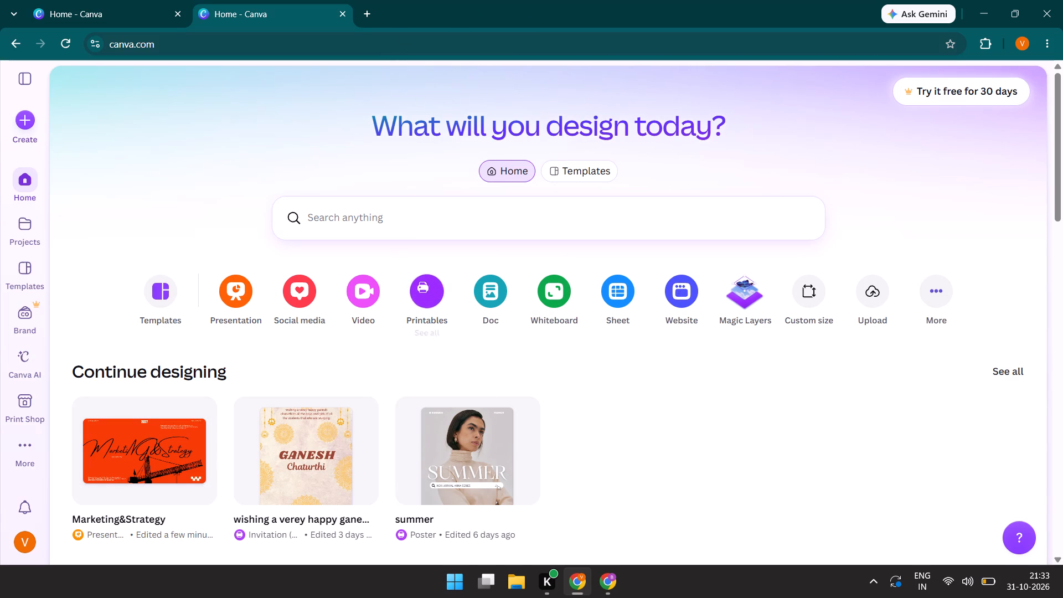